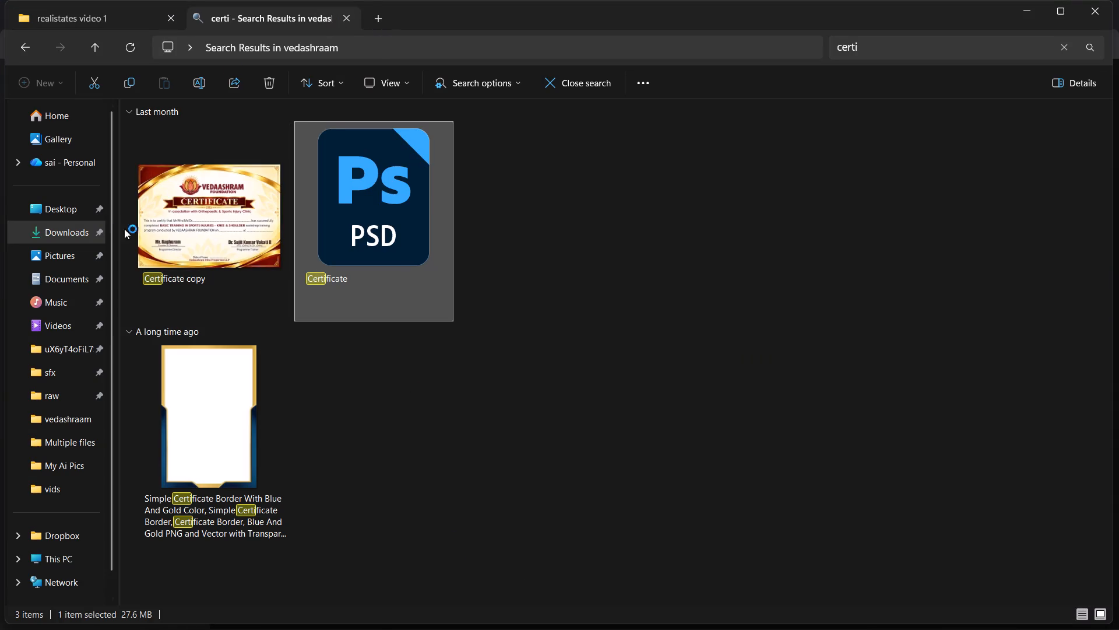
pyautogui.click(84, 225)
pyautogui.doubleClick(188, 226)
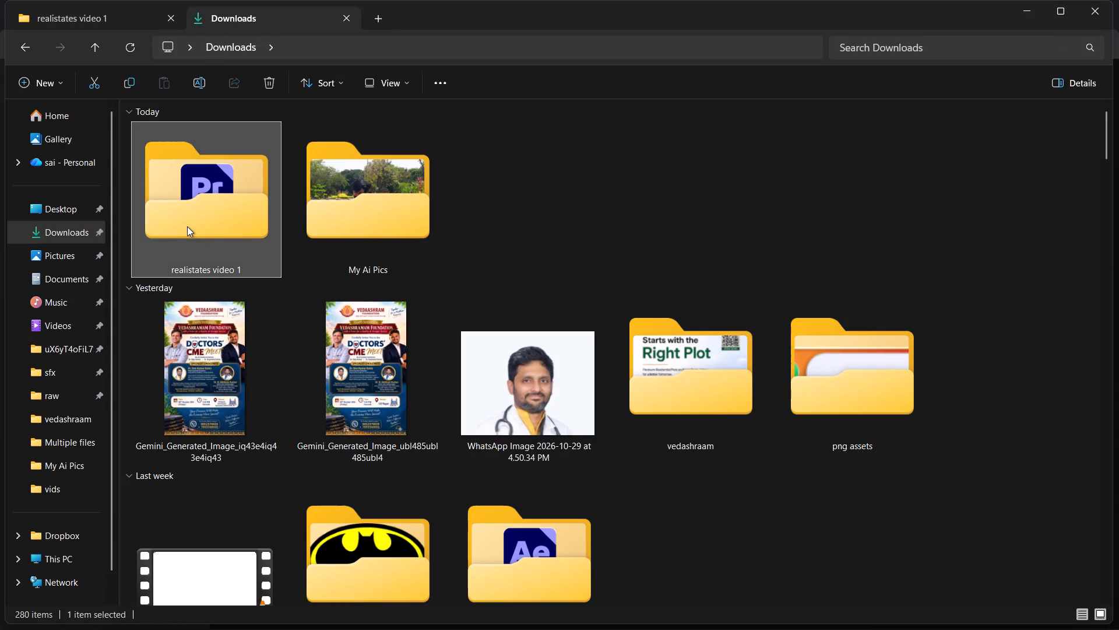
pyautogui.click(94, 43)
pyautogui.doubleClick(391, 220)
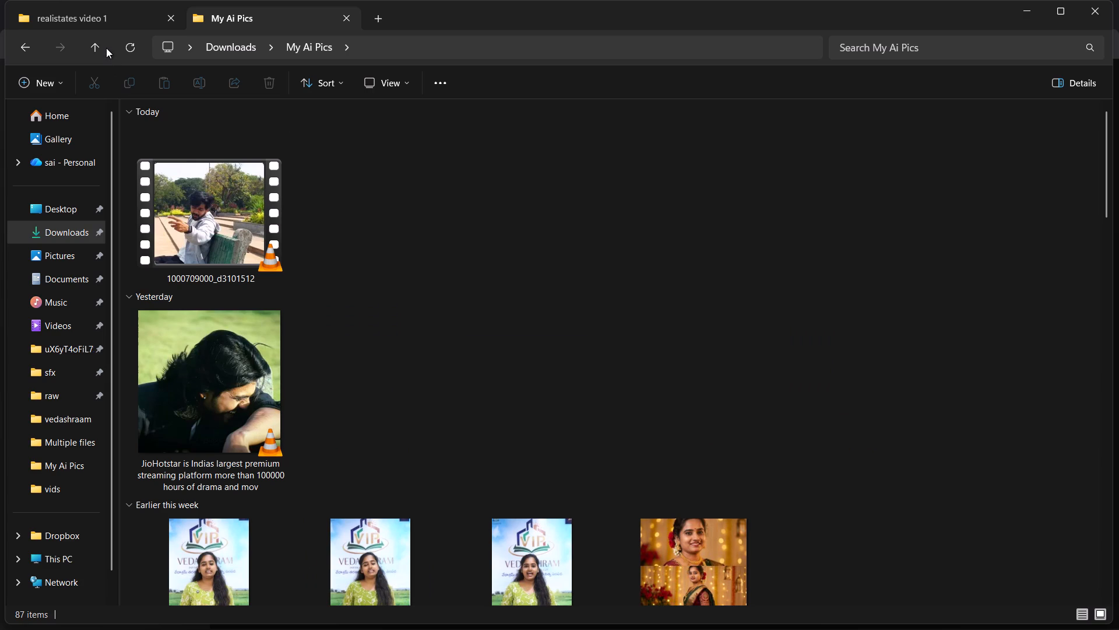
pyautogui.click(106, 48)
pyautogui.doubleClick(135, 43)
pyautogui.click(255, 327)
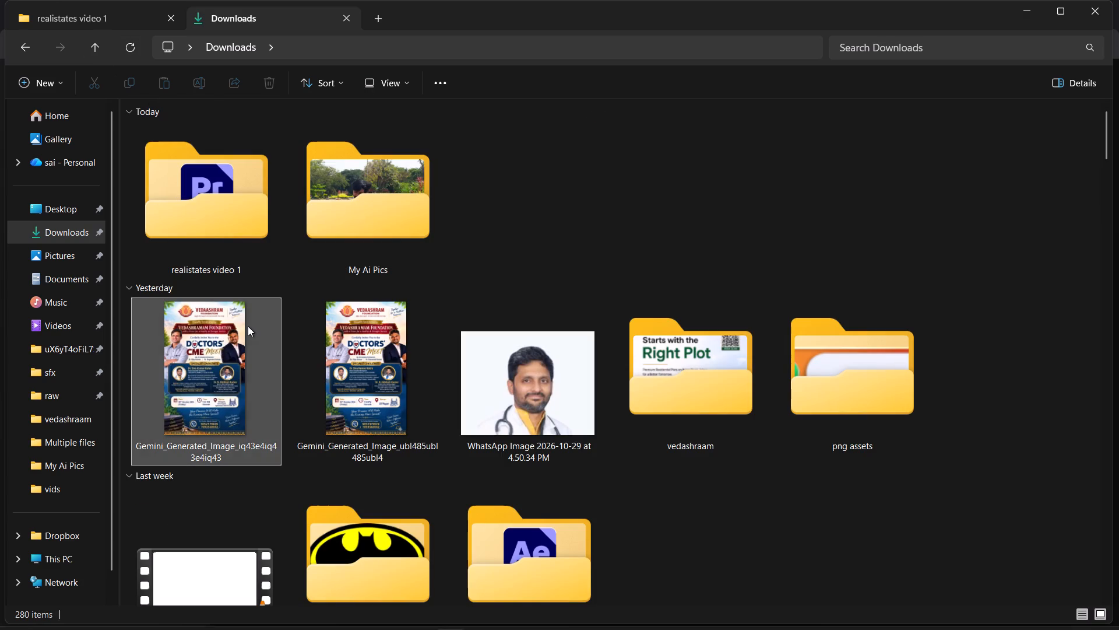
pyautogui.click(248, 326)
# Switch to Photoshop and answer the text-layer update prompt for Certificate.psd.
pyautogui.click(835, 615)
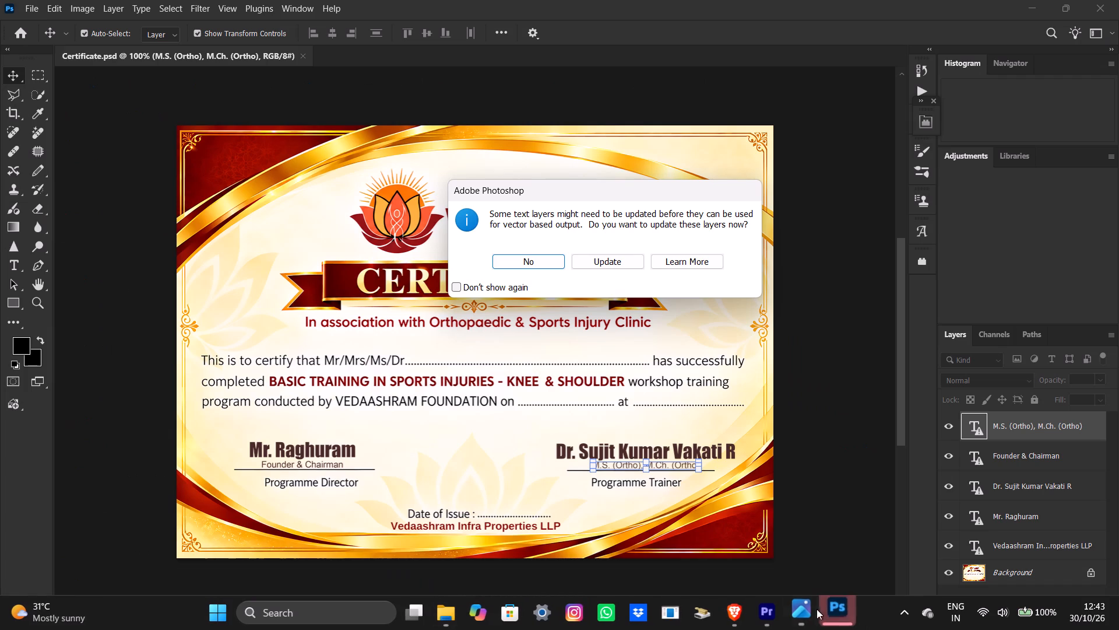
pyautogui.click(557, 268)
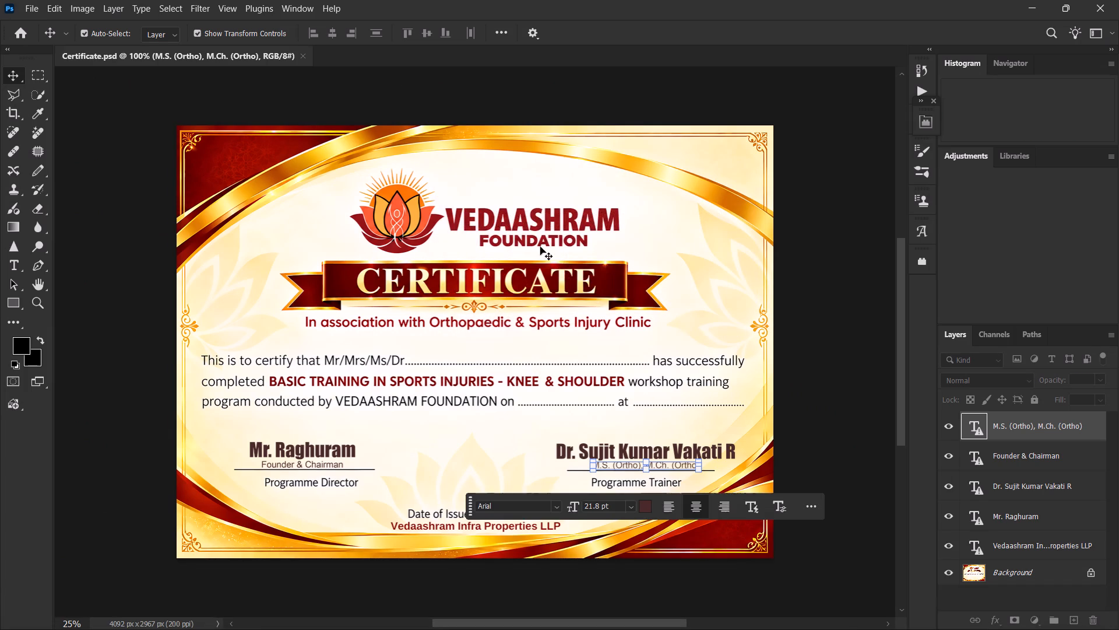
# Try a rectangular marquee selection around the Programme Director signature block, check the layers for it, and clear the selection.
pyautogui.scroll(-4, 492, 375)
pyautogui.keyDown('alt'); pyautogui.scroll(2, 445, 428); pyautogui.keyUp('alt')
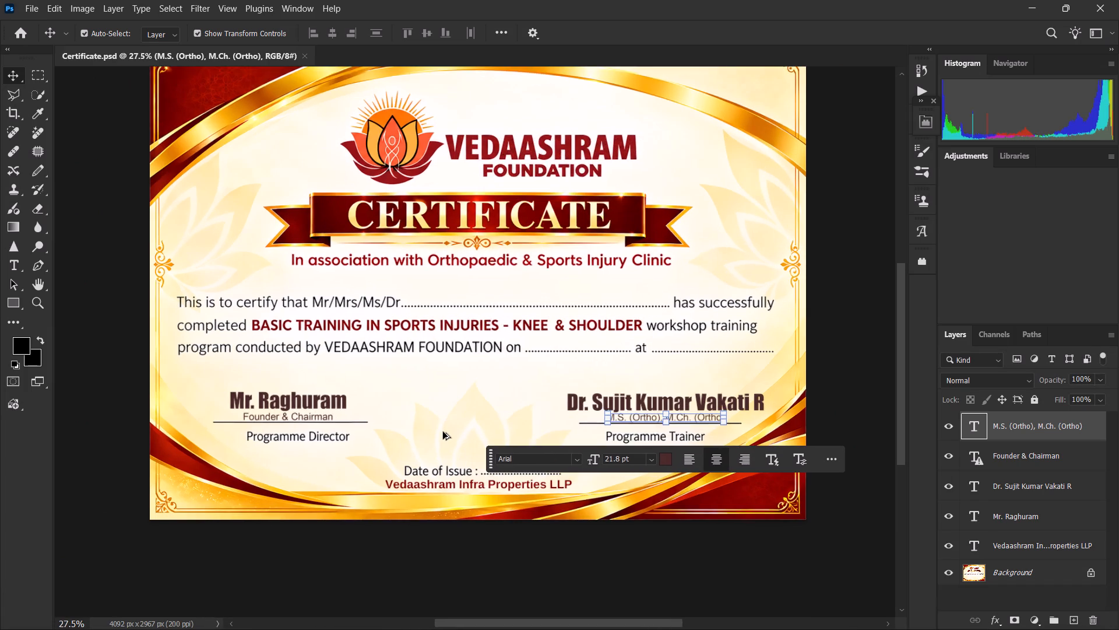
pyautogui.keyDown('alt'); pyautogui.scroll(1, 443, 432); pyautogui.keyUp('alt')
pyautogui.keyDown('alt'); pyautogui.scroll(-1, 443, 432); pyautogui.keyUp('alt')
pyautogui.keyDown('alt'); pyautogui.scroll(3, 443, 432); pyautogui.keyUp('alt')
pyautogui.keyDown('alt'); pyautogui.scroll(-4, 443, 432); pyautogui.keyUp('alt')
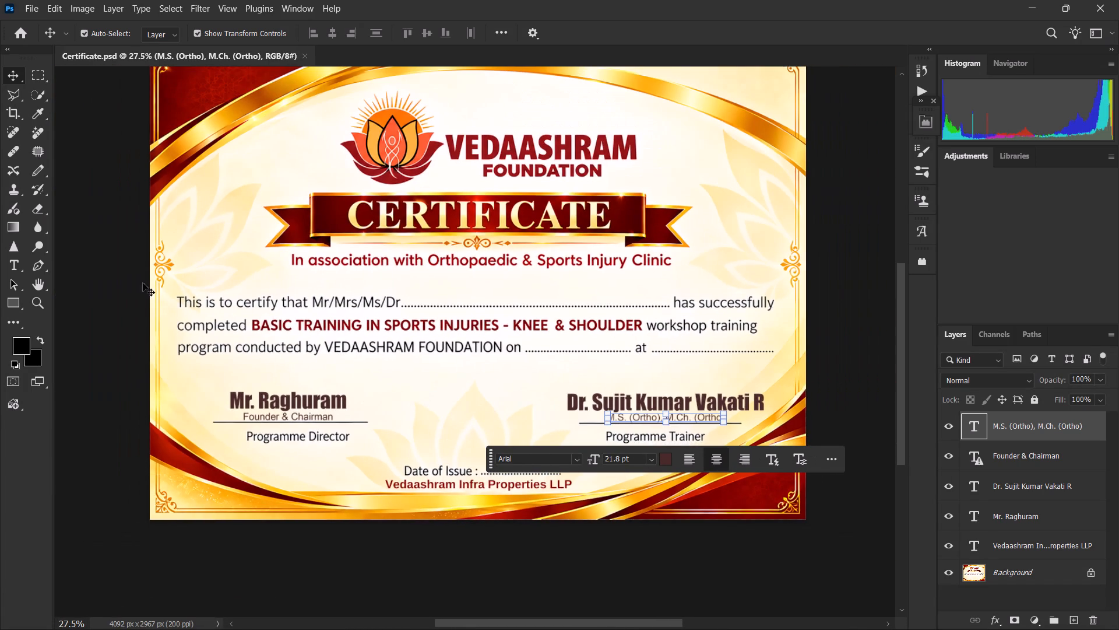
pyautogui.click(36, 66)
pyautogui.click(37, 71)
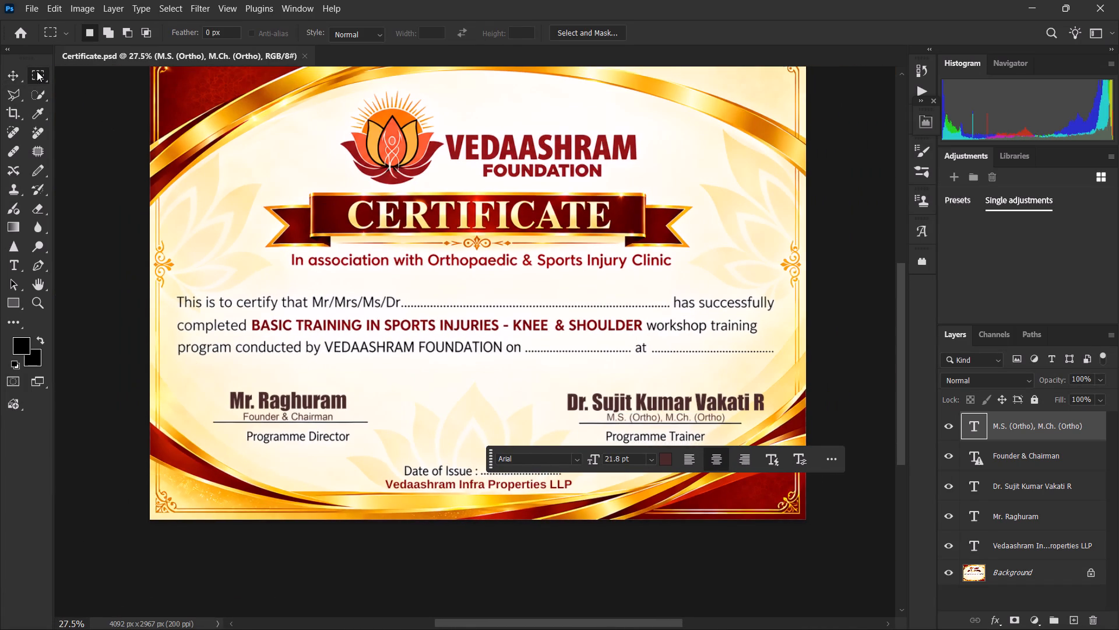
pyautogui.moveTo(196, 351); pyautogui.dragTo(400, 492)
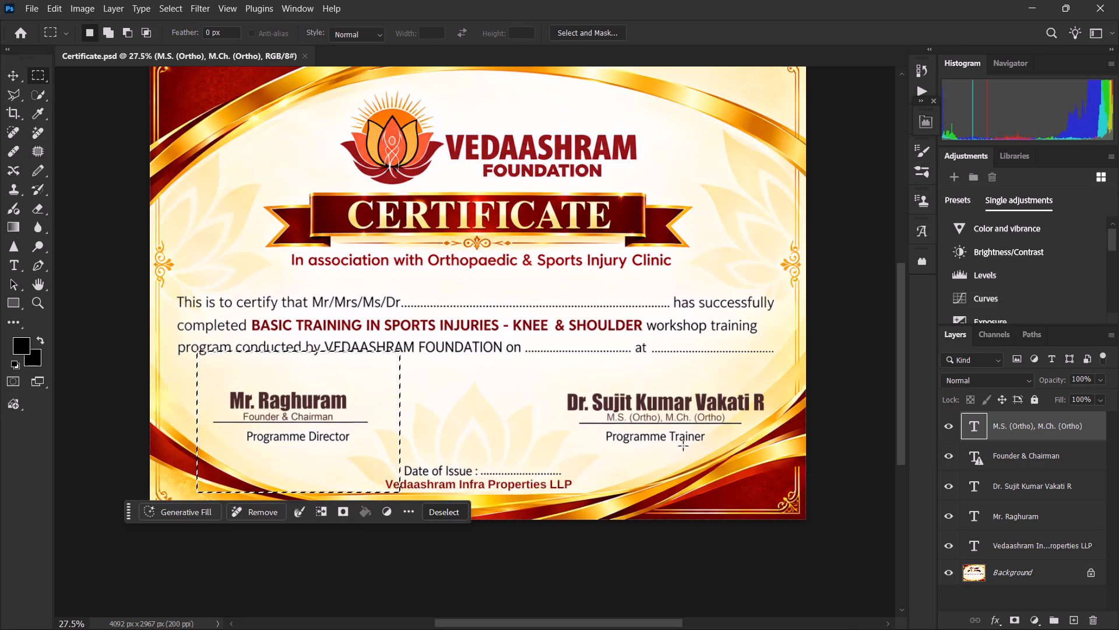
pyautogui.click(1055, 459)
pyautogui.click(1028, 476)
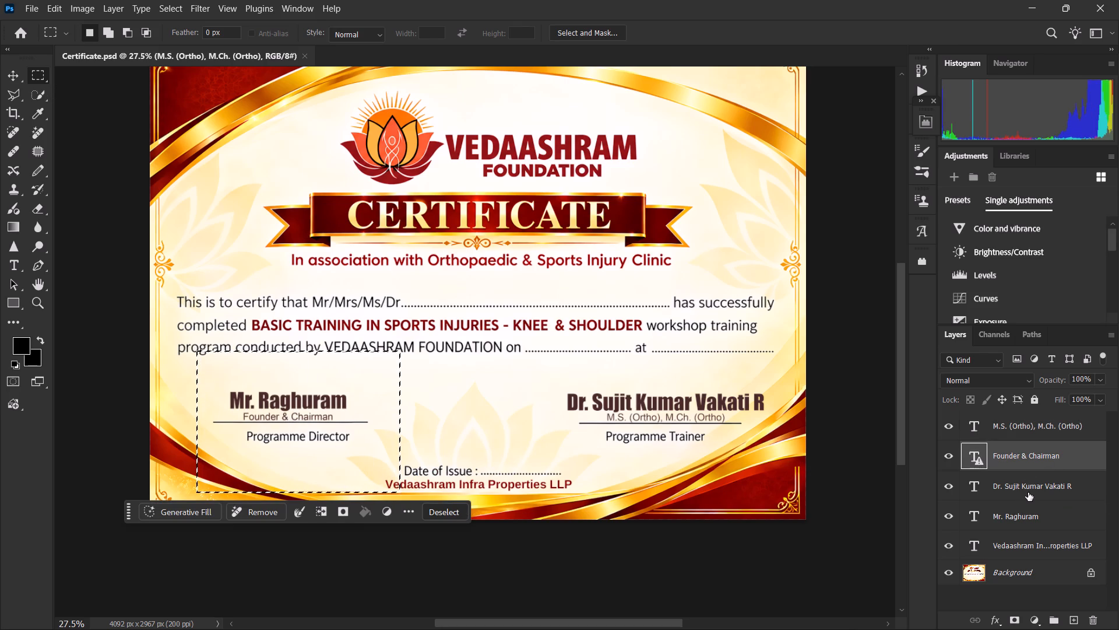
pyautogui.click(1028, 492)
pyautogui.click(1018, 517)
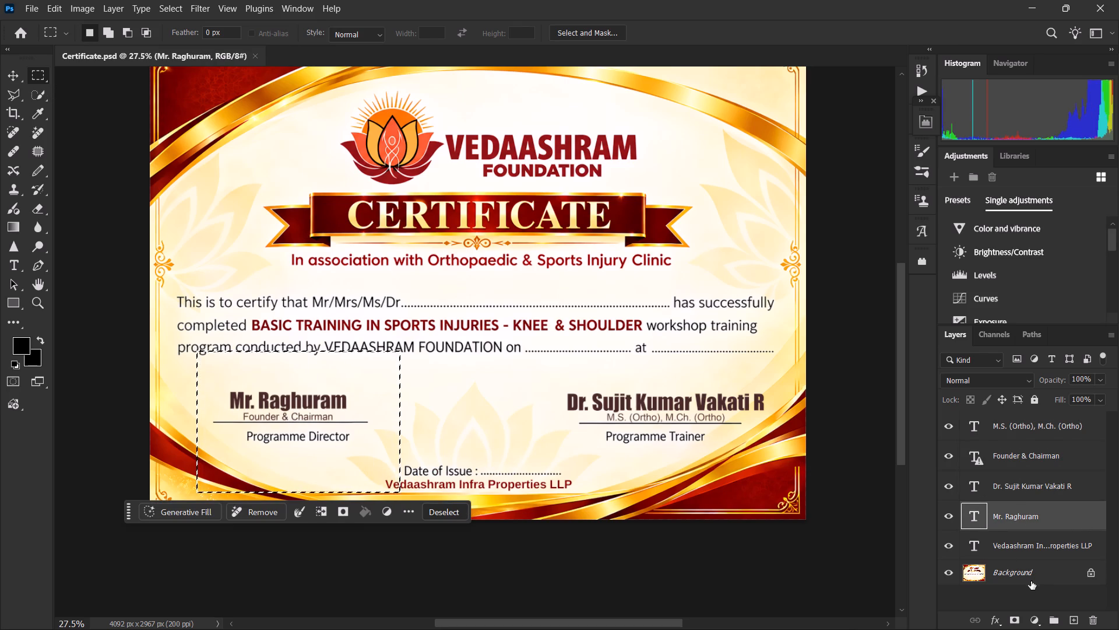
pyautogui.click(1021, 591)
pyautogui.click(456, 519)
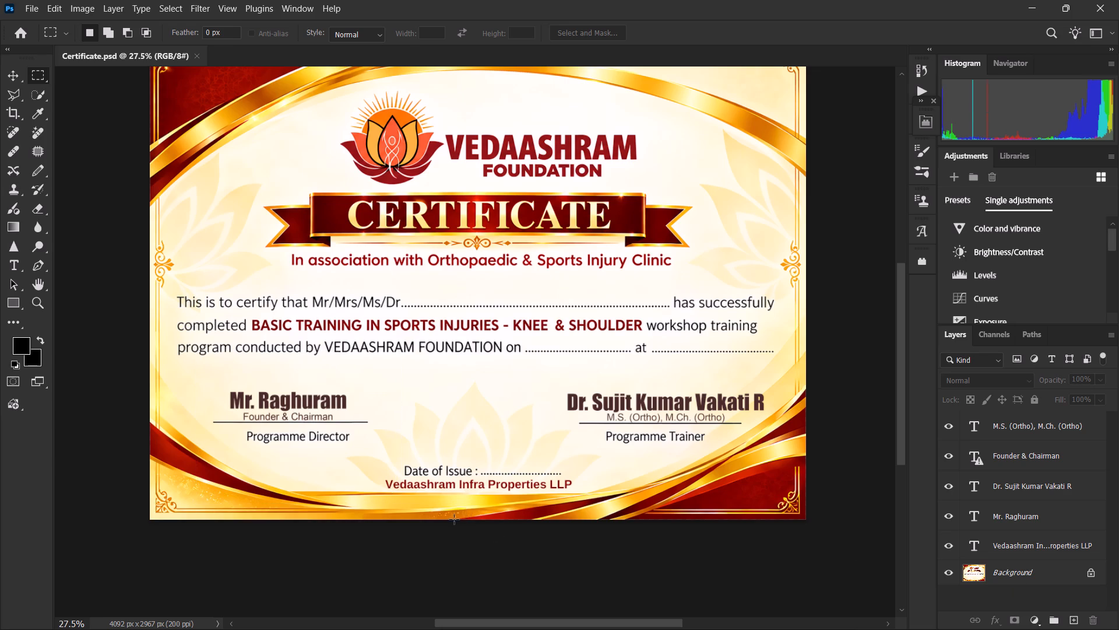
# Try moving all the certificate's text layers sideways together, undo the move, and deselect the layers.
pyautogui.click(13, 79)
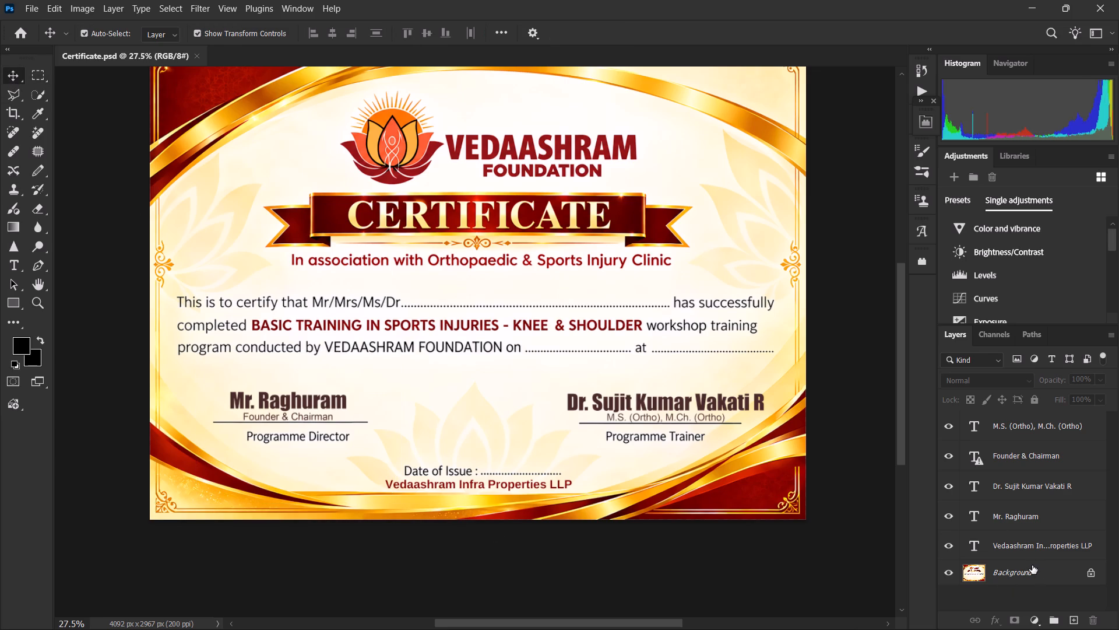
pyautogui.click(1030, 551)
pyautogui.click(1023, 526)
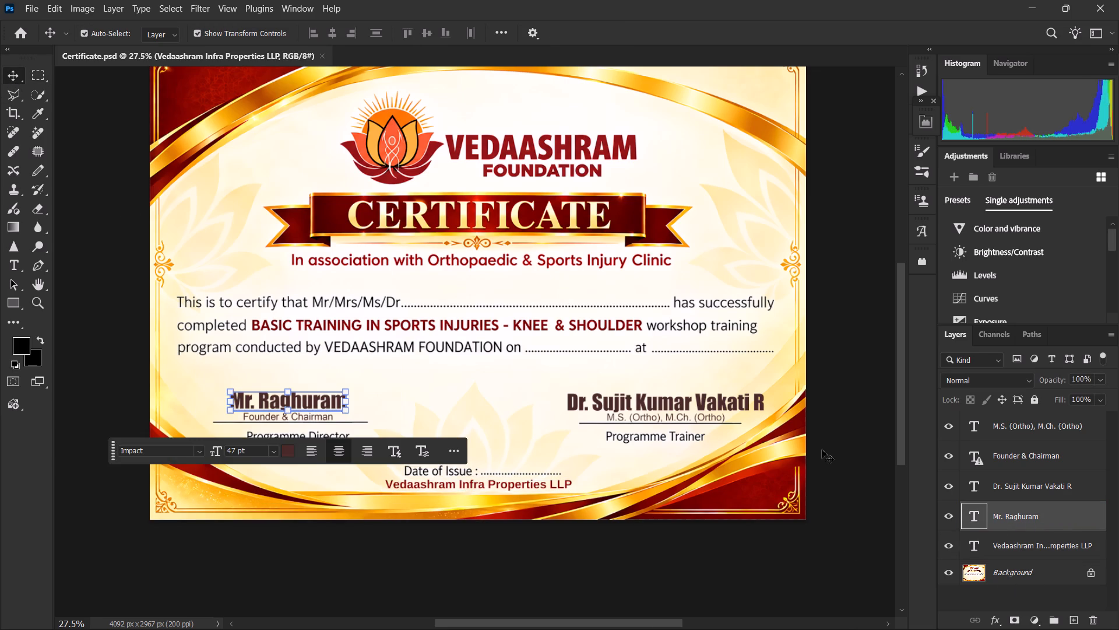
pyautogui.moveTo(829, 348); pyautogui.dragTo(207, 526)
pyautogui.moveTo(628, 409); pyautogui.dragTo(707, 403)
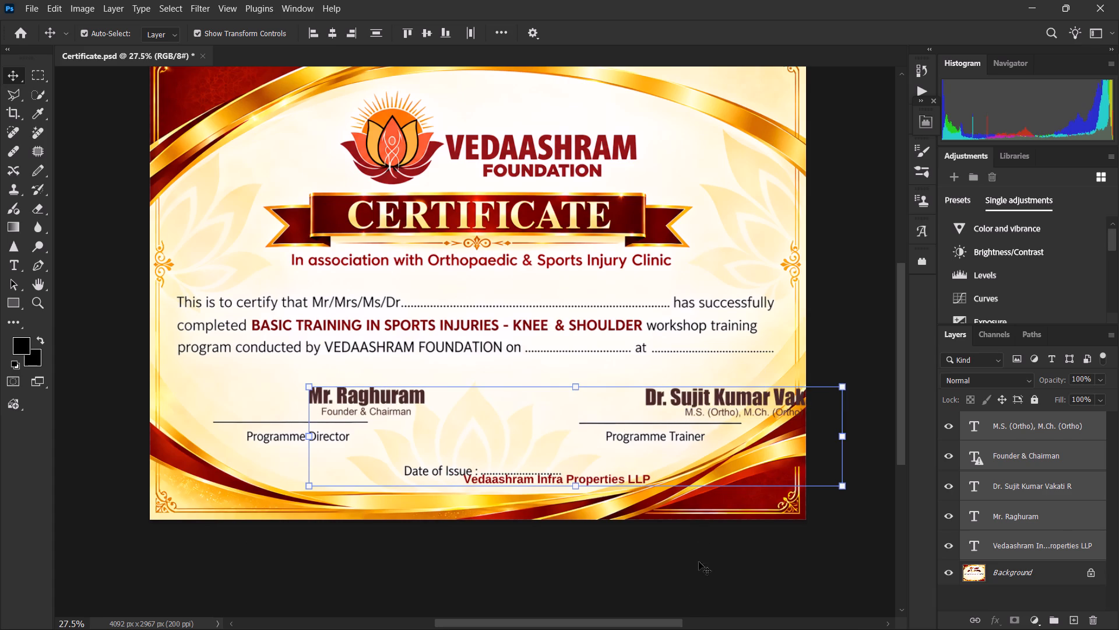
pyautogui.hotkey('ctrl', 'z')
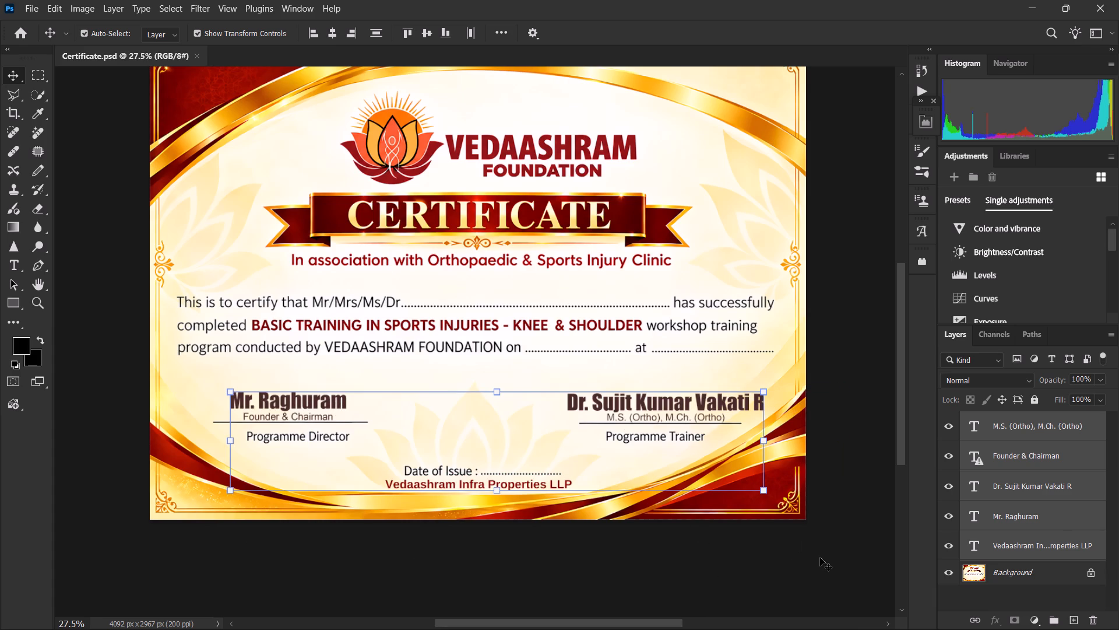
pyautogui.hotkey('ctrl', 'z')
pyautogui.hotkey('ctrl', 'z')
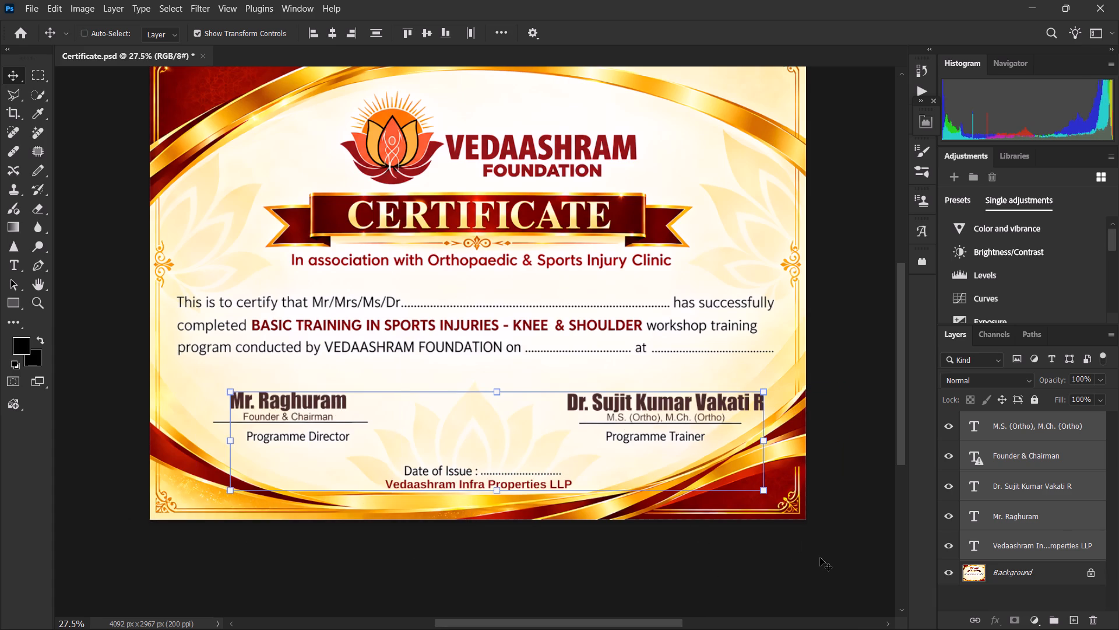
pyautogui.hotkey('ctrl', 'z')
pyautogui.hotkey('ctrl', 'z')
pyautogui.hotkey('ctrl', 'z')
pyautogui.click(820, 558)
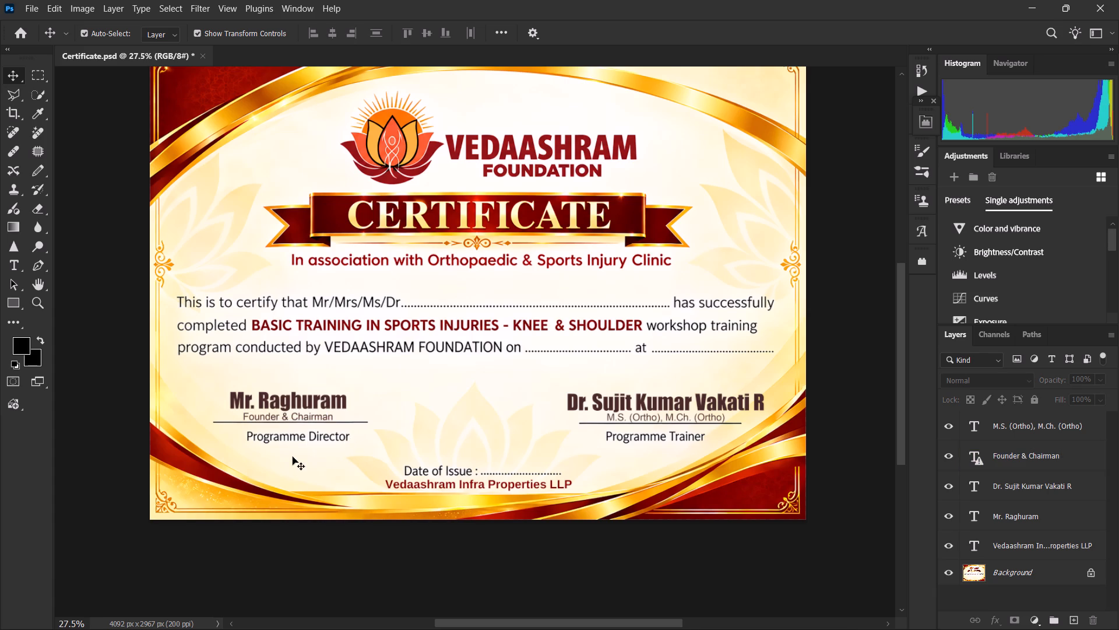
# Examine the Programme Director signature block on the certificate up close.
pyautogui.keyDown('alt'); pyautogui.scroll(-1, 269, 453); pyautogui.keyUp('alt')
pyautogui.keyDown('alt'); pyautogui.scroll(1, 266, 453); pyautogui.keyUp('alt')
pyautogui.keyDown('alt'); pyautogui.scroll(-1, 266, 453); pyautogui.keyUp('alt')
pyautogui.keyDown('alt'); pyautogui.scroll(5, 266, 453); pyautogui.keyUp('alt')
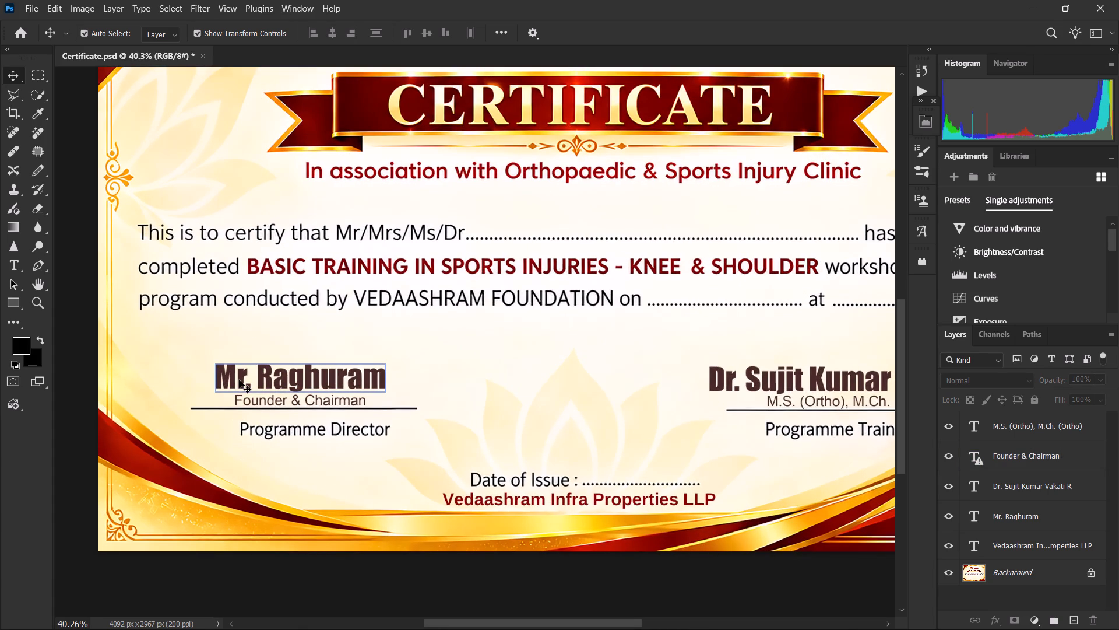
# Move the programme director's name and the Founder & Chairman text together to the certificate's centre, above the Date of Issue line.
pyautogui.keyDown('alt'); pyautogui.scroll(-4, 260, 427); pyautogui.keyUp('alt')
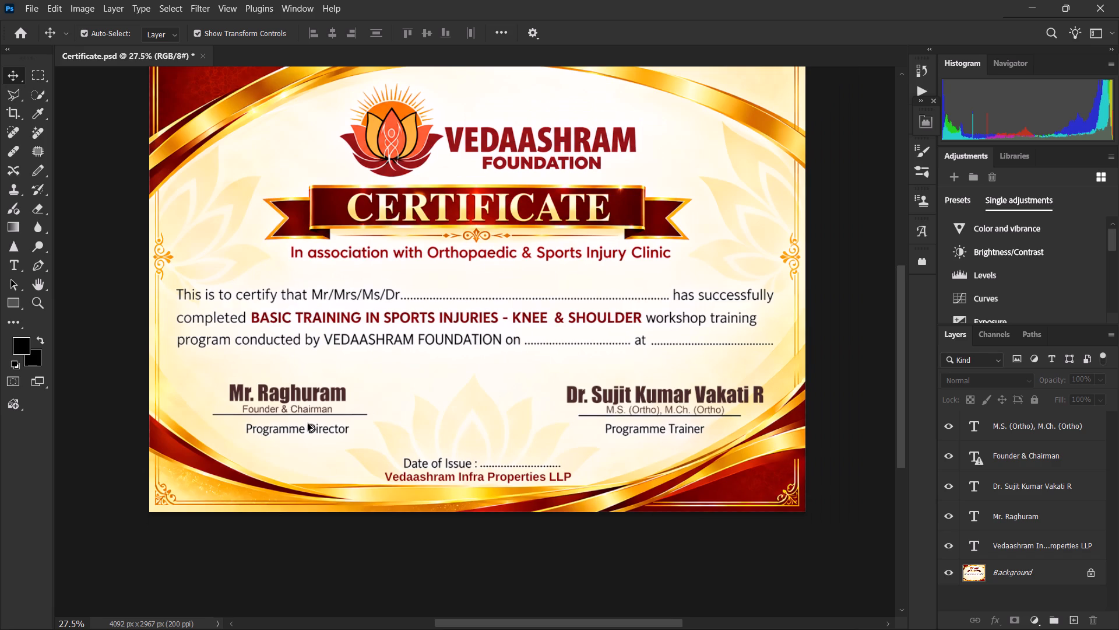
pyautogui.keyDown('alt'); pyautogui.scroll(3, 328, 421); pyautogui.keyUp('alt')
pyautogui.keyDown('alt'); pyautogui.scroll(-2, 339, 421); pyautogui.keyUp('alt')
pyautogui.moveTo(416, 360); pyautogui.dragTo(102, 475)
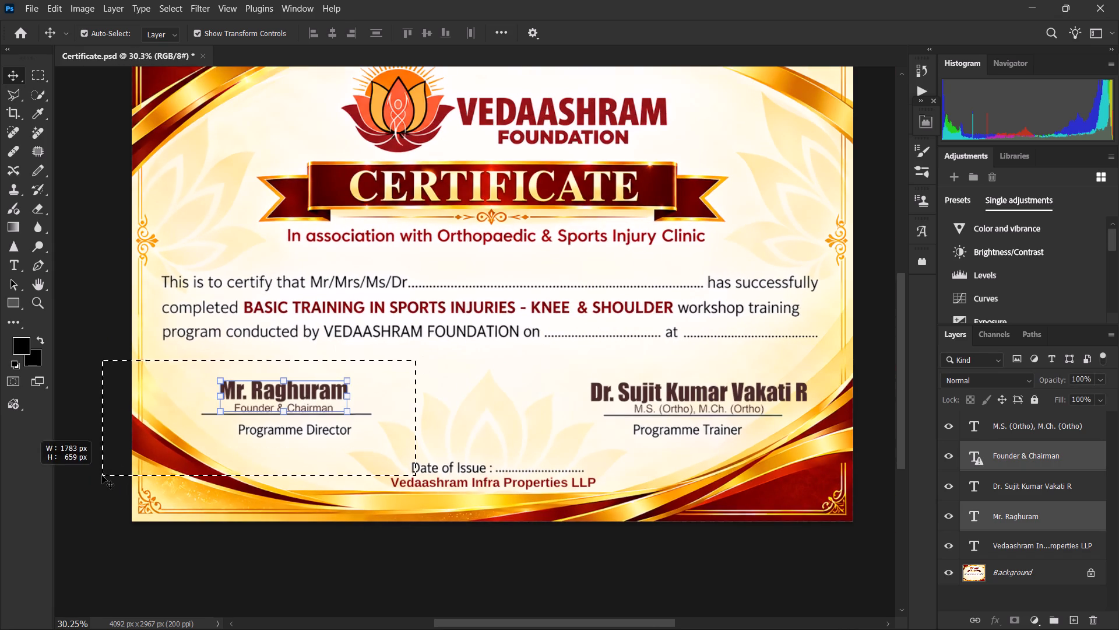
pyautogui.moveTo(290, 401); pyautogui.dragTo(481, 380)
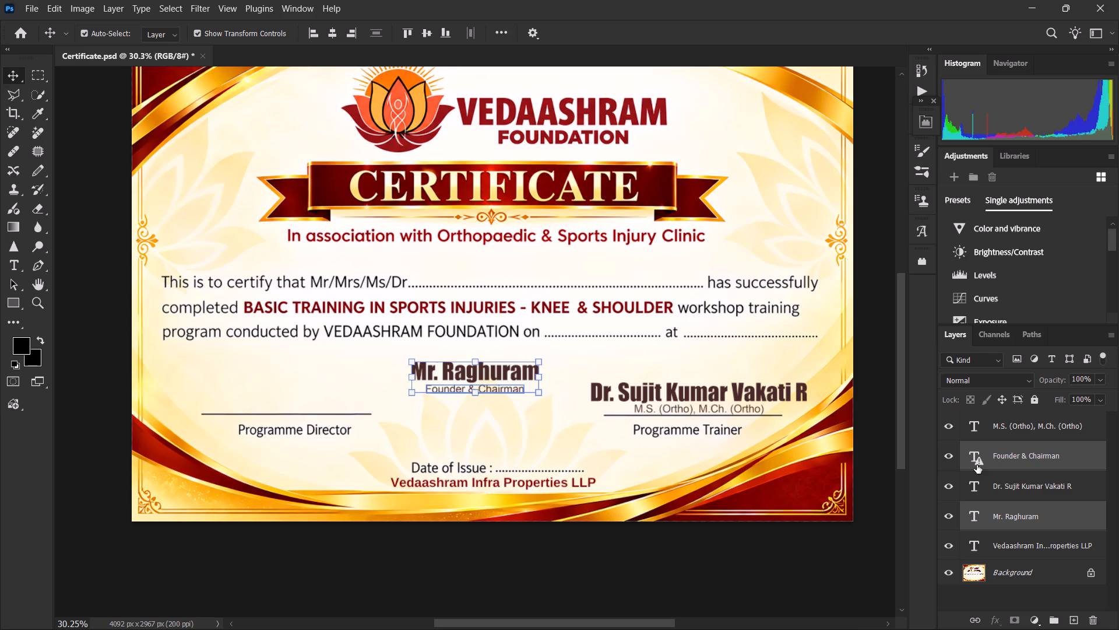
# Bring up the layer commands for the selected director's name and Founder & Chairman text layers.
pyautogui.rightClick(1027, 464)
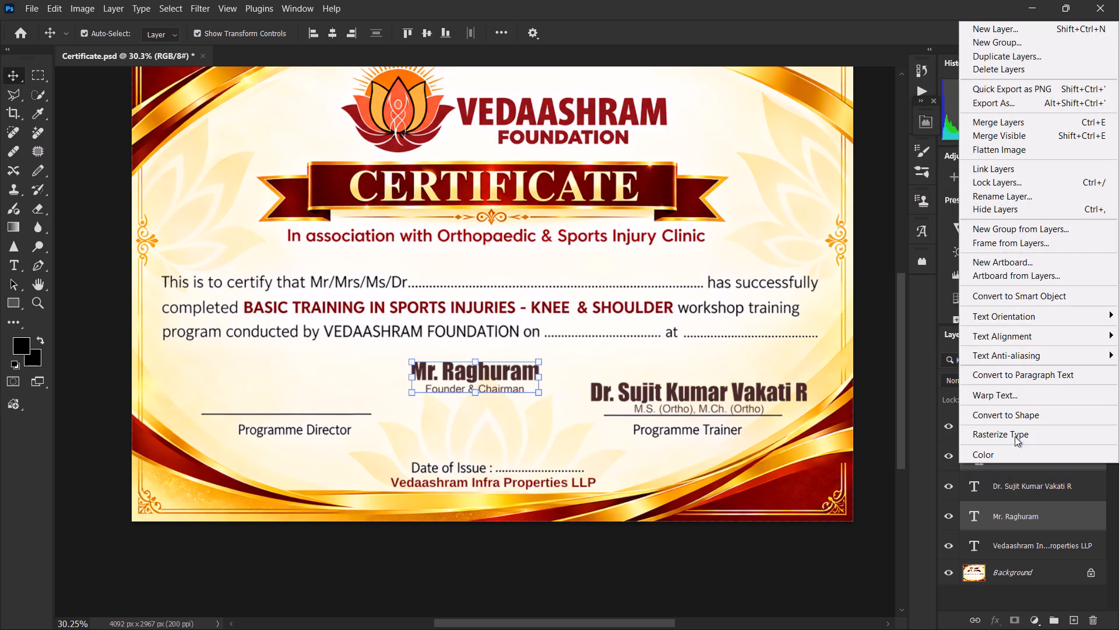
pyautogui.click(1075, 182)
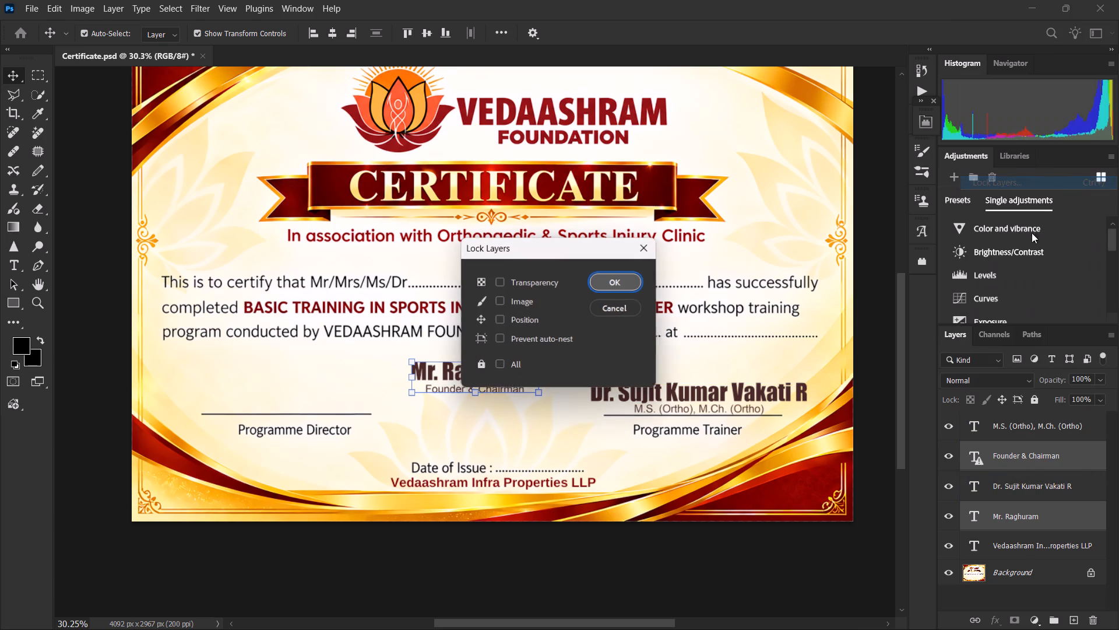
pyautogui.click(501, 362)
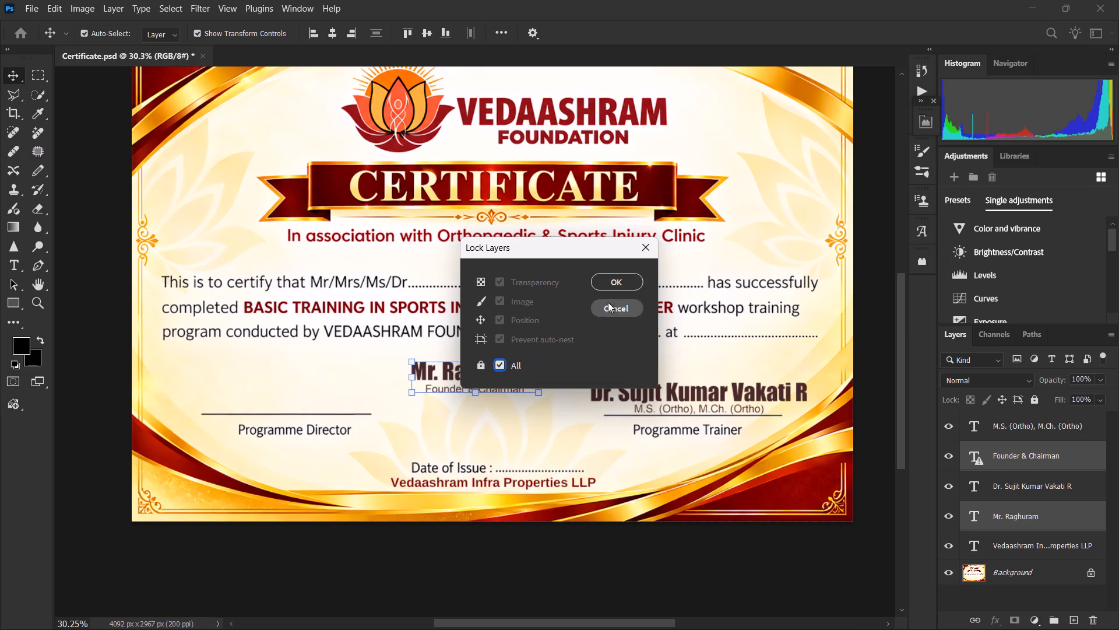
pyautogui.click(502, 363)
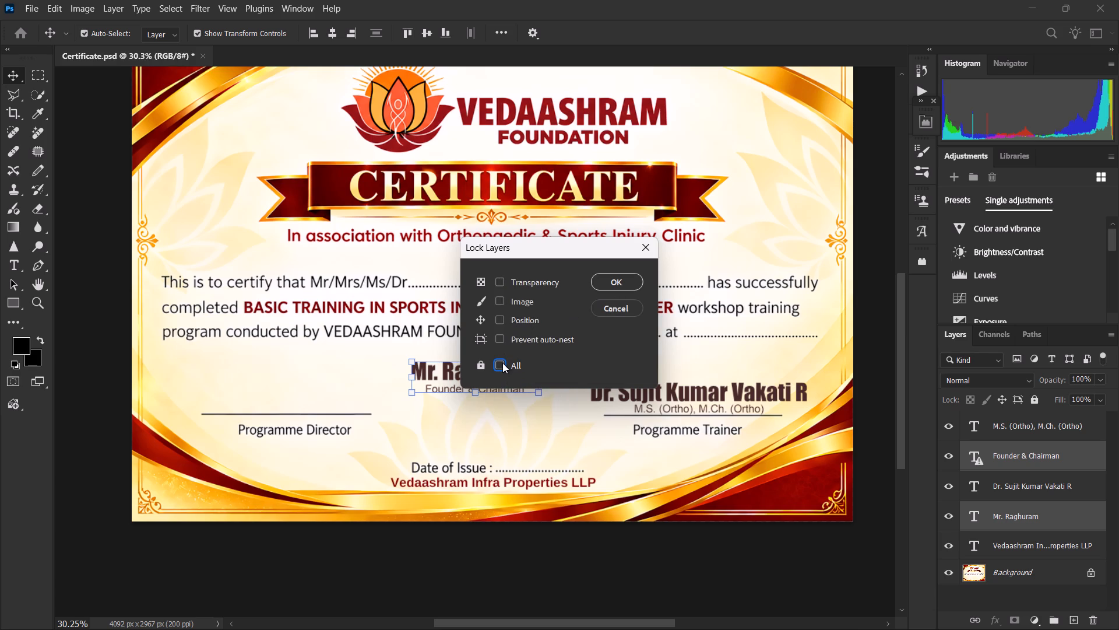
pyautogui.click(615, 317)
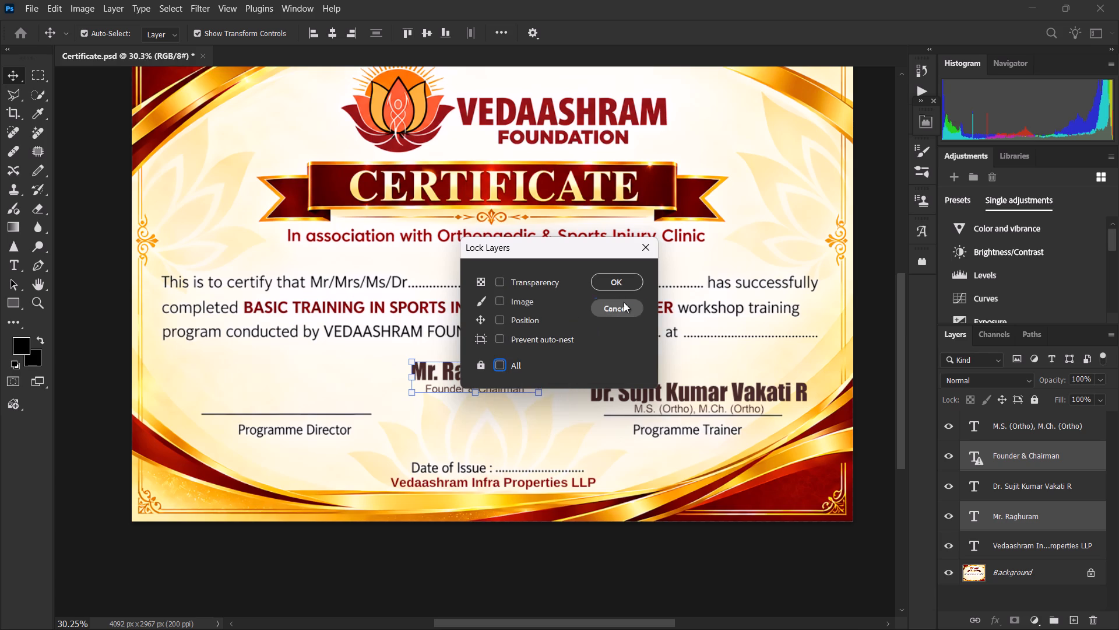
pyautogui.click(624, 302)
# Link the programme director's name layer with the Founder & Chairman text layer.
pyautogui.rightClick(1011, 466)
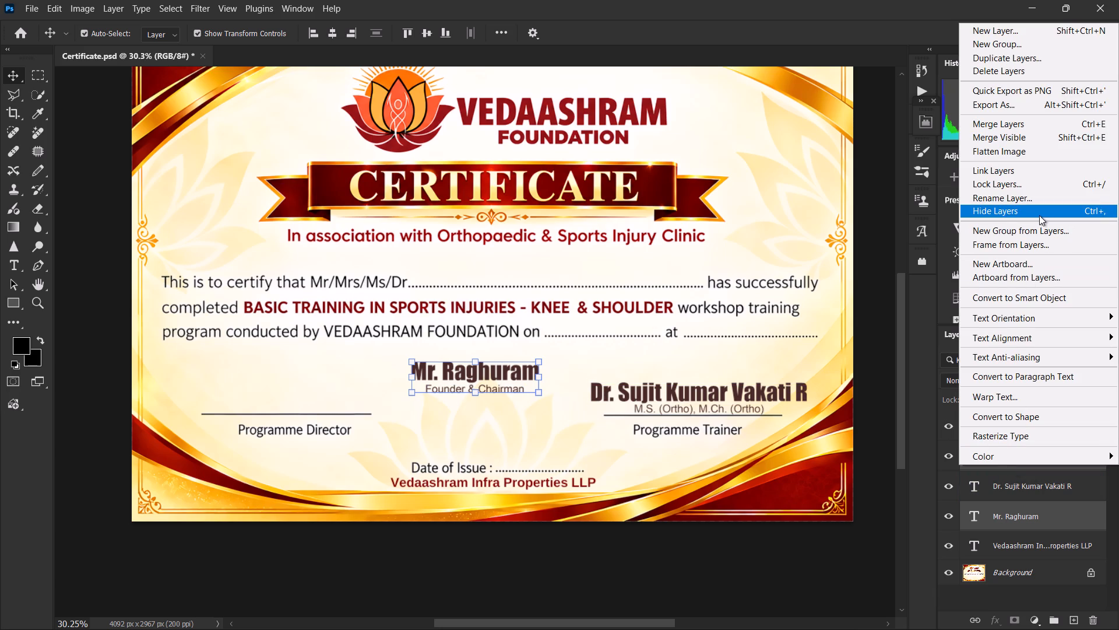
pyautogui.click(988, 173)
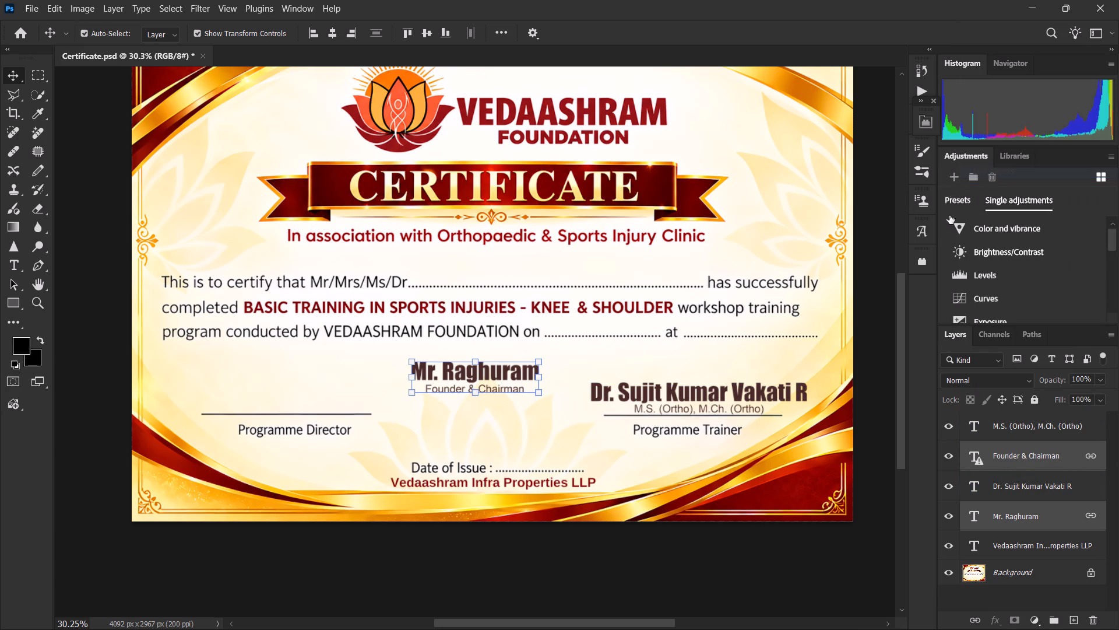
# Link the programme trainer's name layer with the M.S. (Ortho), M.Ch. (Ortho) text layer.
pyautogui.click(1005, 494)
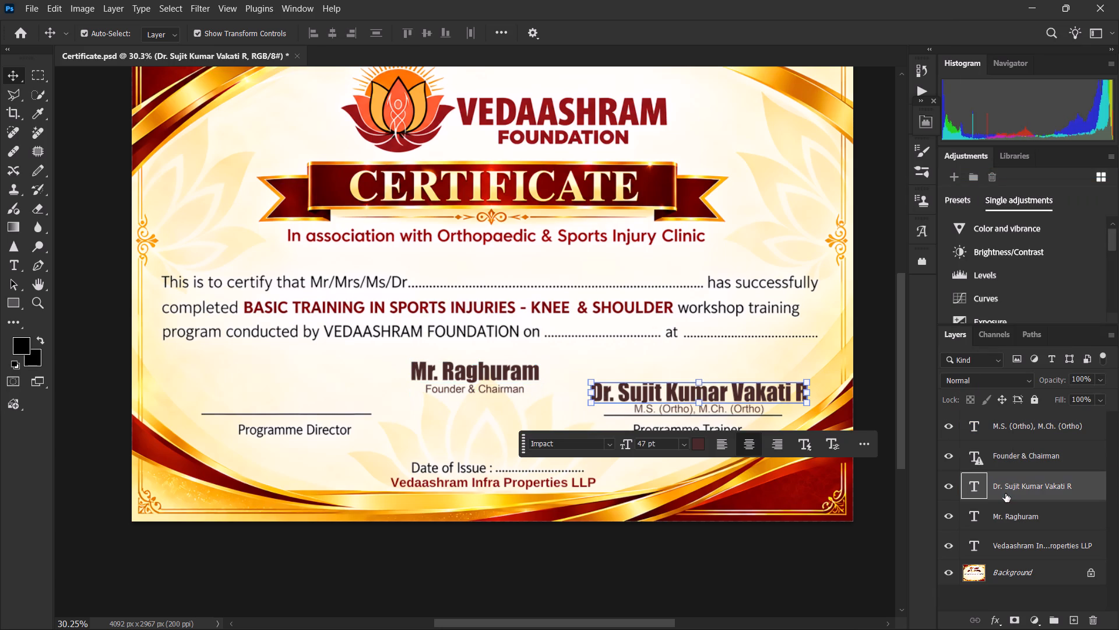
pyautogui.keyDown('ctrl'); pyautogui.click(1037, 423); pyautogui.keyUp('ctrl')
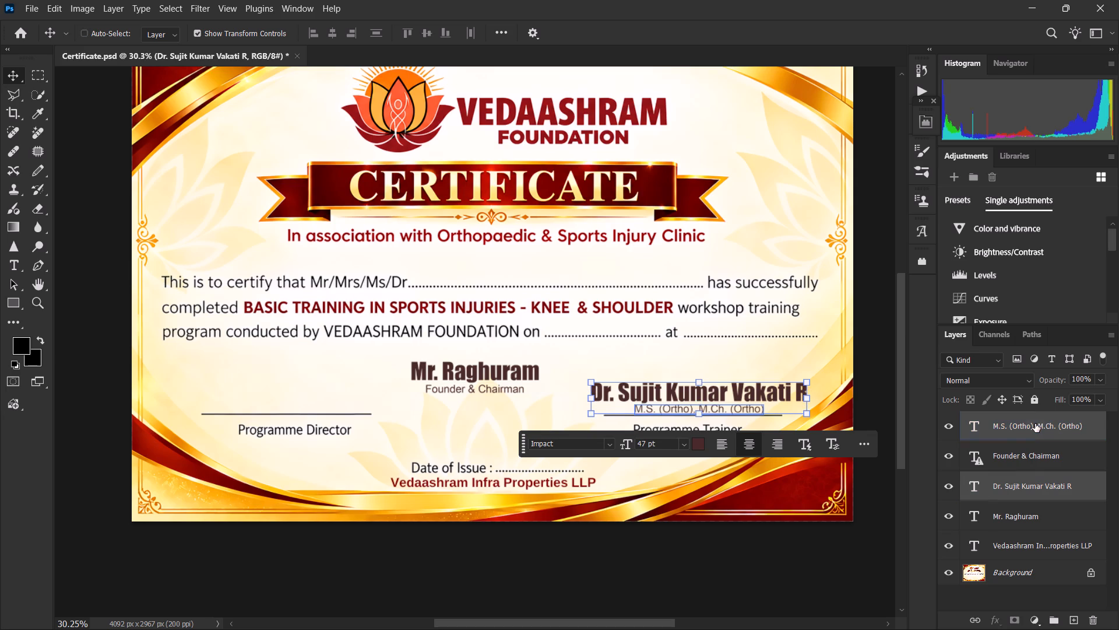
pyautogui.rightClick(1035, 423)
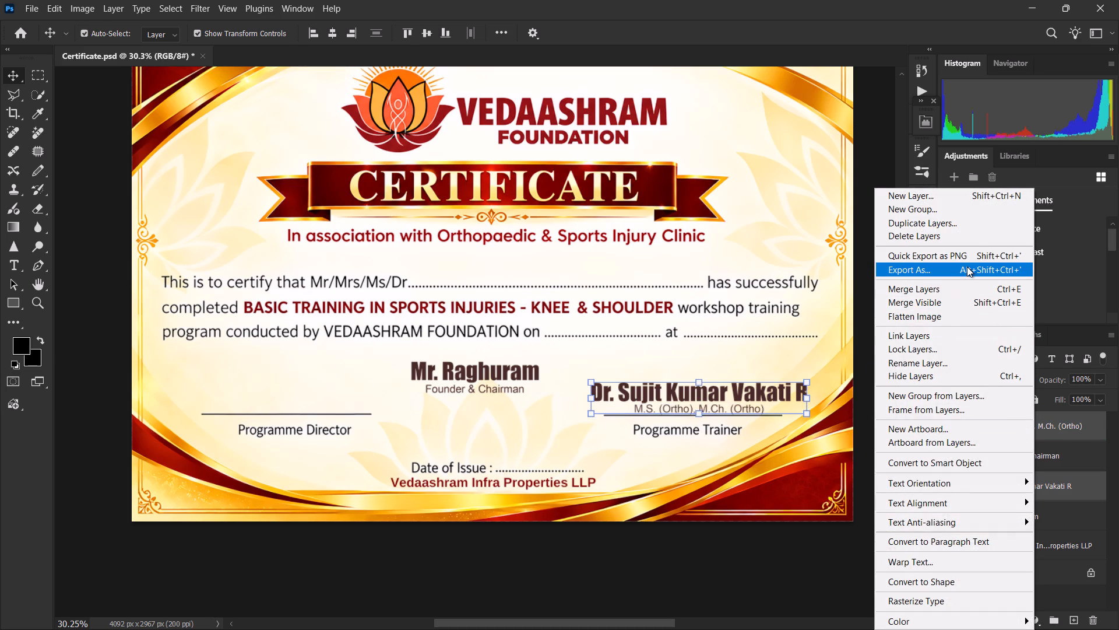
pyautogui.click(979, 340)
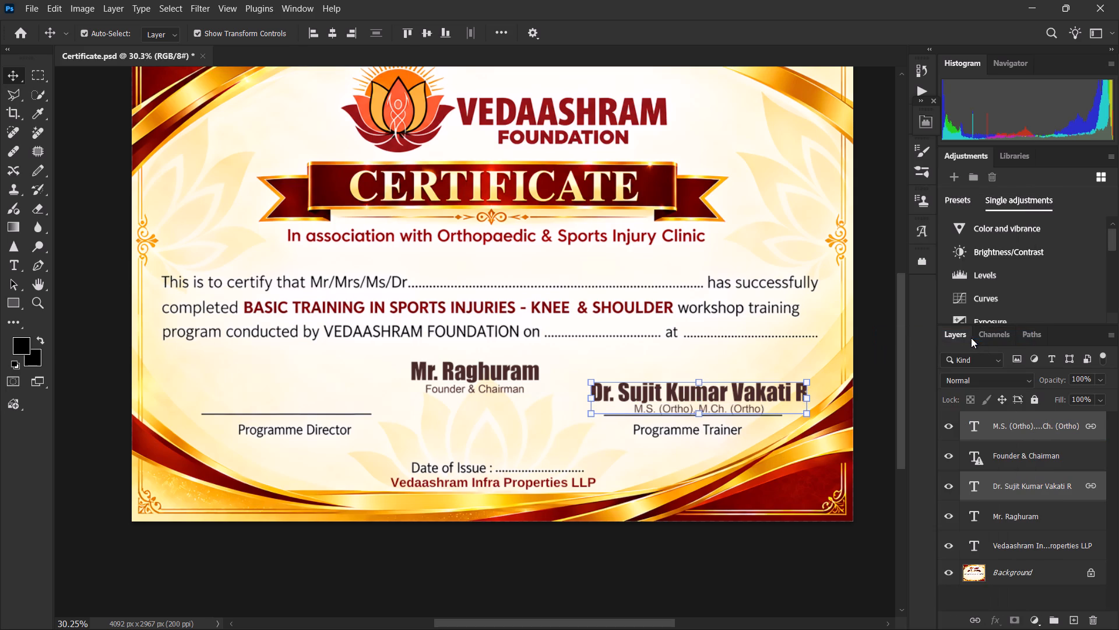
# Select the linked director's name and Founder & Chairman text above the Date of Issue line.
pyautogui.click(628, 407)
pyautogui.click(502, 383)
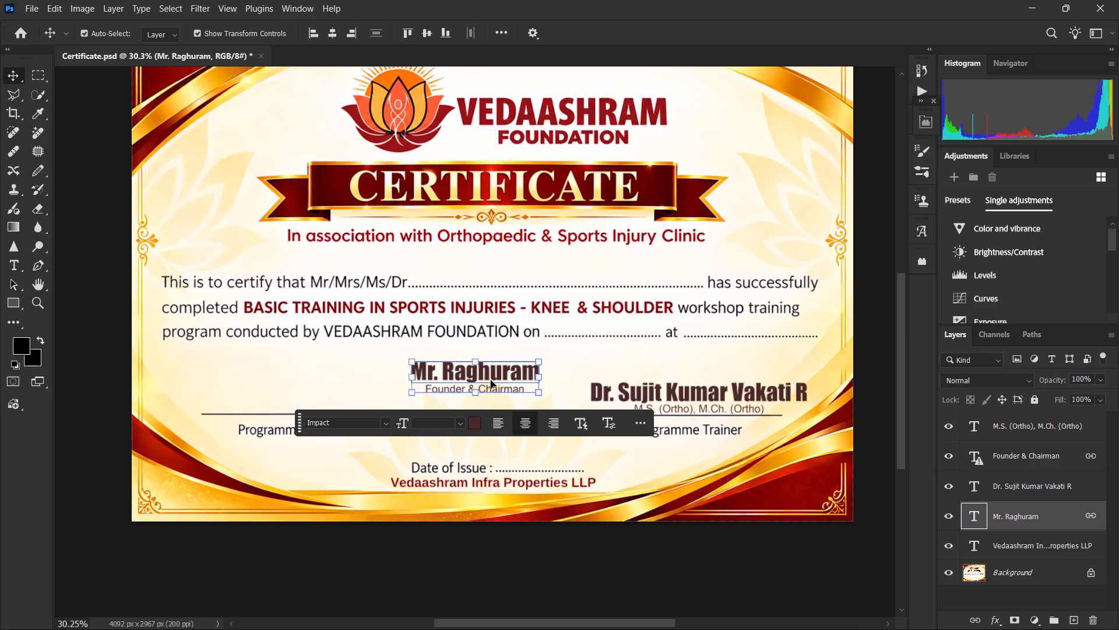
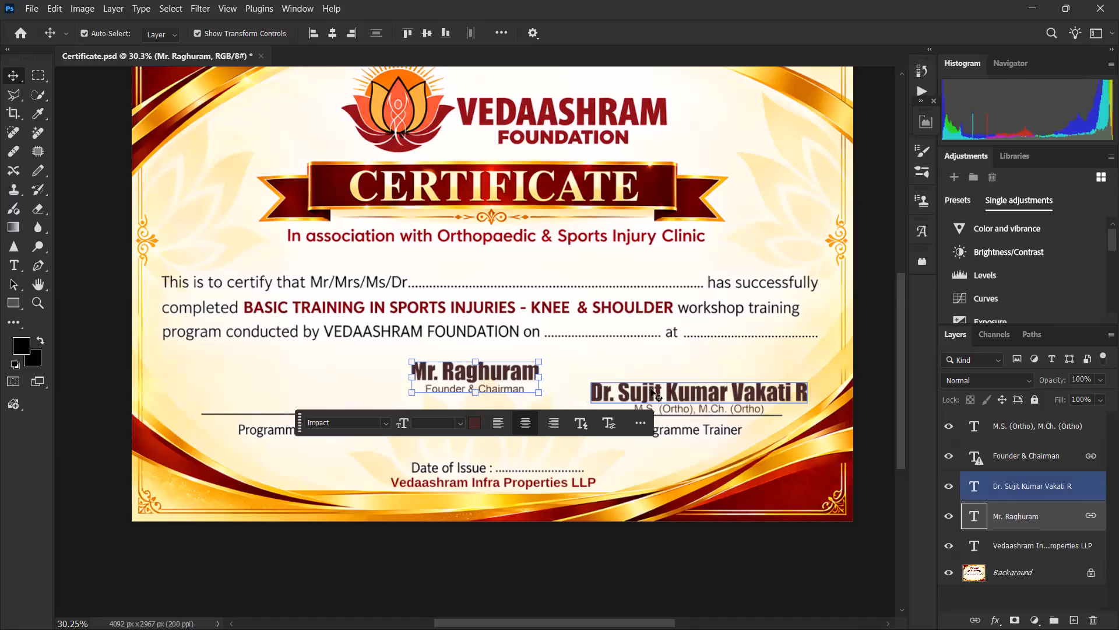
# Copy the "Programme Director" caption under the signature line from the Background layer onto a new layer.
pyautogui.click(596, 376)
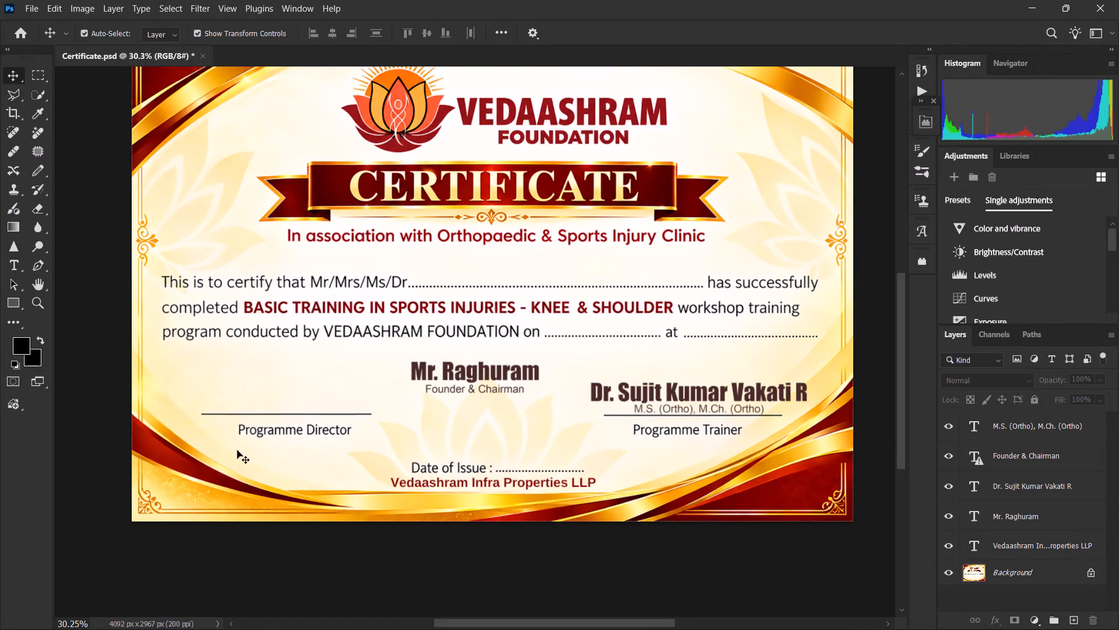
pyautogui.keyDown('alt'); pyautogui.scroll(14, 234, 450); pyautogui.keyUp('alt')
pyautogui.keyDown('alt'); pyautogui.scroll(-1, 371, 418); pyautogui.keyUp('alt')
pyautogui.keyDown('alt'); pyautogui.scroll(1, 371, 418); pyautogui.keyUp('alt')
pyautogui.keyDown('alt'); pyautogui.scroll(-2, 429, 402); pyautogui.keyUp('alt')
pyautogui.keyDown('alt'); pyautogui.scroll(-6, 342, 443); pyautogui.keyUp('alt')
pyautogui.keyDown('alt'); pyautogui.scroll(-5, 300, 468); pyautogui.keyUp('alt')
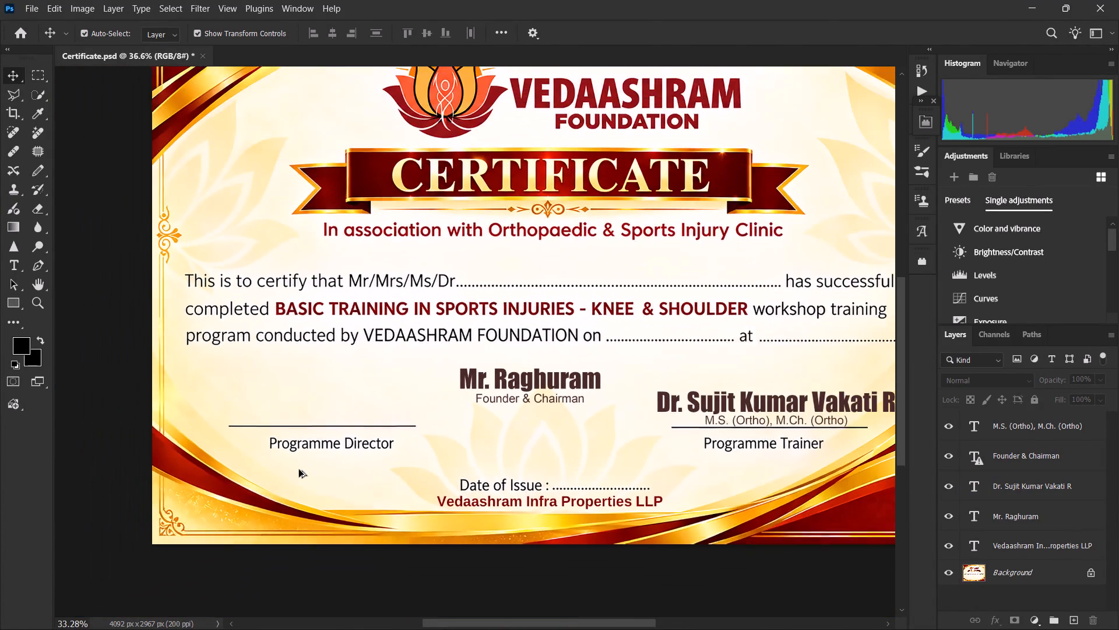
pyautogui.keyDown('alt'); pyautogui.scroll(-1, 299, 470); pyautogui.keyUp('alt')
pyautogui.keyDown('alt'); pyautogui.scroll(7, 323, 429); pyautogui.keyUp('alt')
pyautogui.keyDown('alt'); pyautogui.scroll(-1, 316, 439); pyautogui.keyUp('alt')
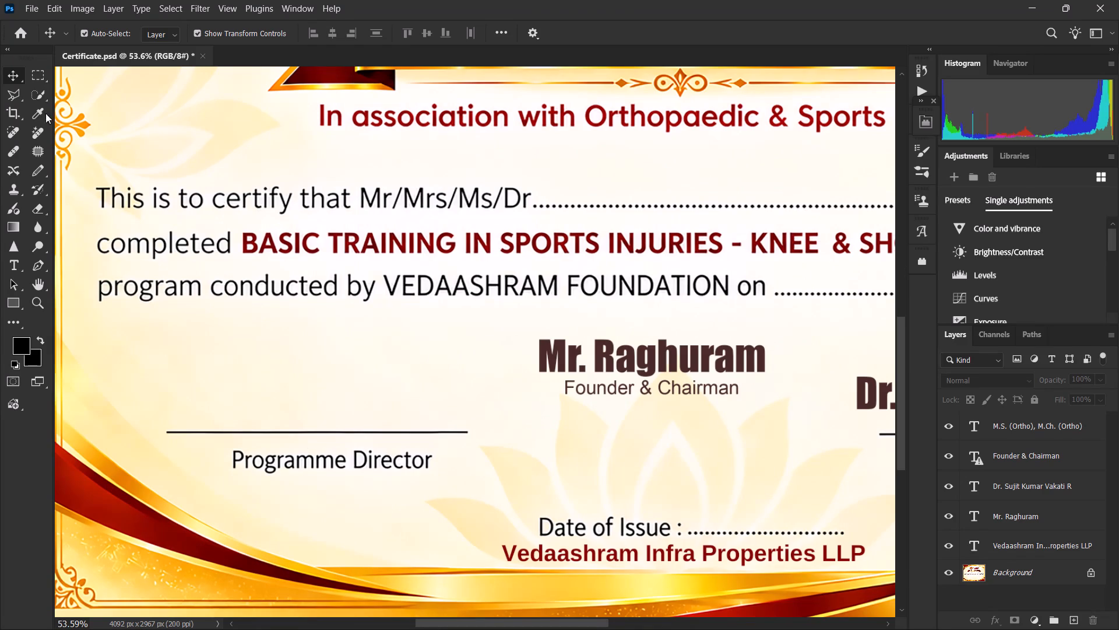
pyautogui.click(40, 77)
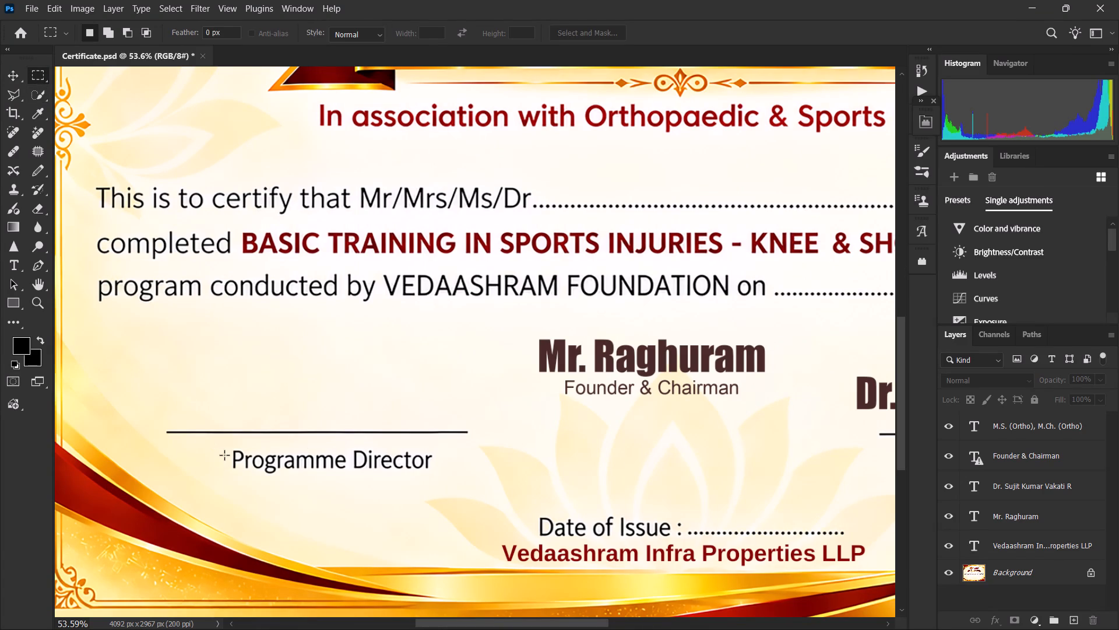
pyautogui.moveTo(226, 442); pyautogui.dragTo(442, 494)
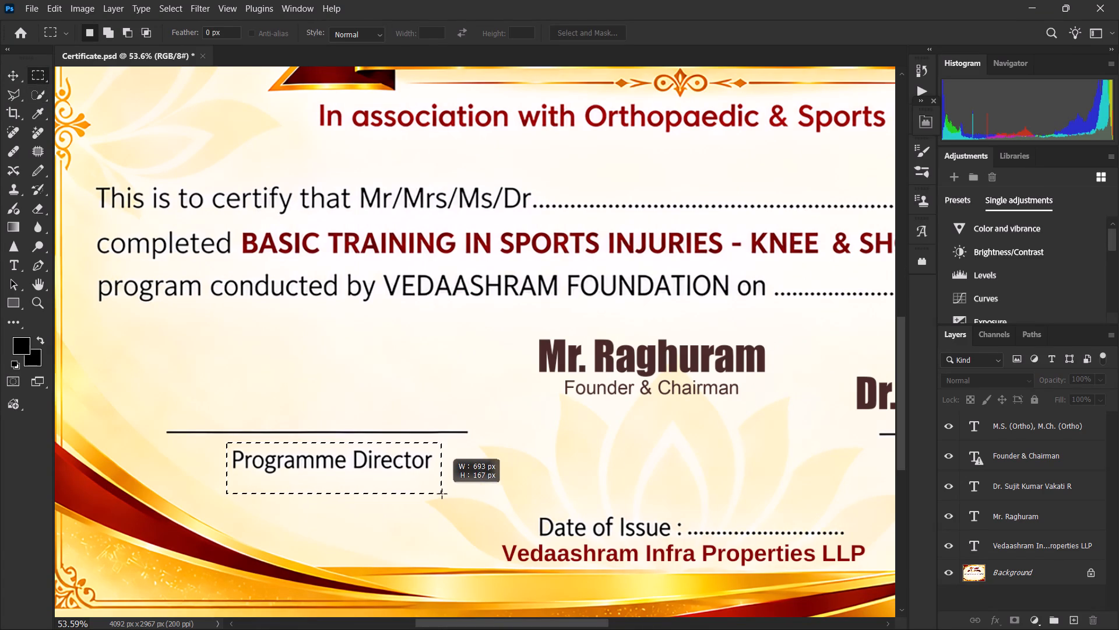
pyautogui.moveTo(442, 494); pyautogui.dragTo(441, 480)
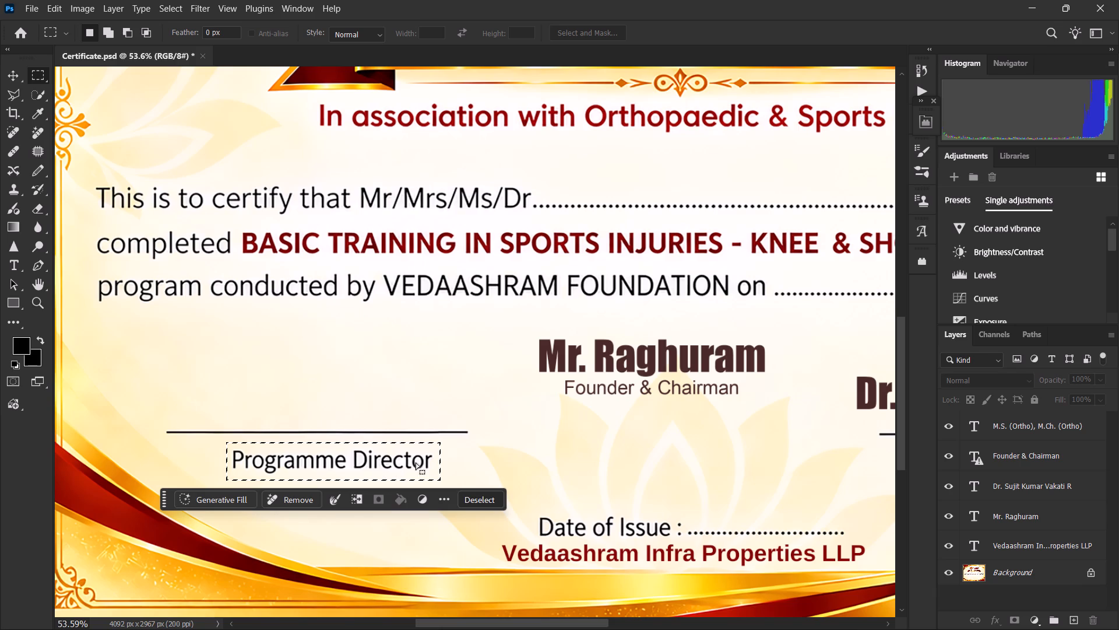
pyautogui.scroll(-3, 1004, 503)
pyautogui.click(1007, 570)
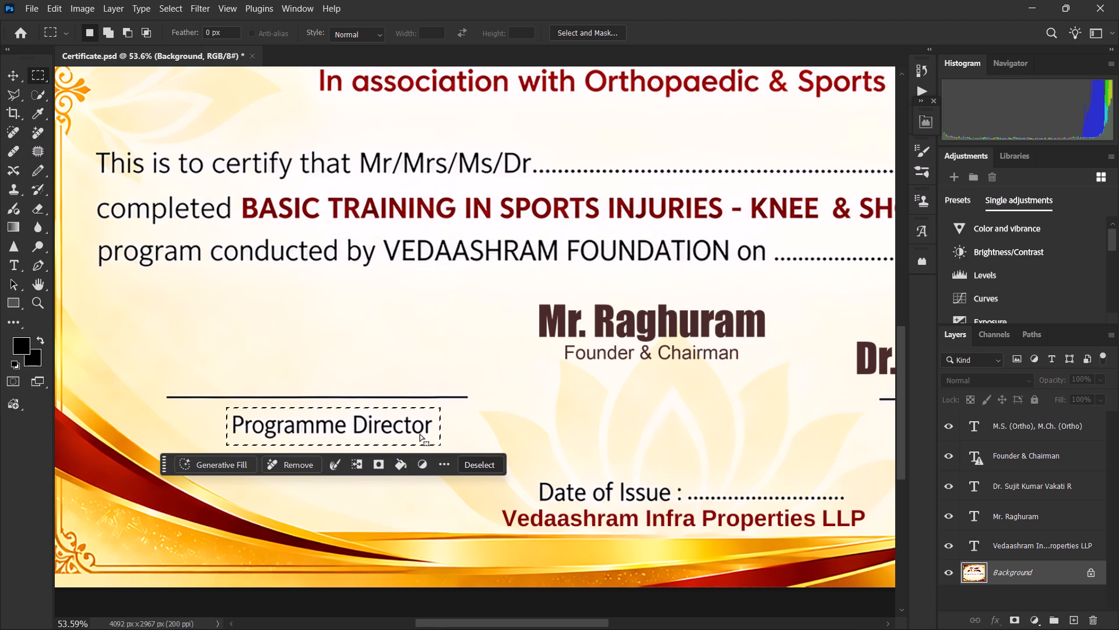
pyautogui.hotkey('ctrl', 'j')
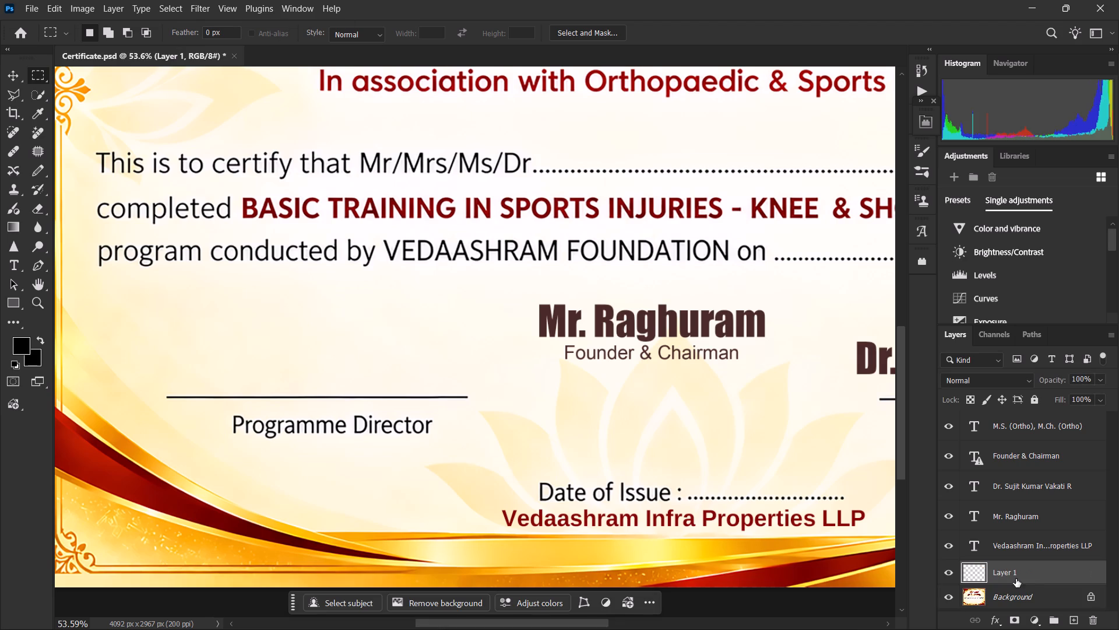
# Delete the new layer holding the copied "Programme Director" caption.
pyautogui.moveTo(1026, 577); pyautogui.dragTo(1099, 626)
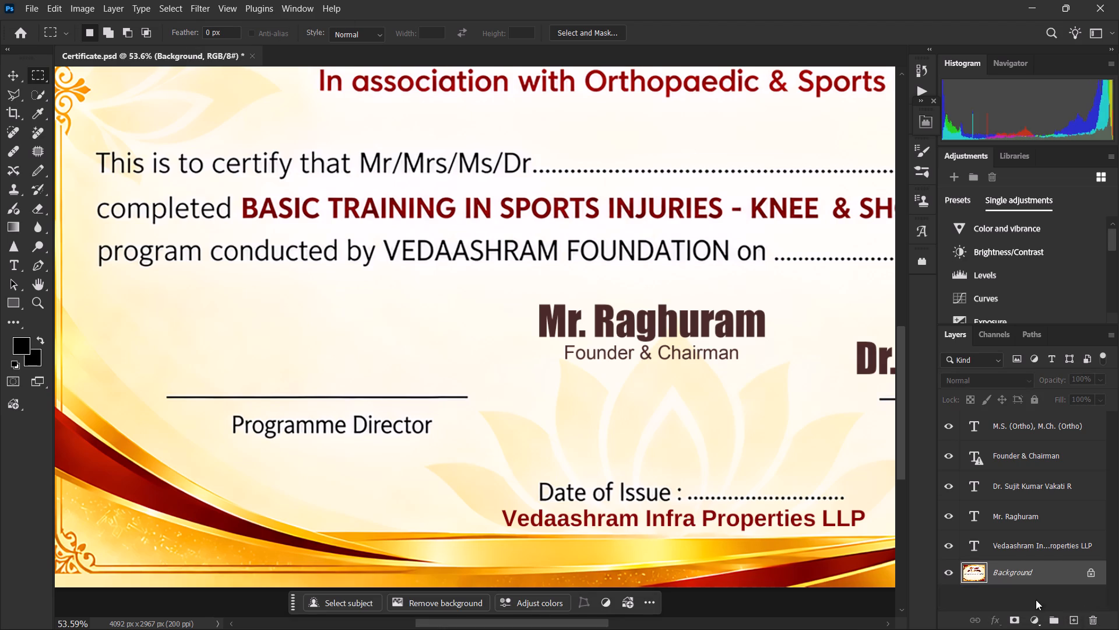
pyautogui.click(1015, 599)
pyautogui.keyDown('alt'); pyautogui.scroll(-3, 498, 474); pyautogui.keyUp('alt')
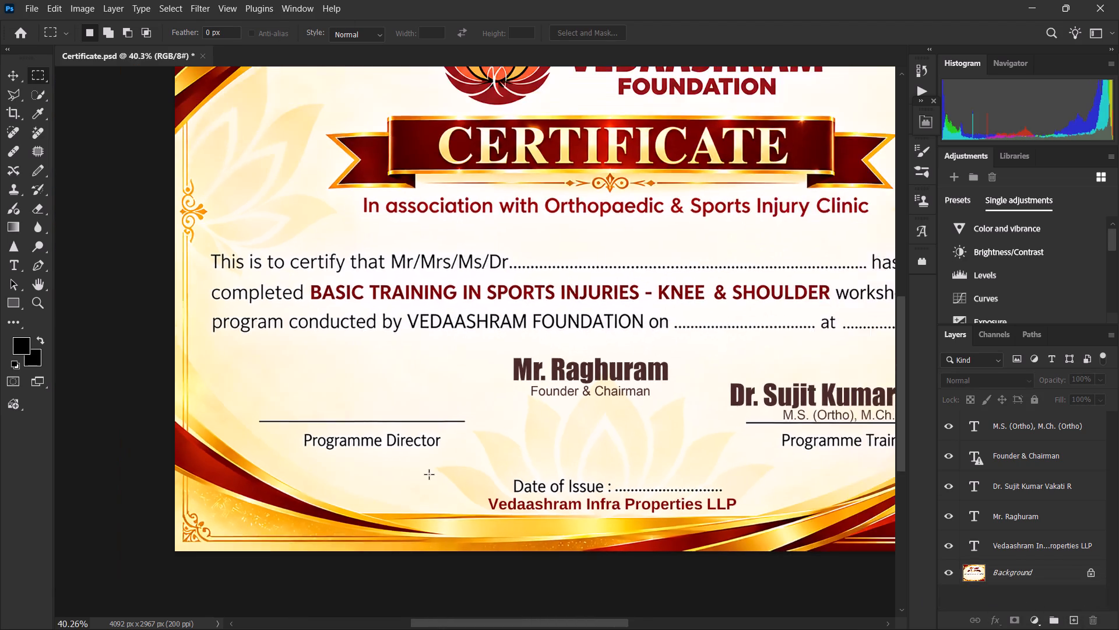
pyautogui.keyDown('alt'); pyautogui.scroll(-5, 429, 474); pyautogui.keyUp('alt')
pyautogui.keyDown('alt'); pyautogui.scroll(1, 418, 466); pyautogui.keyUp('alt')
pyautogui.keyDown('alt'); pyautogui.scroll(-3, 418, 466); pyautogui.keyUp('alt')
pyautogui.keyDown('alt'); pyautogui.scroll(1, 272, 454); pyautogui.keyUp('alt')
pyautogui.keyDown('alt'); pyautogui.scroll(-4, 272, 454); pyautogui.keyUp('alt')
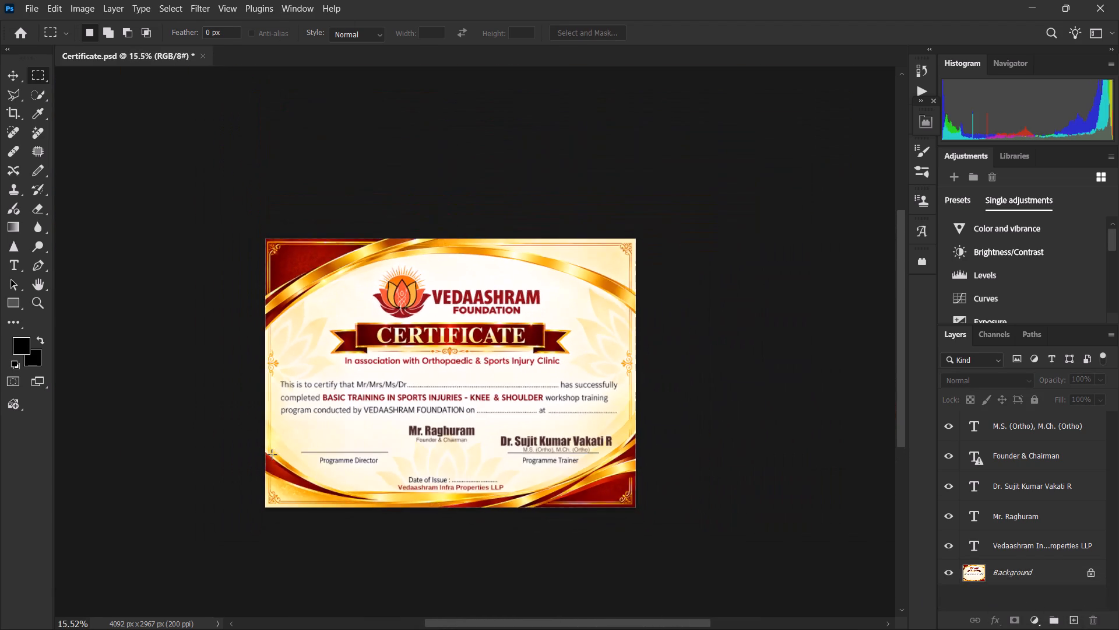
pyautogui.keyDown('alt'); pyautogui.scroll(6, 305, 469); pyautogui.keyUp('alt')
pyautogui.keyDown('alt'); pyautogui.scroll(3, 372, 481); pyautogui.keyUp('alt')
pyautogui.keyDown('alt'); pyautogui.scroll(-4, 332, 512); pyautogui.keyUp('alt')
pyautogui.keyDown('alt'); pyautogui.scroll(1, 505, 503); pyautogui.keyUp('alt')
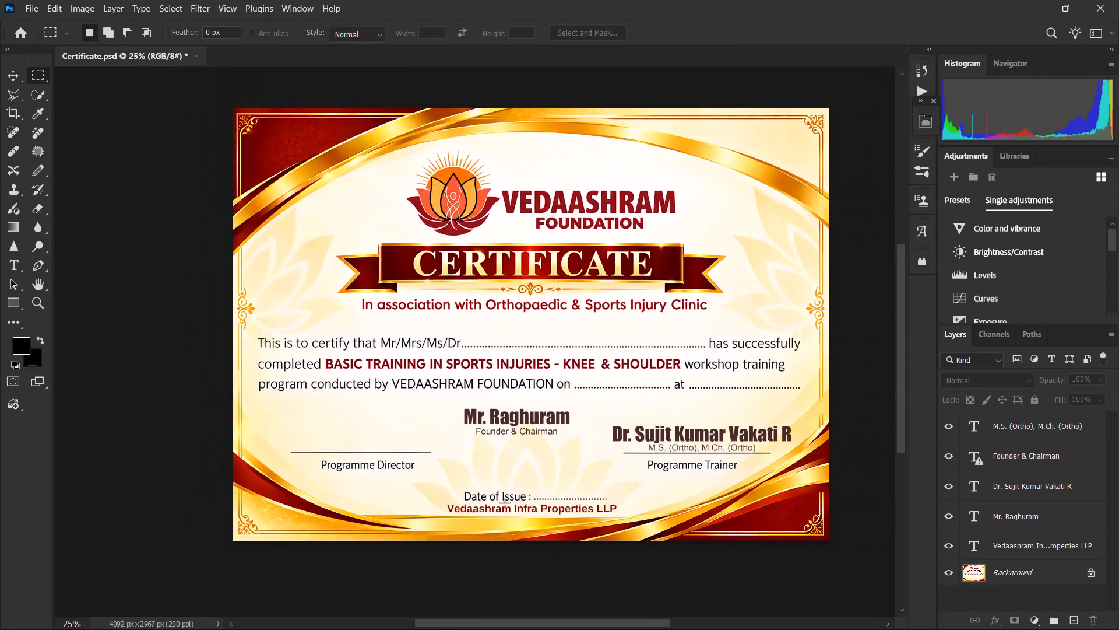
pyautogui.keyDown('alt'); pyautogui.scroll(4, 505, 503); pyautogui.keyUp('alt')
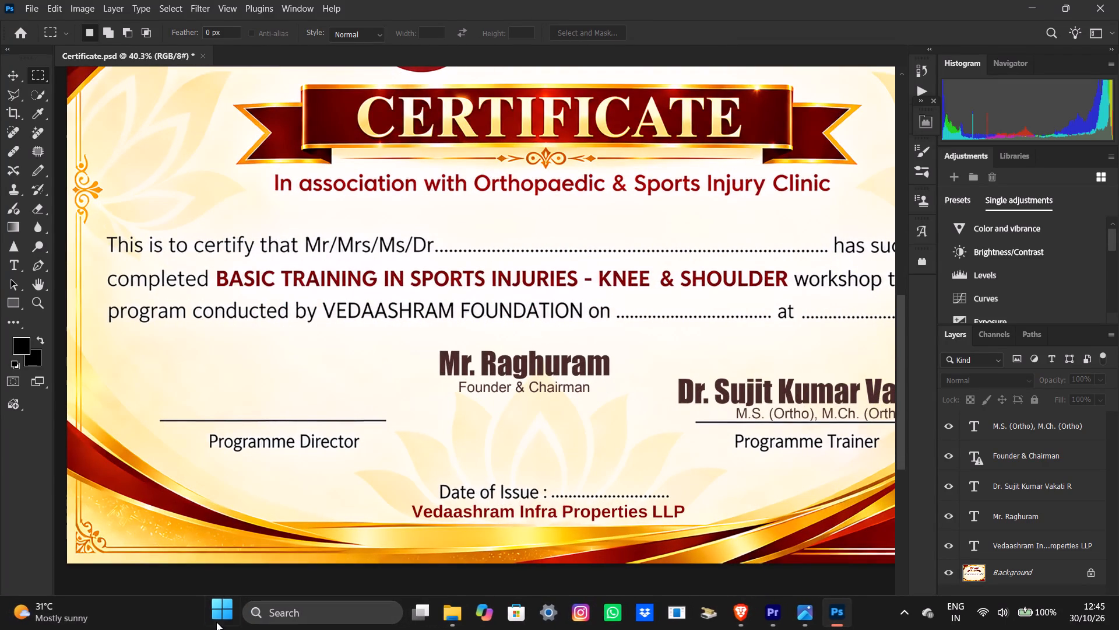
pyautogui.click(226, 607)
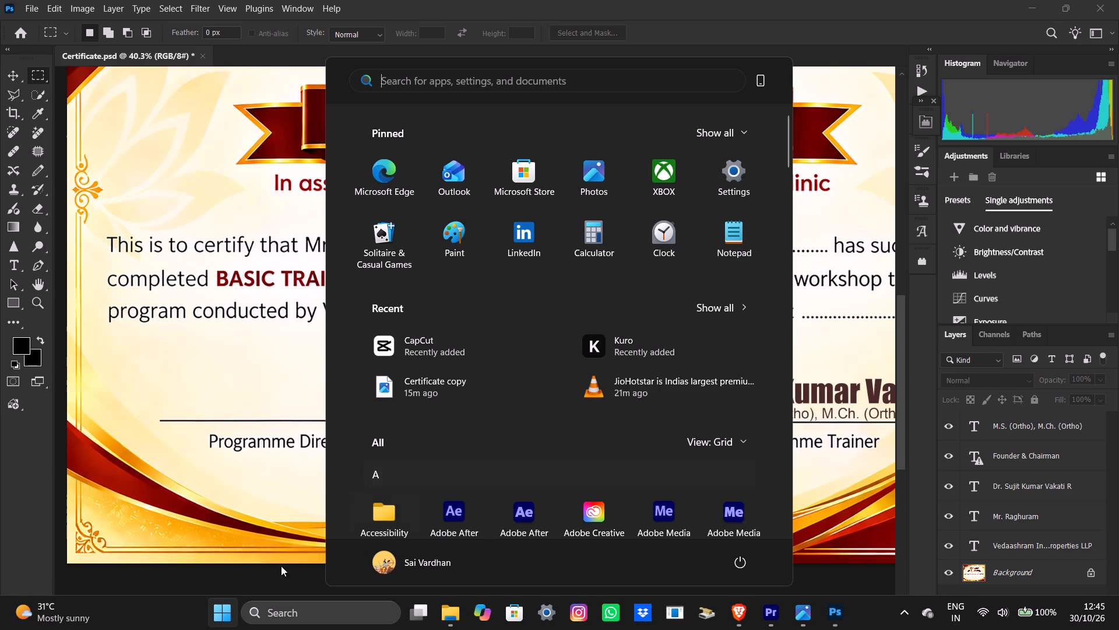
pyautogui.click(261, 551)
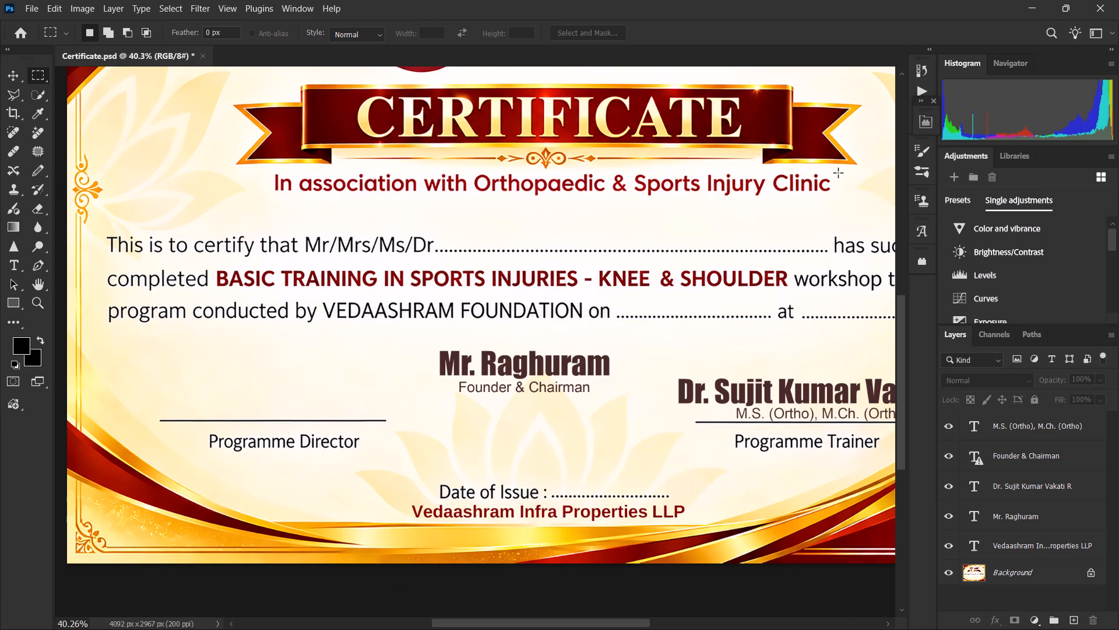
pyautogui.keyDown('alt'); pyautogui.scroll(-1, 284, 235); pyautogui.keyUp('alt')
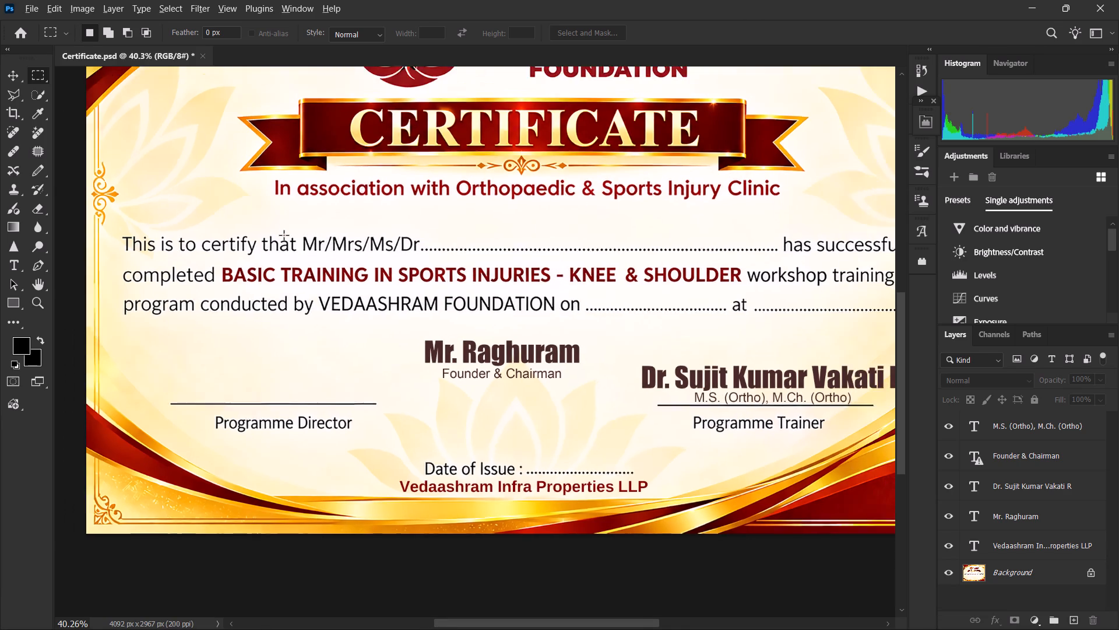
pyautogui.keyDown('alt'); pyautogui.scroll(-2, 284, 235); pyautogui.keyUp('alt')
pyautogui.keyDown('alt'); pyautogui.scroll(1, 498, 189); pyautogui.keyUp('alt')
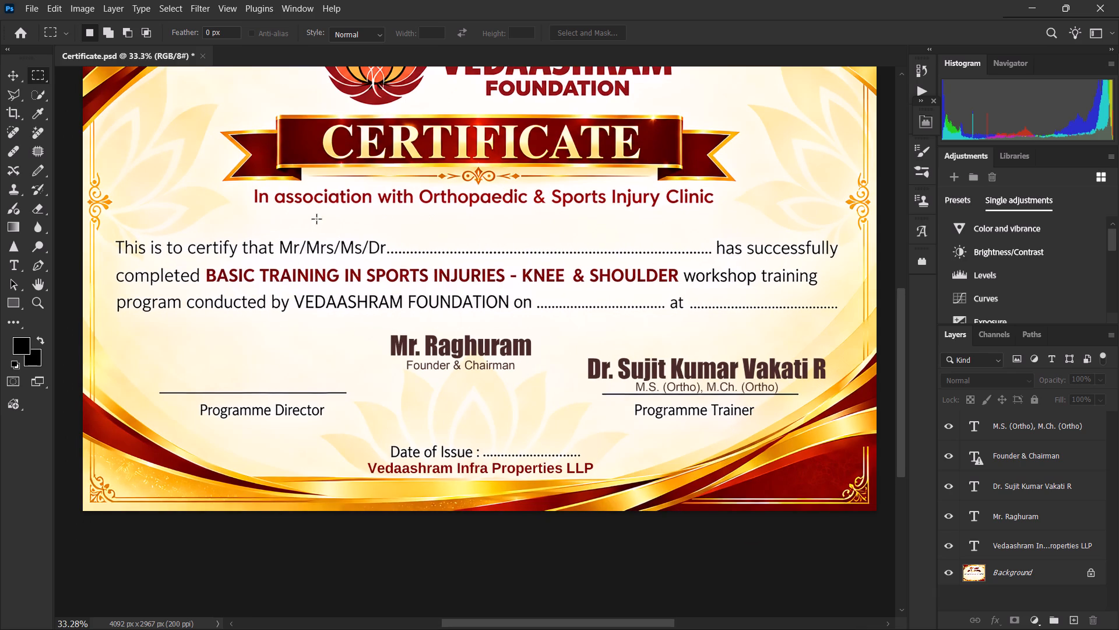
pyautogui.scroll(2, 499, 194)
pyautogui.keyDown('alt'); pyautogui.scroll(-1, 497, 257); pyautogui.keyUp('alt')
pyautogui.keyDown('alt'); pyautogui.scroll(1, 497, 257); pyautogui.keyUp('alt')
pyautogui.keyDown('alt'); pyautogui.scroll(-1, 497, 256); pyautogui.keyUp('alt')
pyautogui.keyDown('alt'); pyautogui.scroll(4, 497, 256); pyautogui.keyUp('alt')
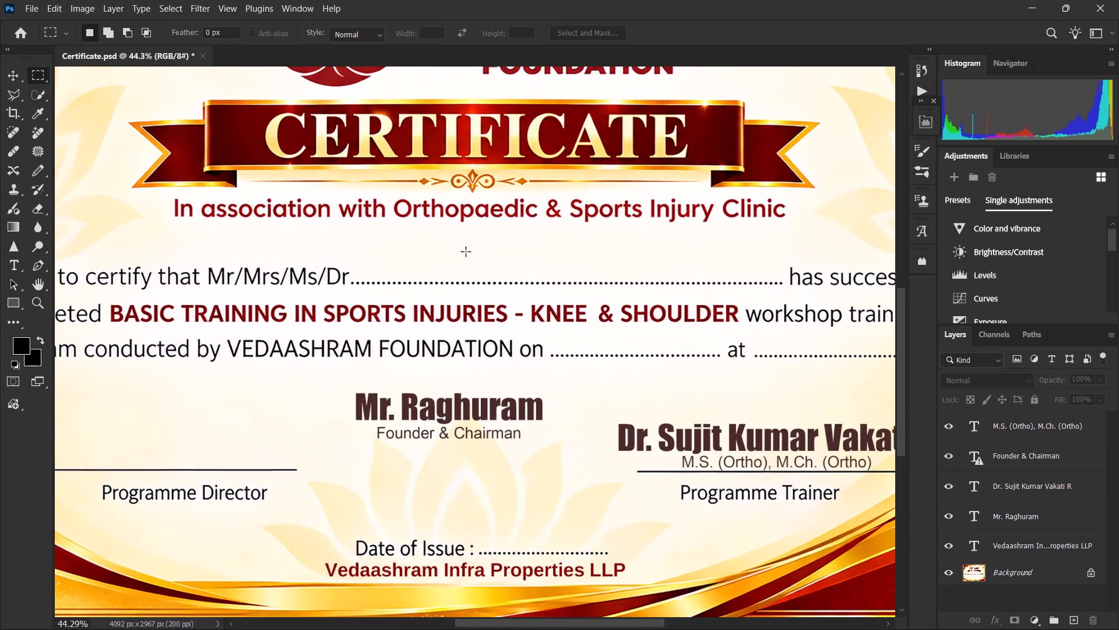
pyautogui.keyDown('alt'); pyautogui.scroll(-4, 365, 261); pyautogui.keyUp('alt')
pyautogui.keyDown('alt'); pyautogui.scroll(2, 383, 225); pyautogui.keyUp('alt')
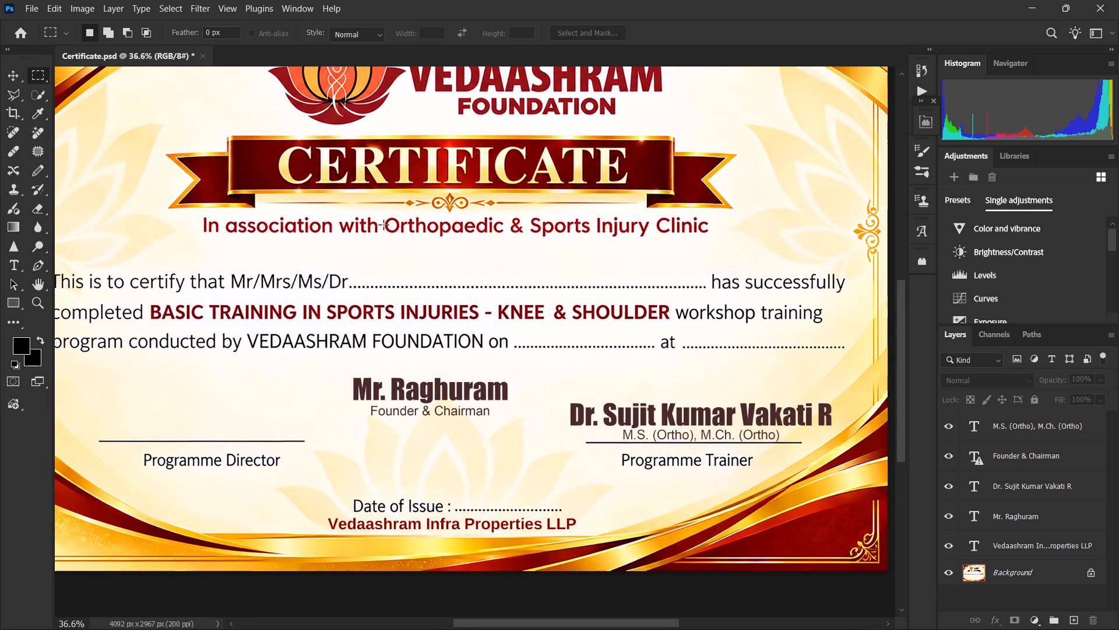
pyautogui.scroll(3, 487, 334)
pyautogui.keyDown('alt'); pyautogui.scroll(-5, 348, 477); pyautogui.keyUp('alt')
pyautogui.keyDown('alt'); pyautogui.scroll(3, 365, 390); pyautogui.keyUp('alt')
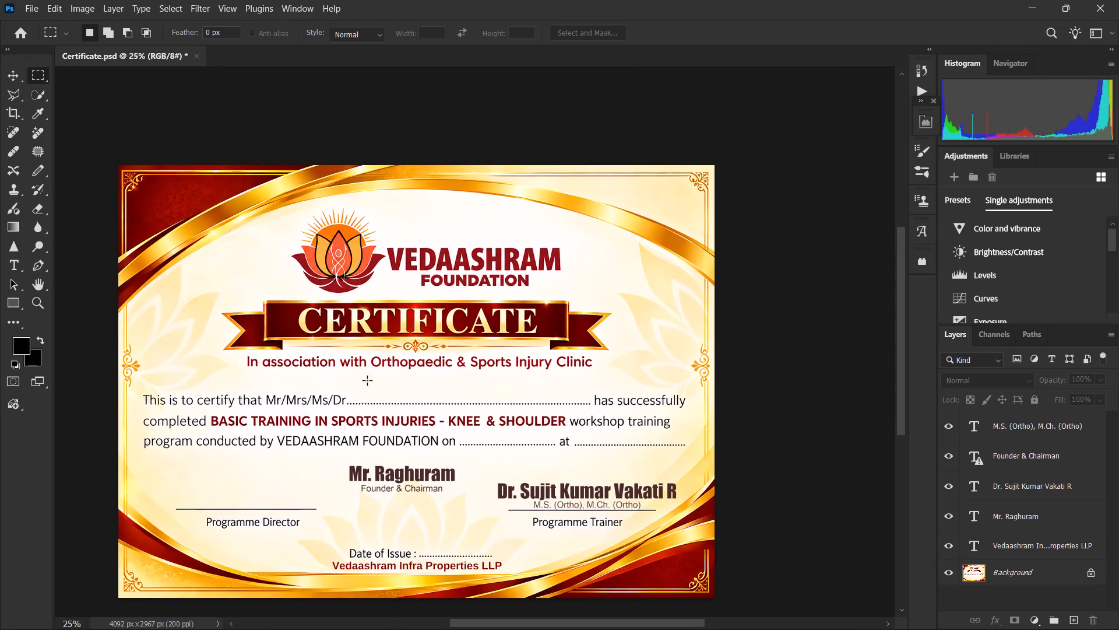
# Select "Orthopaedic & Sports Injury Clinic" below the ribbon with a rectangular marquee about 1570 px wide and make the Background layer active.
pyautogui.scroll(2, 371, 376)
pyautogui.keyDown('alt'); pyautogui.scroll(1, 370, 376); pyautogui.keyUp('alt')
pyautogui.scroll(2, 370, 376)
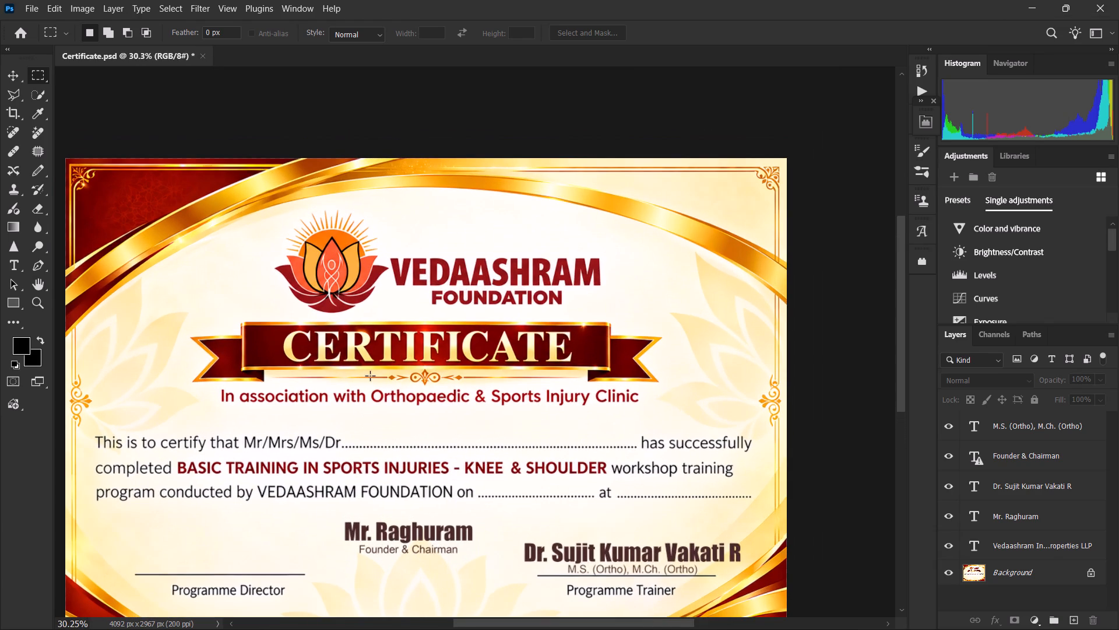
pyautogui.scroll(-1, 370, 376)
pyautogui.keyDown('alt'); pyautogui.scroll(4, 354, 376); pyautogui.keyUp('alt')
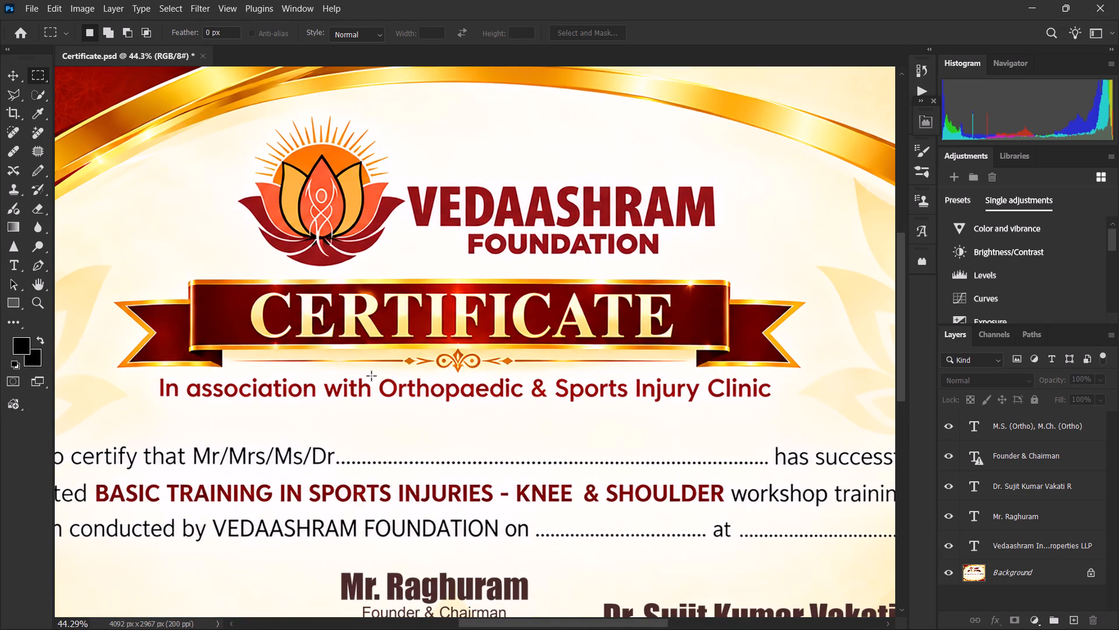
pyautogui.moveTo(375, 371); pyautogui.dragTo(424, 411)
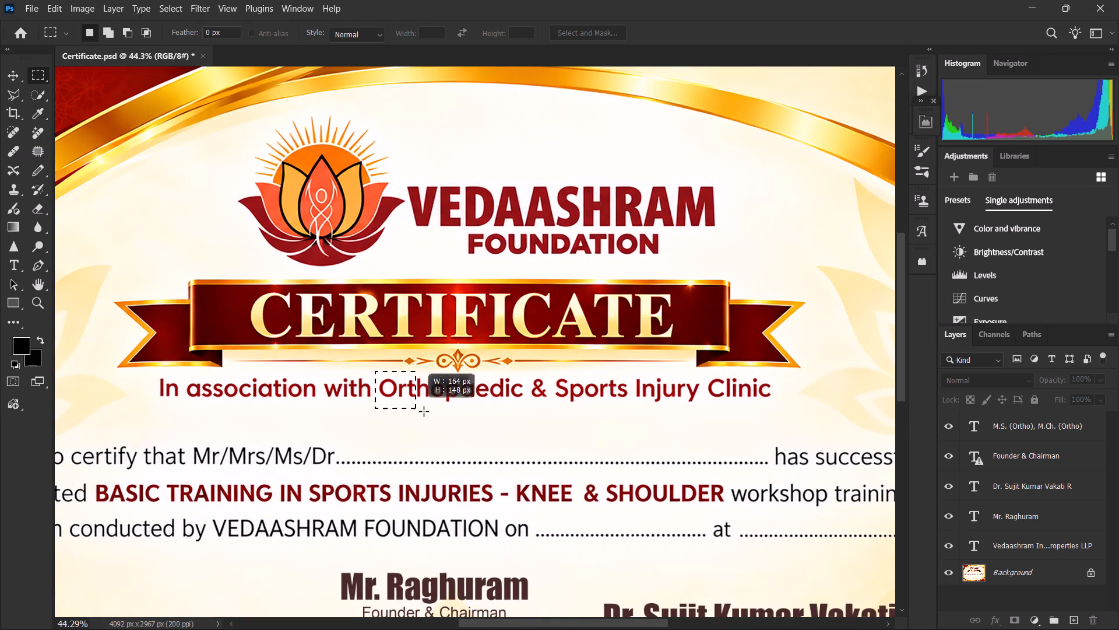
pyautogui.moveTo(424, 411); pyautogui.dragTo(776, 408)
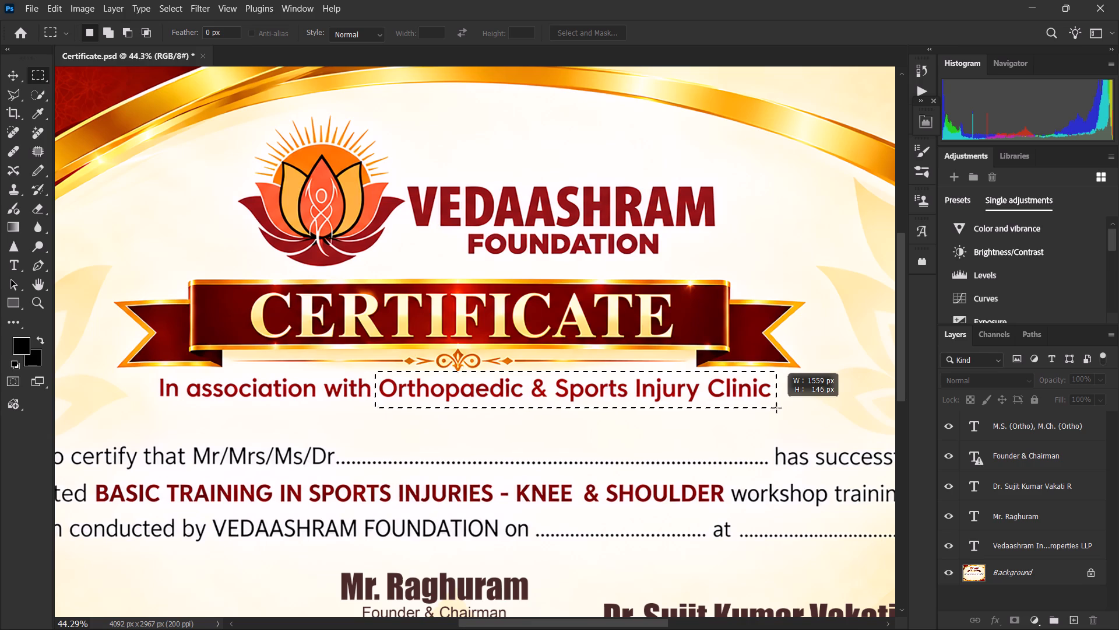
pyautogui.moveTo(776, 408); pyautogui.dragTo(780, 407)
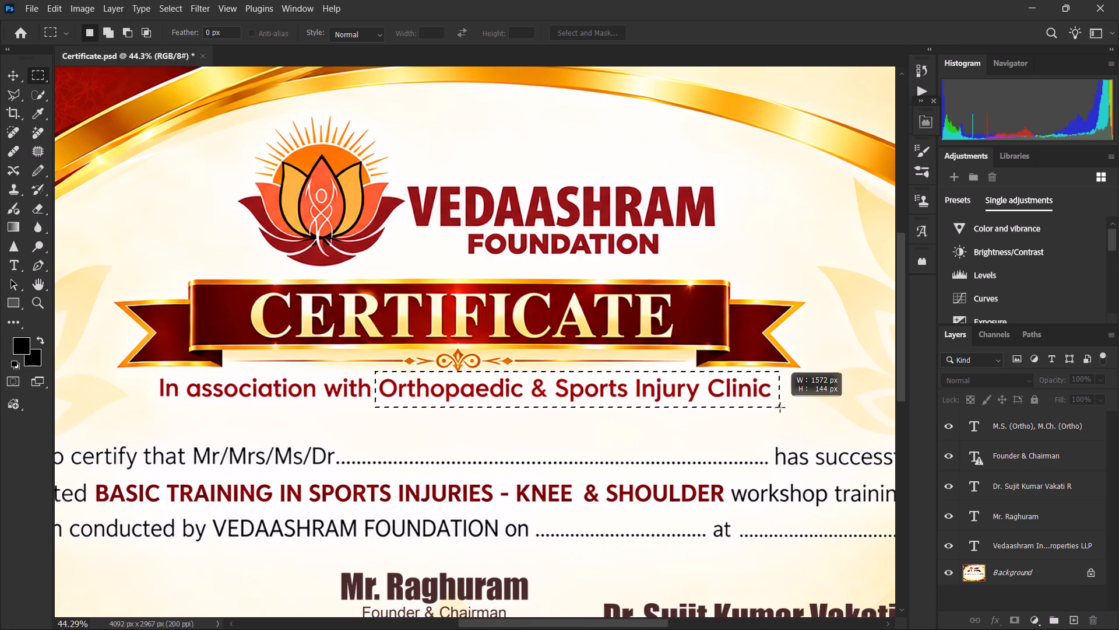
pyautogui.moveTo(780, 407); pyautogui.dragTo(779, 405)
pyautogui.click(745, 386)
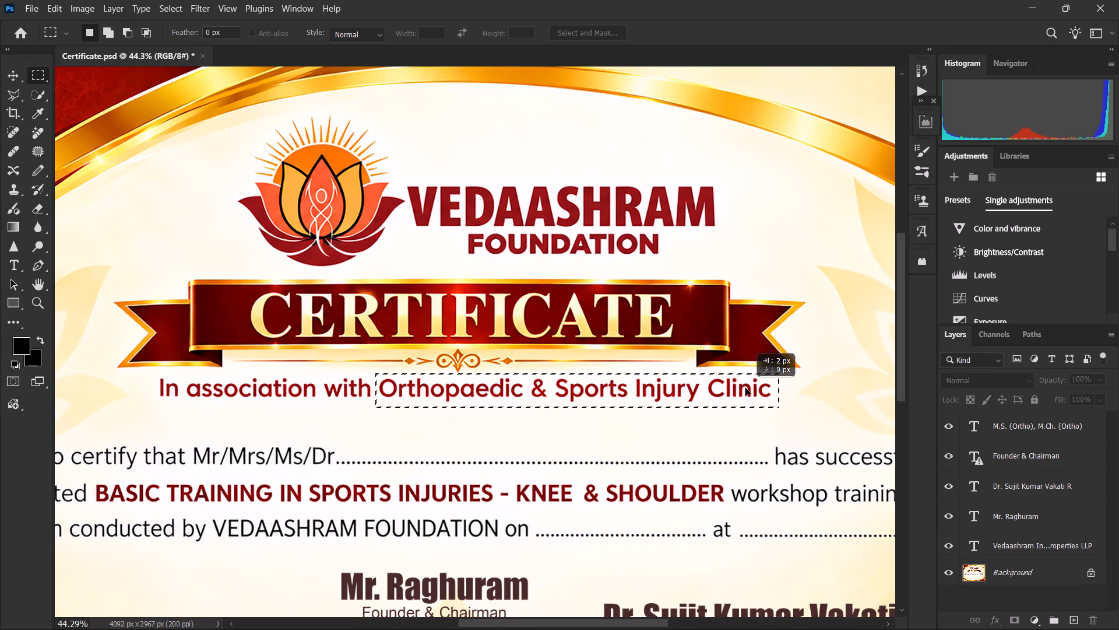
pyautogui.click(995, 558)
pyautogui.click(998, 573)
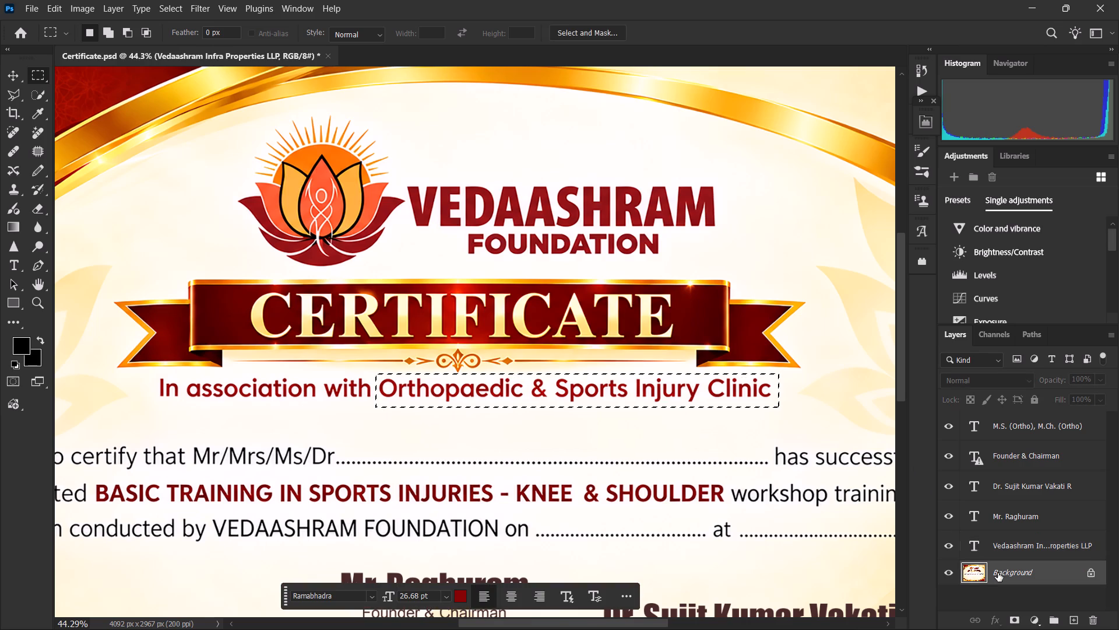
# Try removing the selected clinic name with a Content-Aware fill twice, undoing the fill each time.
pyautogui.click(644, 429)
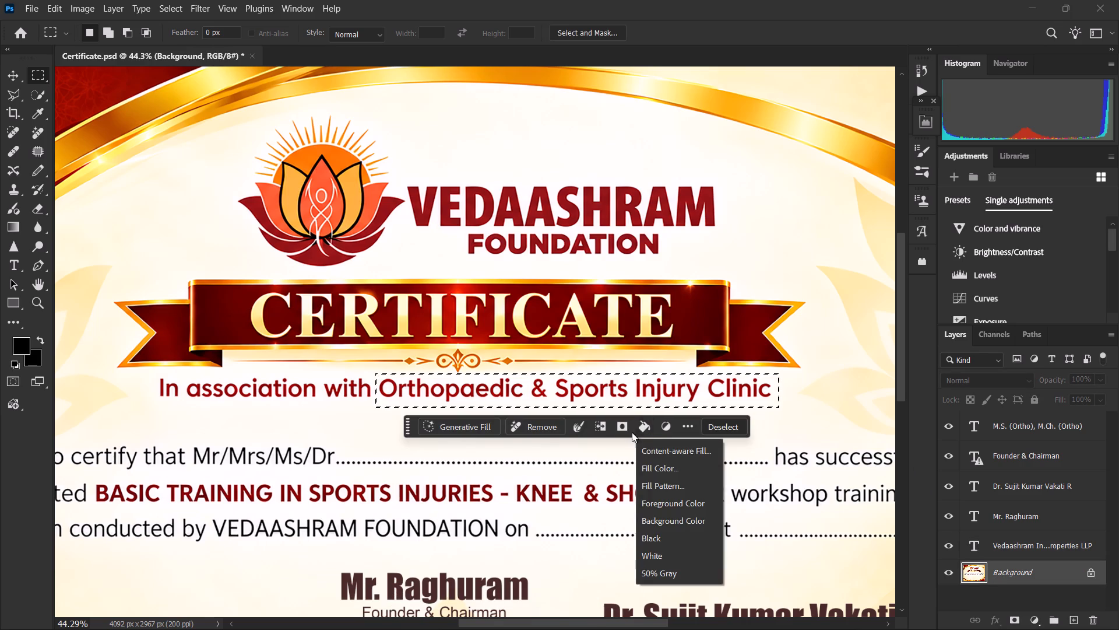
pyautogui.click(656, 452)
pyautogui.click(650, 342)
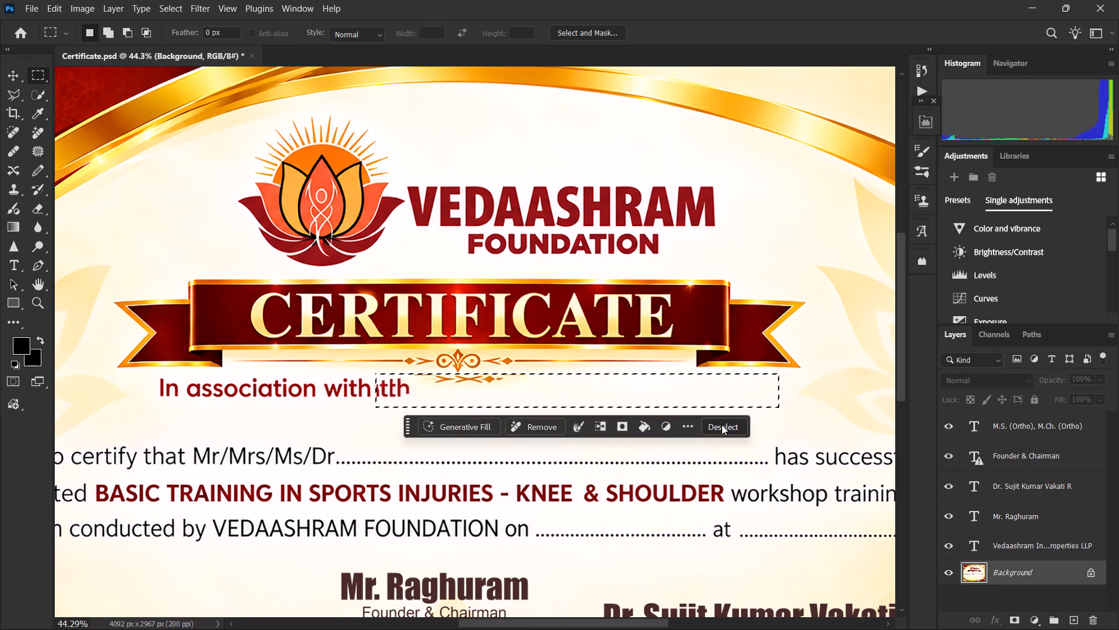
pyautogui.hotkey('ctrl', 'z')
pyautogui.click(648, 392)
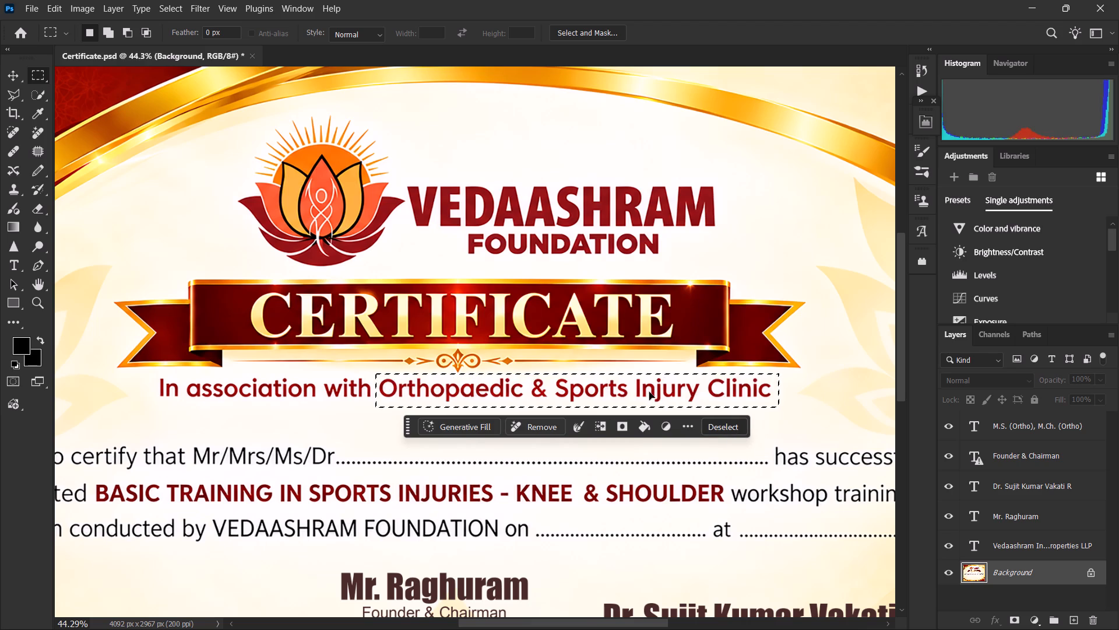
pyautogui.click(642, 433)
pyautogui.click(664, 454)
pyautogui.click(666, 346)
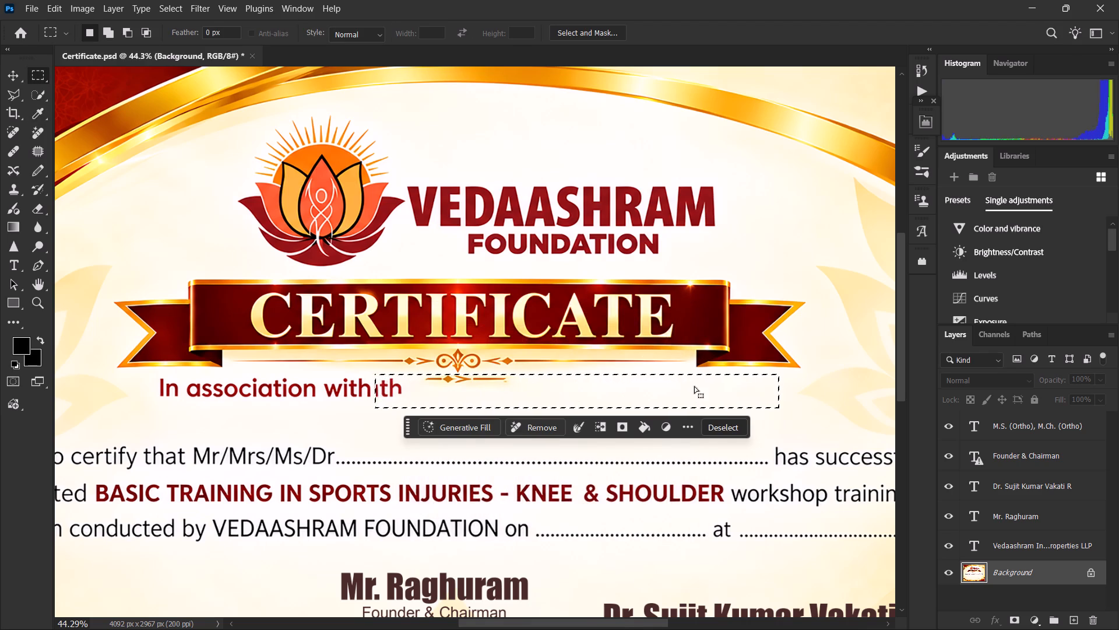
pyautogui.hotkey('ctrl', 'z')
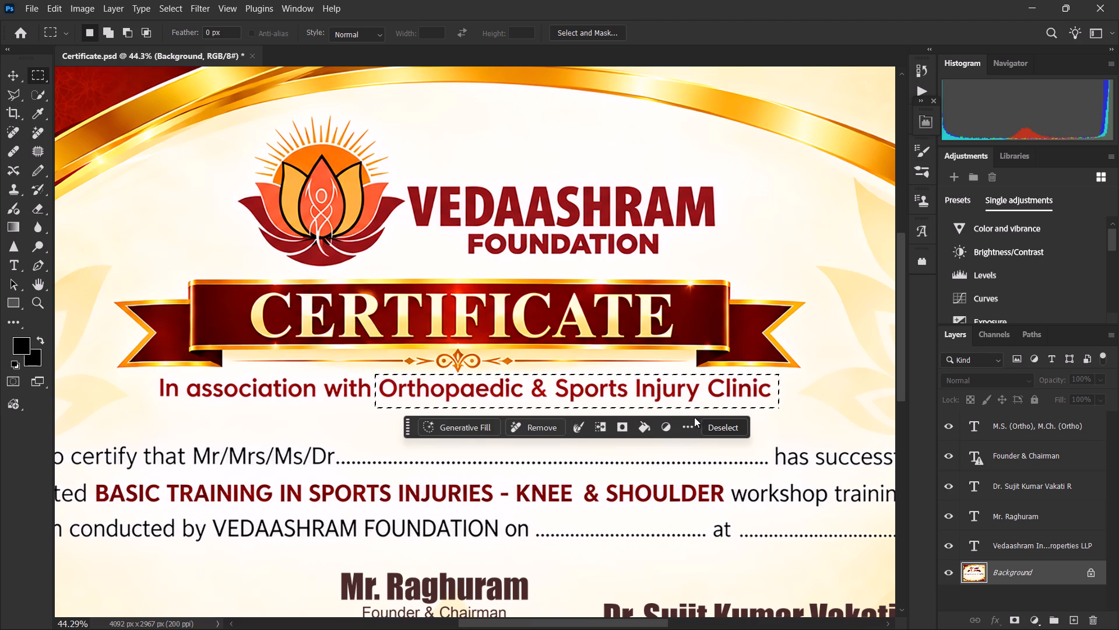
# Fill the selected clinic name area on the Background layer with Content-Aware at 100% opacity, then clear the selection.
pyautogui.click(651, 423)
pyautogui.click(666, 443)
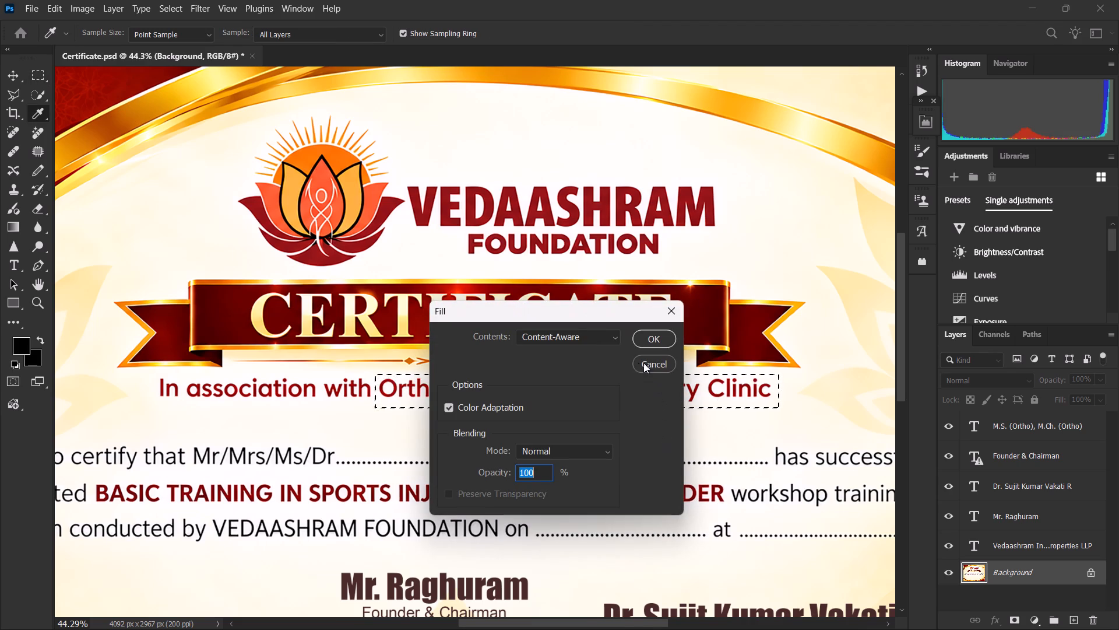
pyautogui.click(650, 338)
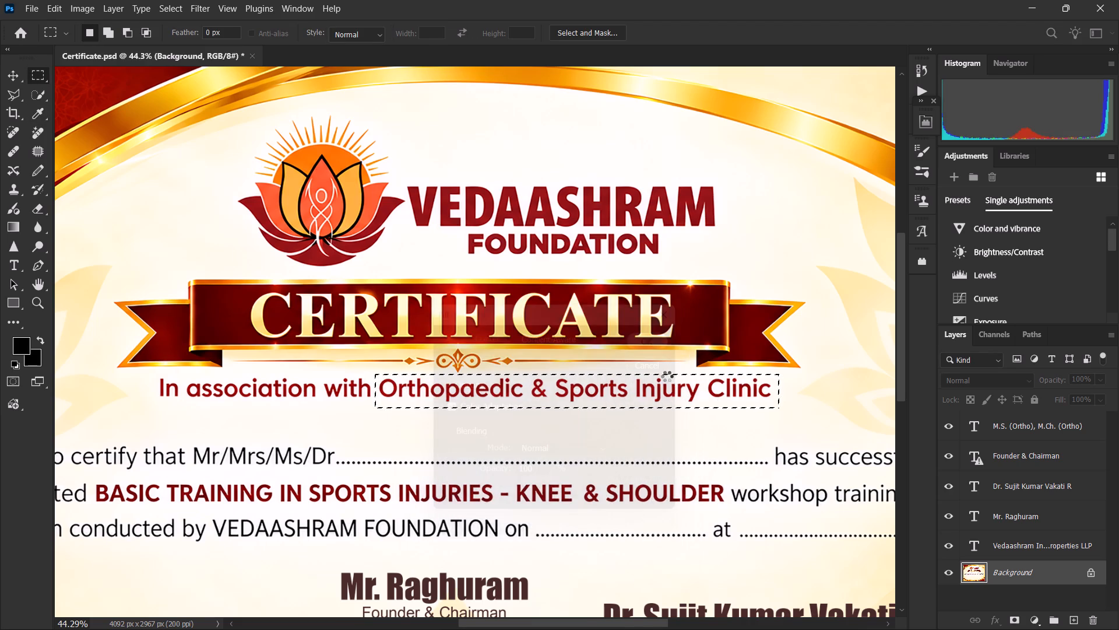
pyautogui.click(724, 427)
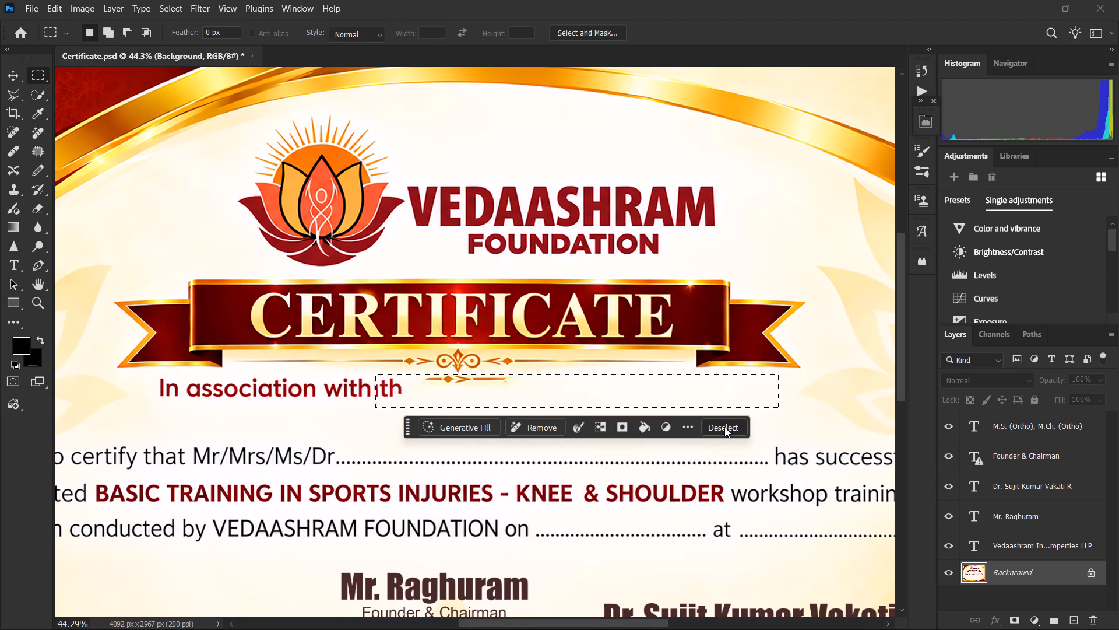
# Patch out the leftover "ith" fragment after "In association with" using clean background as the source, and clear the selection.
pyautogui.keyDown('alt'); pyautogui.scroll(3, 460, 416); pyautogui.keyUp('alt')
pyautogui.keyDown('alt'); pyautogui.scroll(-1, 459, 416); pyautogui.keyUp('alt')
pyautogui.keyDown('alt'); pyautogui.scroll(5, 459, 416); pyautogui.keyUp('alt')
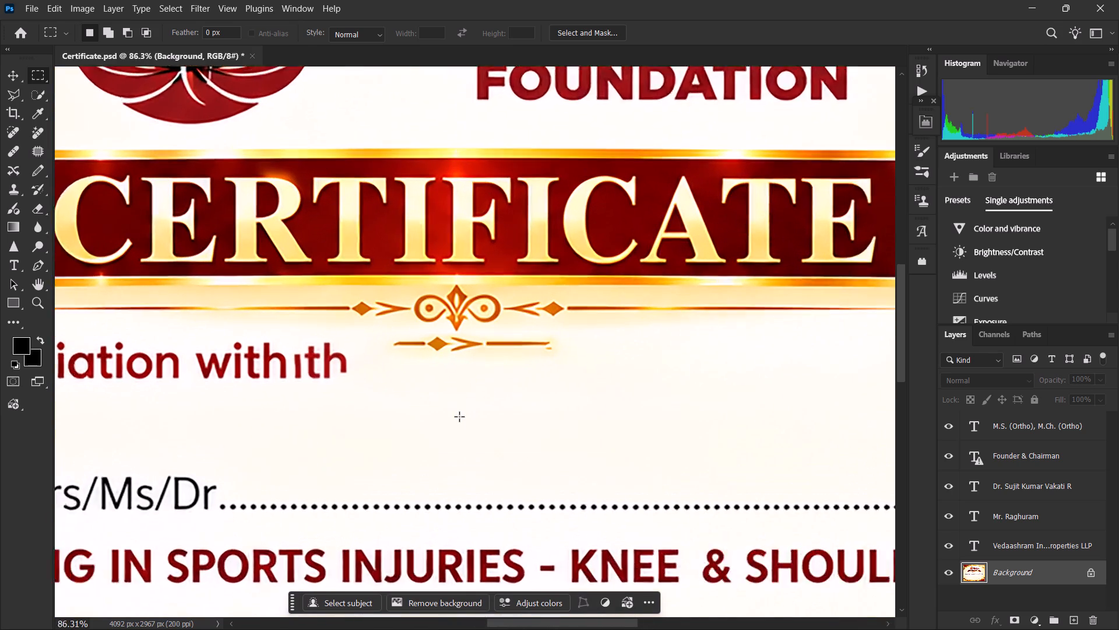
pyautogui.keyDown('alt'); pyautogui.scroll(1, 459, 416); pyautogui.keyUp('alt')
pyautogui.click(32, 146)
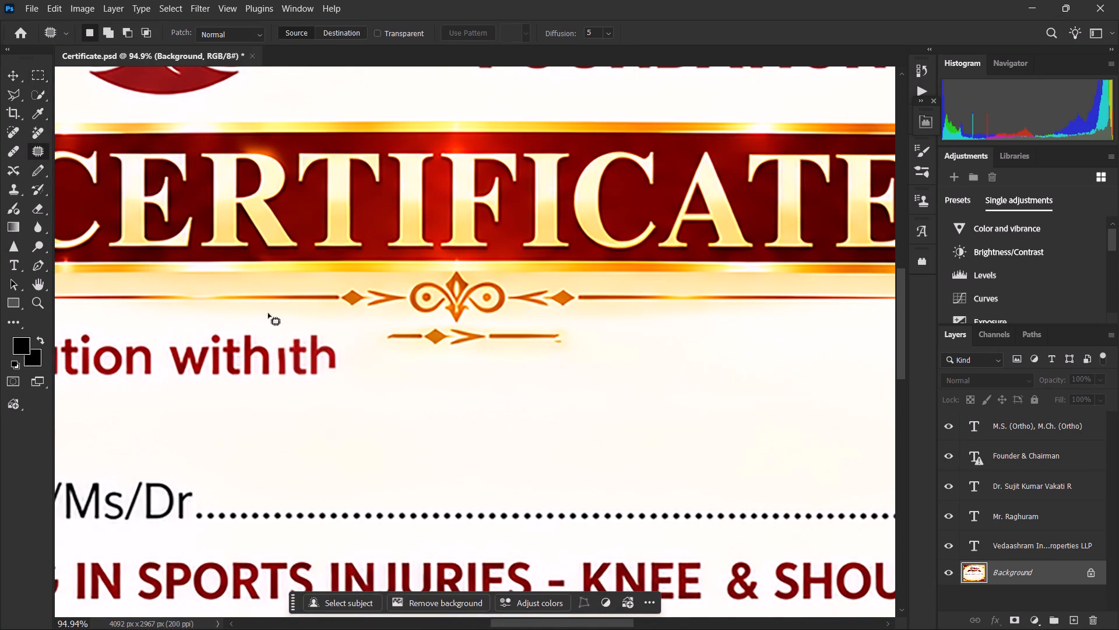
pyautogui.click(322, 325)
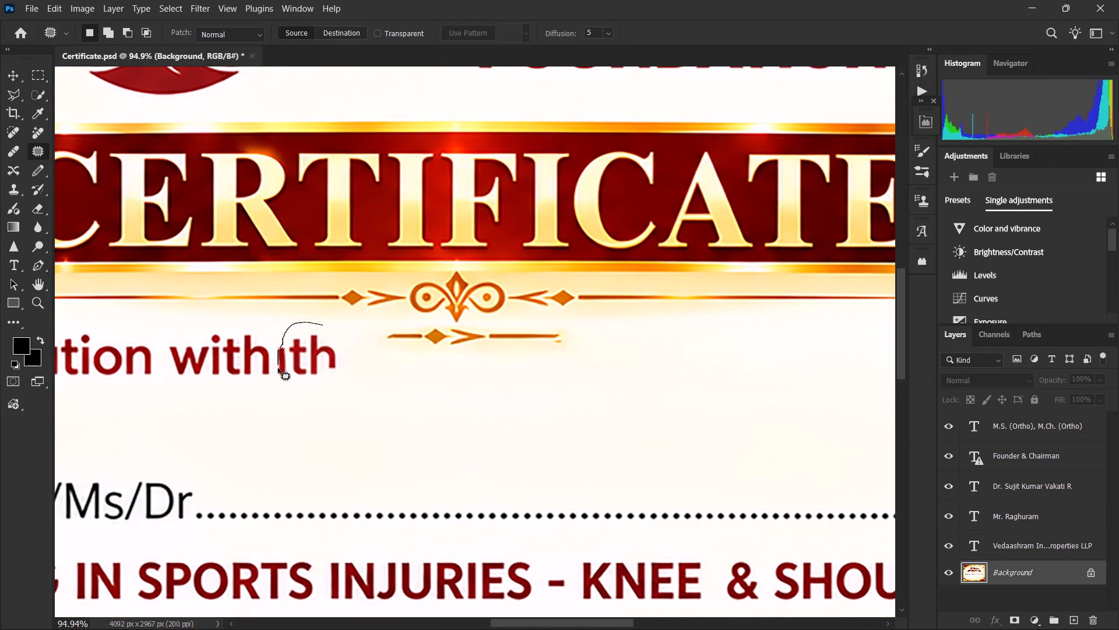
pyautogui.click(323, 360)
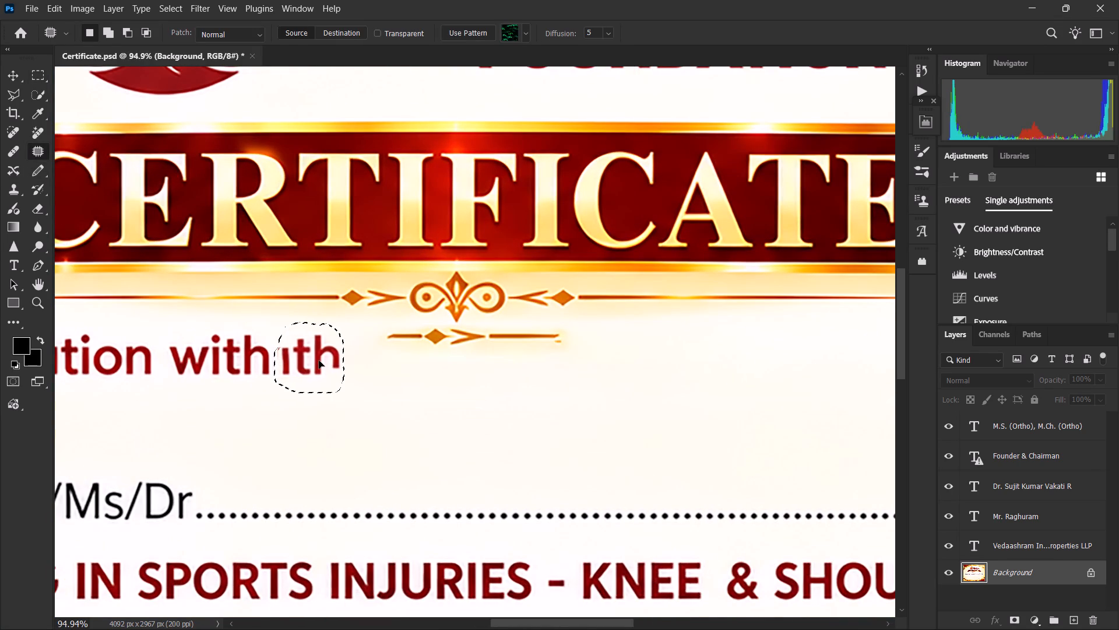
pyautogui.moveTo(312, 360); pyautogui.dragTo(383, 408)
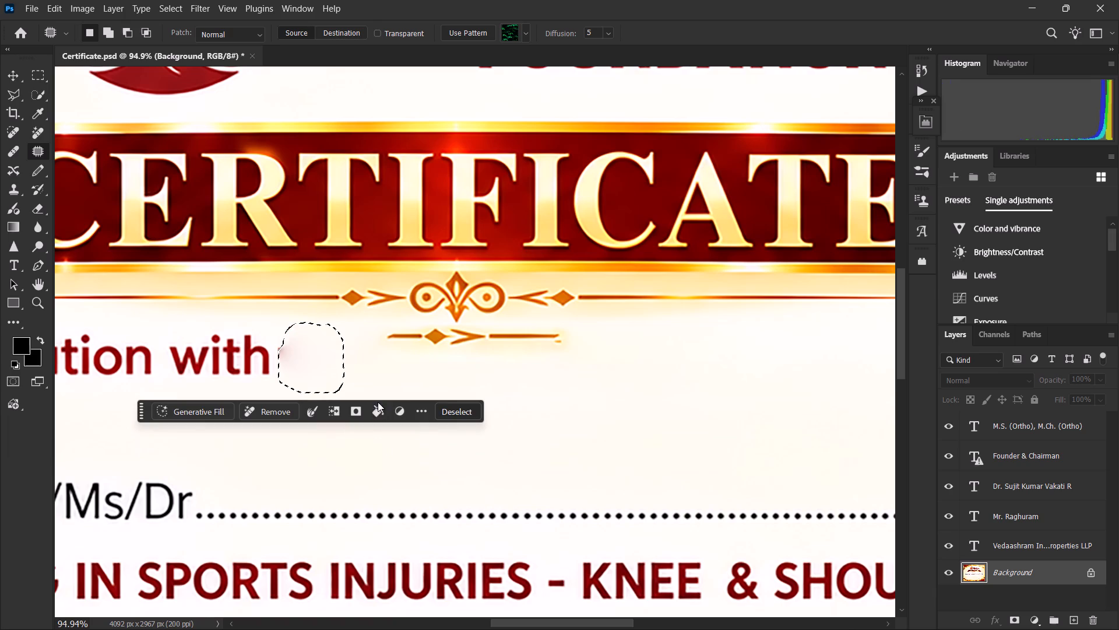
pyautogui.click(458, 411)
# Patch the faint smudge just after "with" using nearby clean background, and clear the selection.
pyautogui.moveTo(292, 338); pyautogui.dragTo(279, 343)
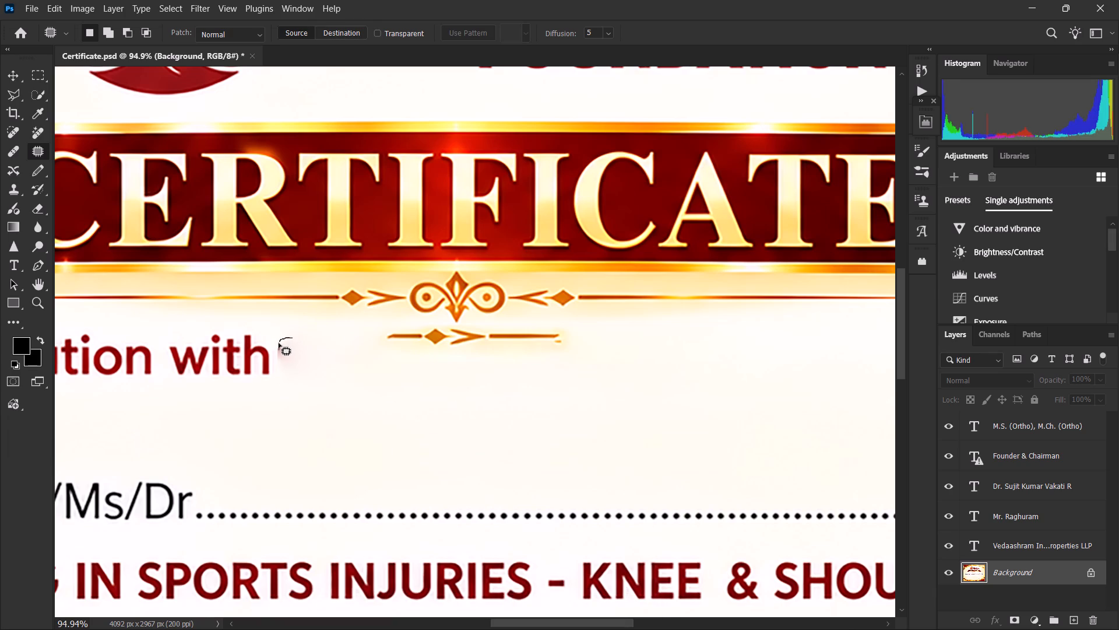
pyautogui.moveTo(279, 343); pyautogui.dragTo(298, 331)
pyautogui.moveTo(293, 350); pyautogui.dragTo(345, 376)
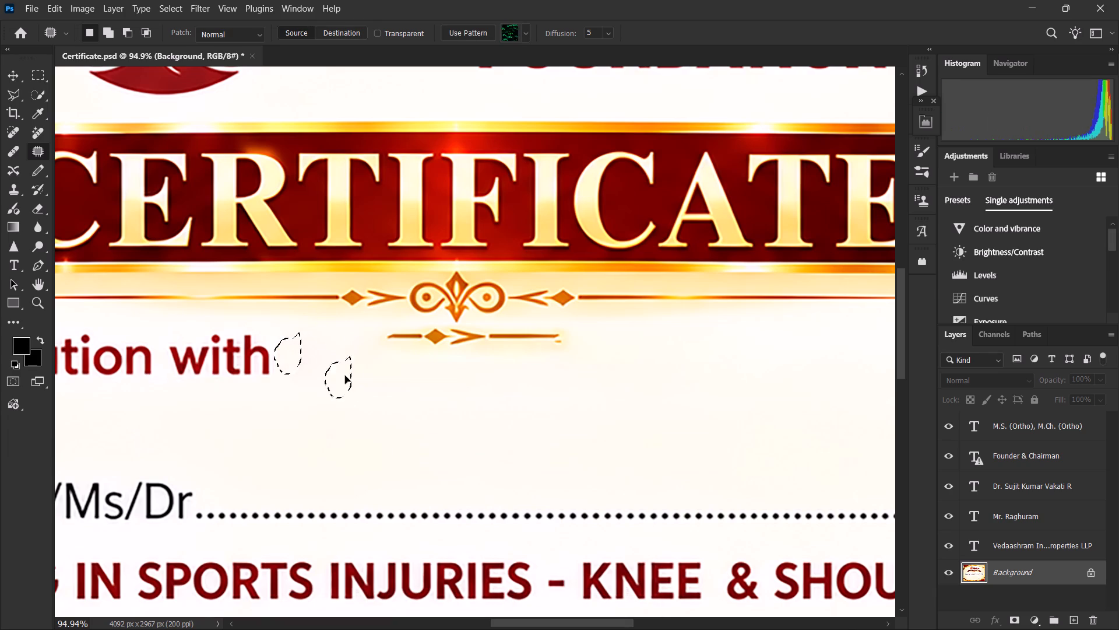
pyautogui.moveTo(345, 376); pyautogui.dragTo(353, 381)
pyautogui.click(438, 400)
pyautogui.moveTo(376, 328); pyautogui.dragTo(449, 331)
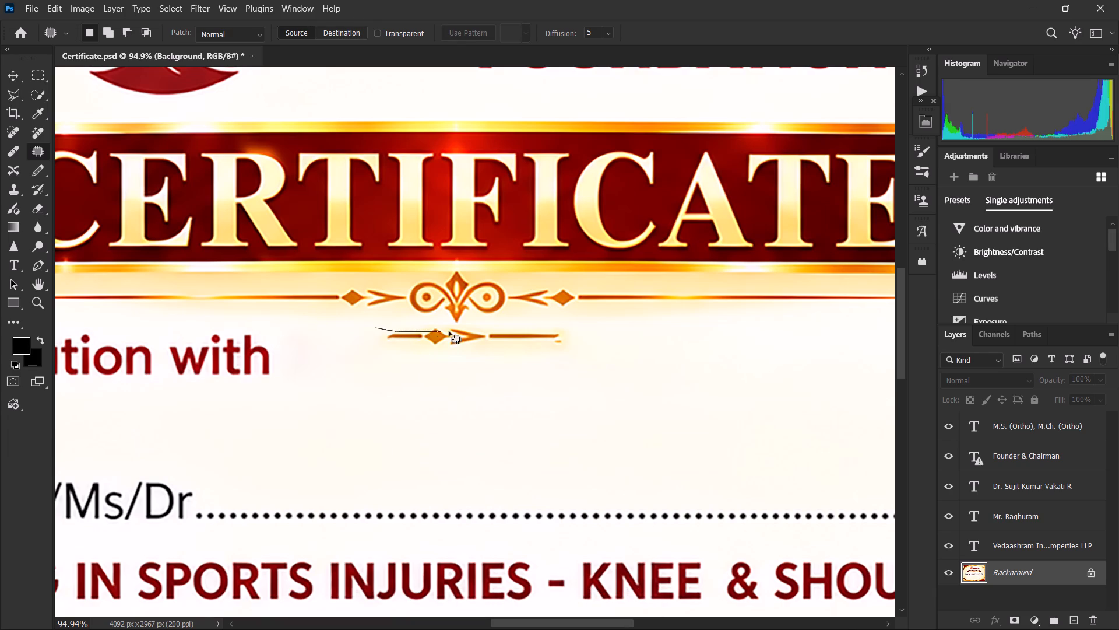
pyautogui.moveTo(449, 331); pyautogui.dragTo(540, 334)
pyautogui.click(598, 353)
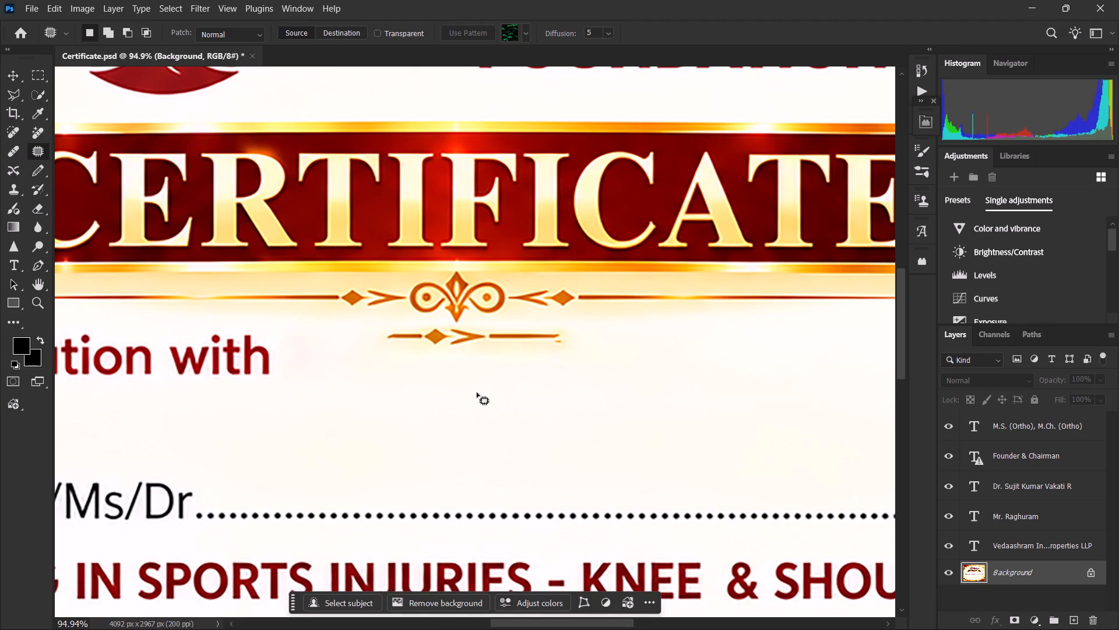
# Patch out the stray duplicate ornament line beneath the ribbon's central flourish using clean background, and clear the selection.
pyautogui.keyDown('alt'); pyautogui.scroll(4, 478, 373); pyautogui.keyUp('alt')
pyautogui.keyDown('alt'); pyautogui.scroll(-1, 509, 314); pyautogui.keyUp('alt')
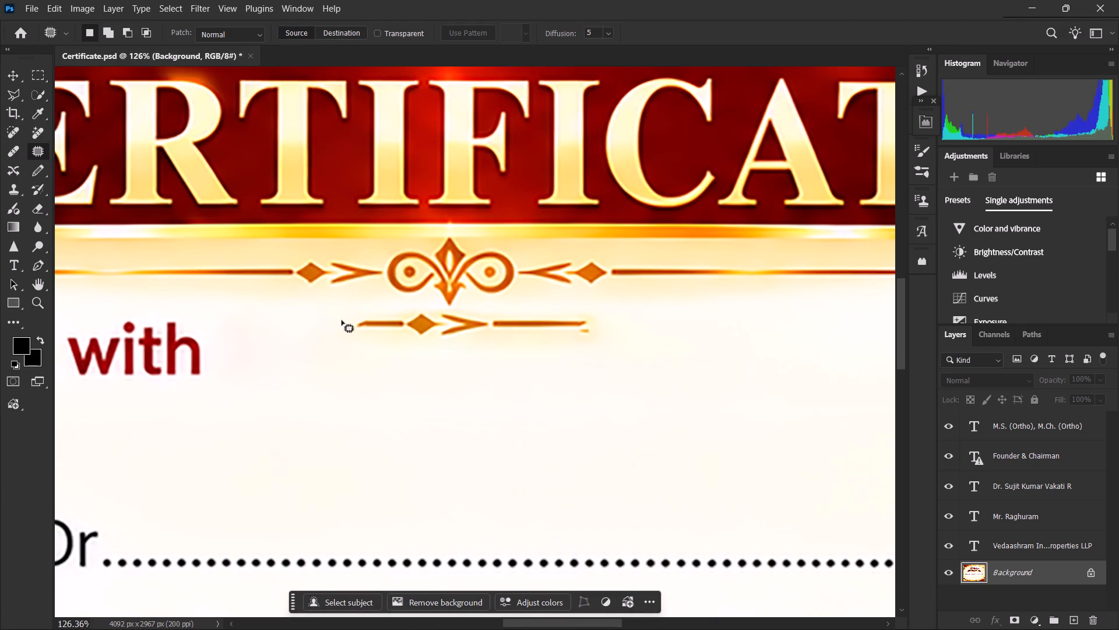
pyautogui.moveTo(342, 320); pyautogui.dragTo(594, 317)
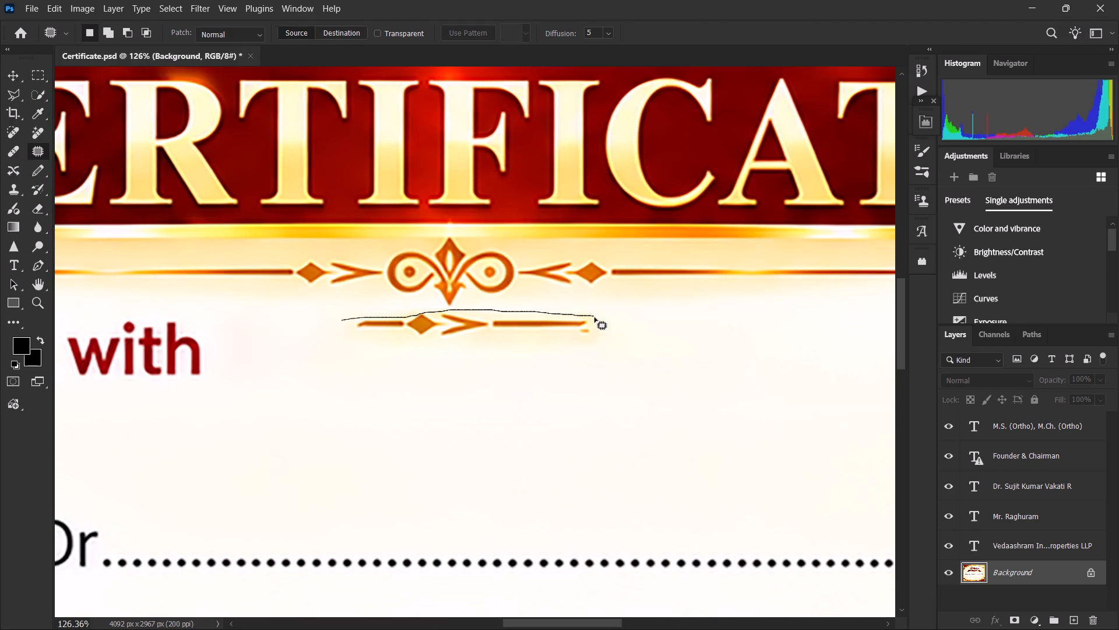
pyautogui.moveTo(594, 317); pyautogui.dragTo(327, 325)
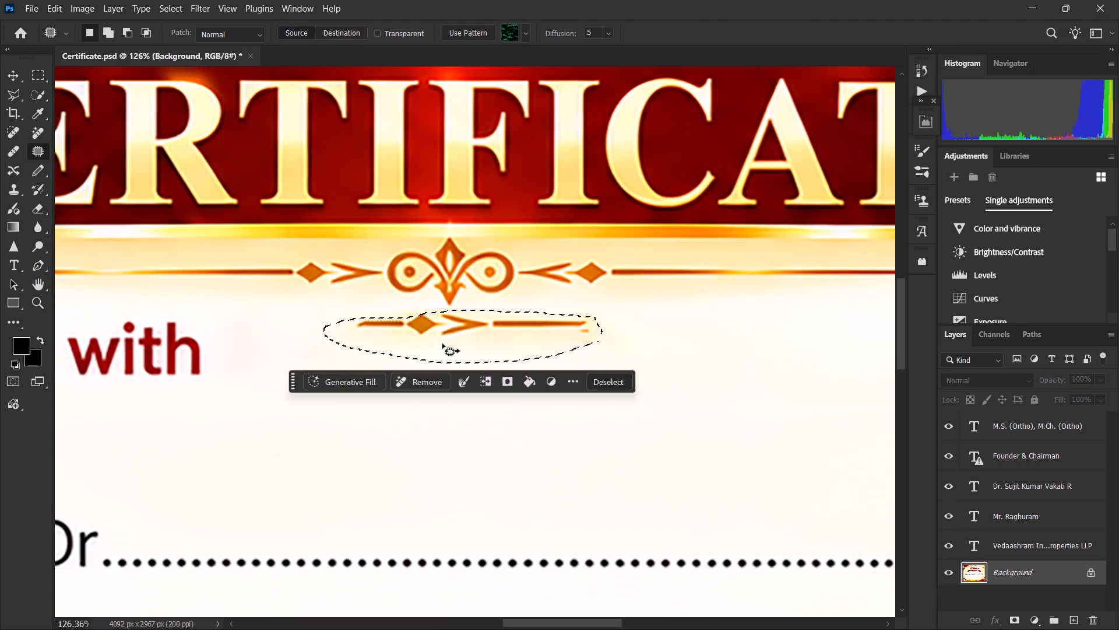
pyautogui.moveTo(440, 343); pyautogui.dragTo(484, 420)
pyautogui.click(609, 383)
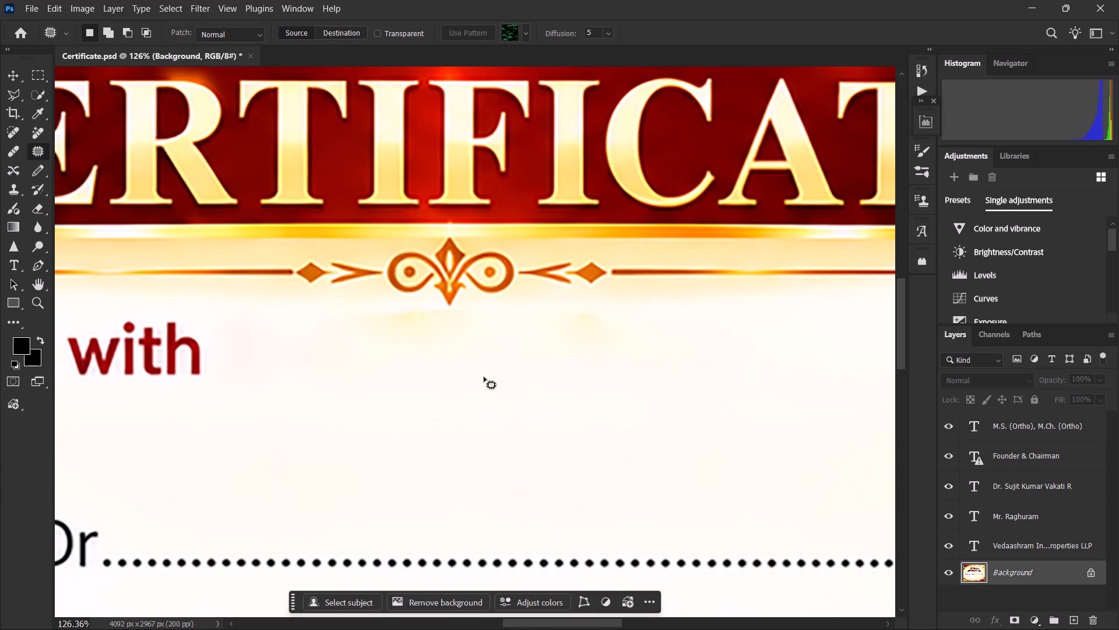
# Patch the two yellowish smudges left under the ribbon's ornament using nearby clean background, deselecting after each patch.
pyautogui.moveTo(378, 317); pyautogui.dragTo(382, 345)
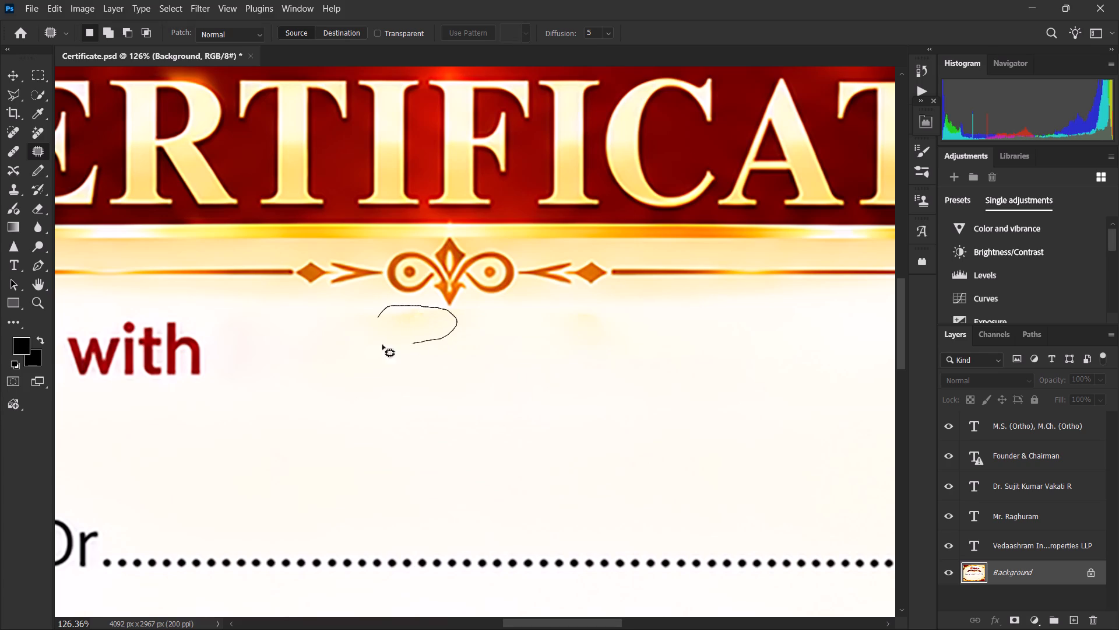
pyautogui.moveTo(382, 345); pyautogui.dragTo(378, 307)
pyautogui.moveTo(403, 326); pyautogui.dragTo(464, 394)
pyautogui.click(559, 366)
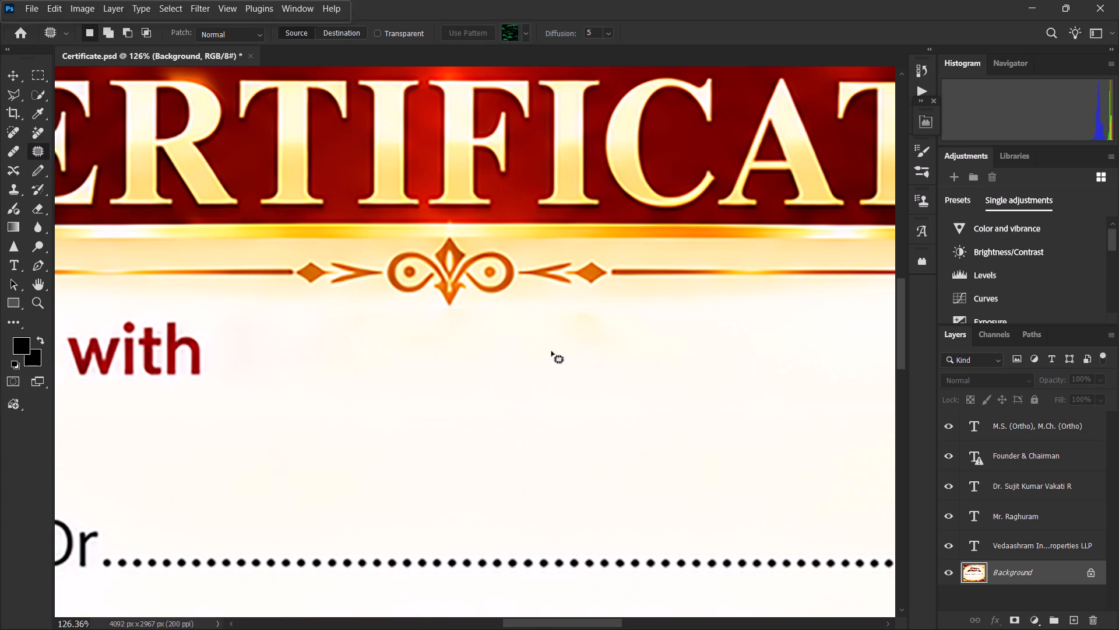
pyautogui.moveTo(533, 330); pyautogui.dragTo(517, 314)
pyautogui.moveTo(576, 353); pyautogui.dragTo(692, 355)
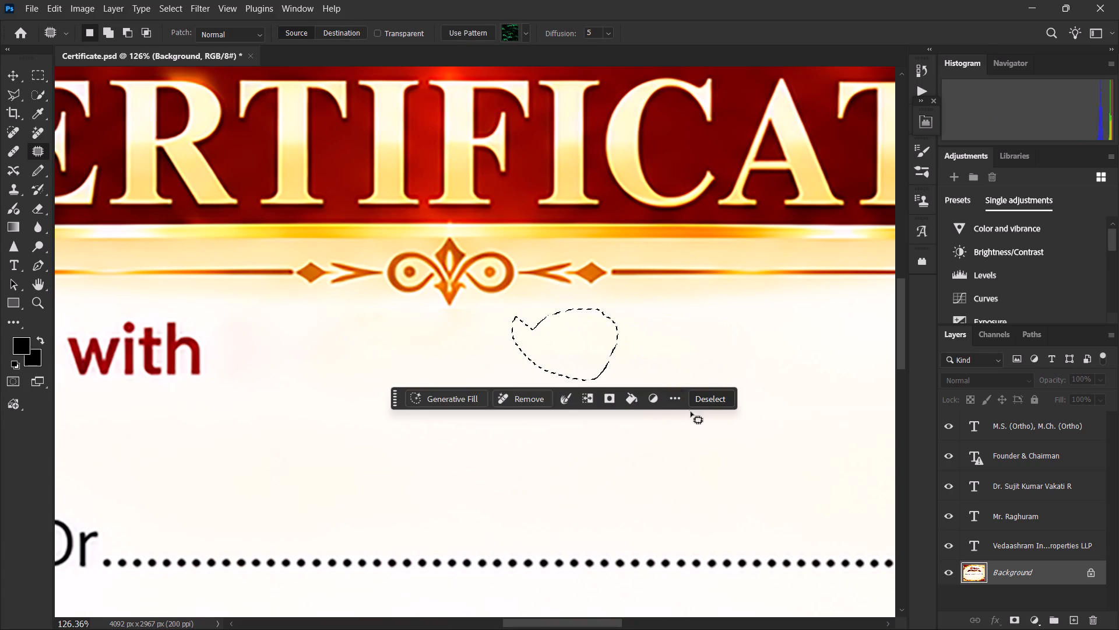
pyautogui.click(715, 395)
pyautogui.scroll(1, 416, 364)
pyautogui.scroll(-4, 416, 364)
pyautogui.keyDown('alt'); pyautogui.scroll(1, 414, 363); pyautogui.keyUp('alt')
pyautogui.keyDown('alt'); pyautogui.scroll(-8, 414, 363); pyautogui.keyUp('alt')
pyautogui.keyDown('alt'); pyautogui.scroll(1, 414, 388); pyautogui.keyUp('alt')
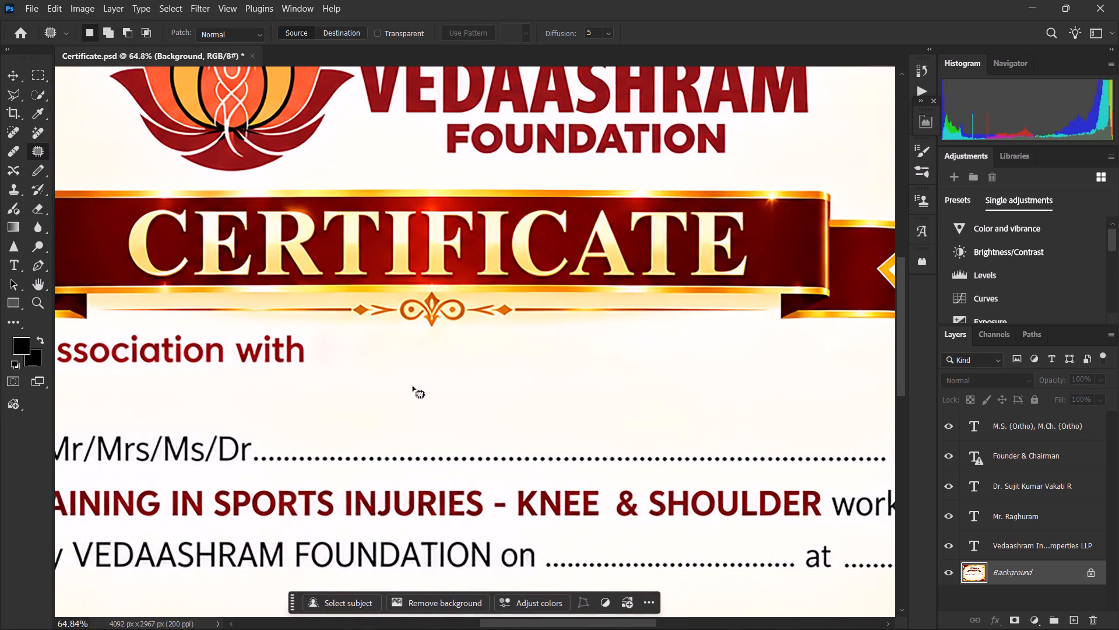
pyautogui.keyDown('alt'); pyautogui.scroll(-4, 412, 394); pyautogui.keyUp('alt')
# Switch to Brave and copy the phrase "relief rehabilitation and vajra hospitals" from the Google search query.
pyautogui.click(733, 611)
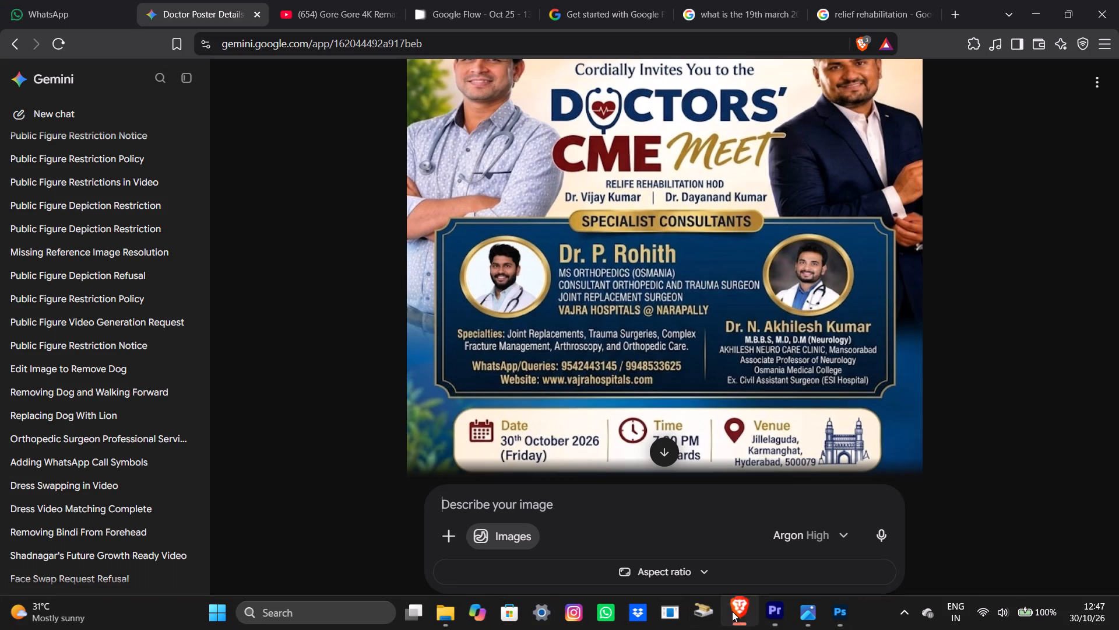
pyautogui.click(735, 0)
pyautogui.click(866, 0)
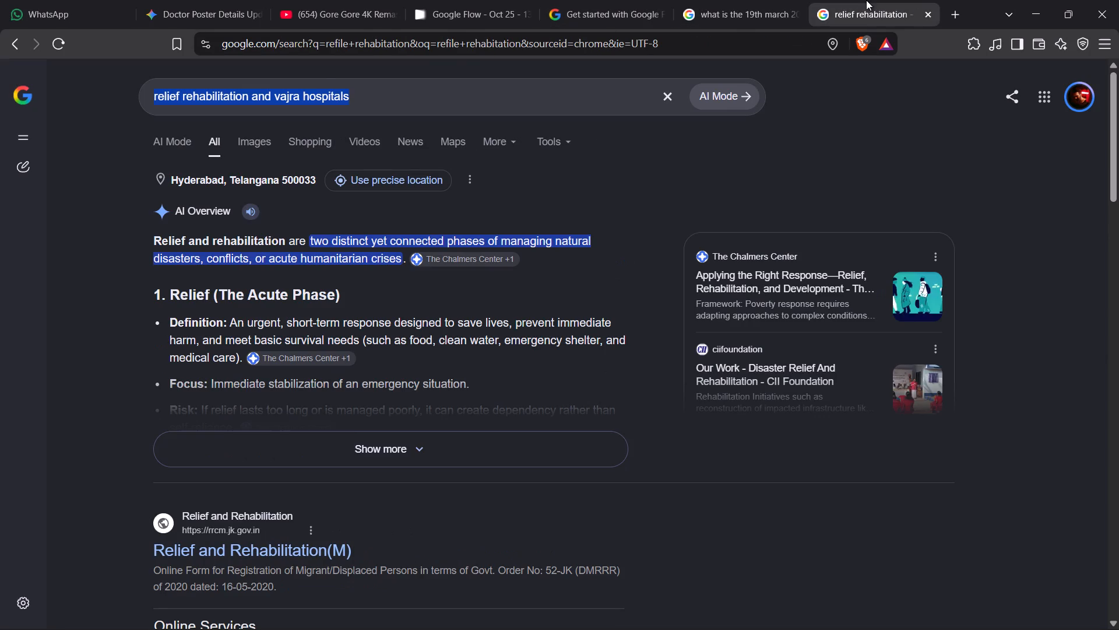
pyautogui.rightClick(311, 97)
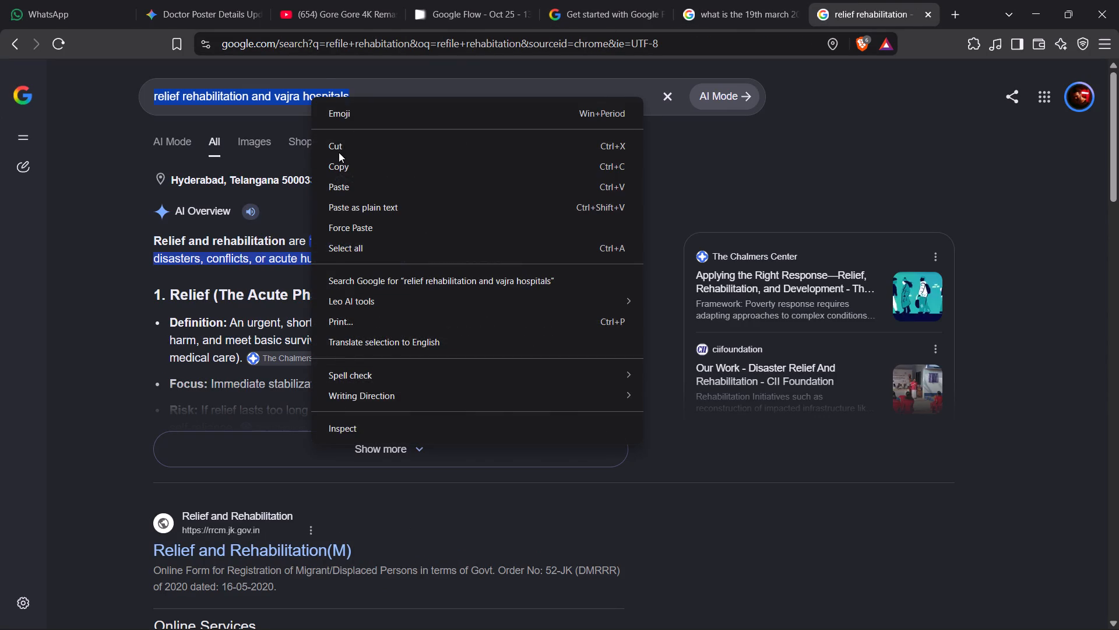
pyautogui.click(344, 167)
# Return to Photoshop and paste "relief rehabilitation and vajra hospitals" as a dark red 29.88 pt Ramabhadra text layer after "In association with".
pyautogui.click(1037, 13)
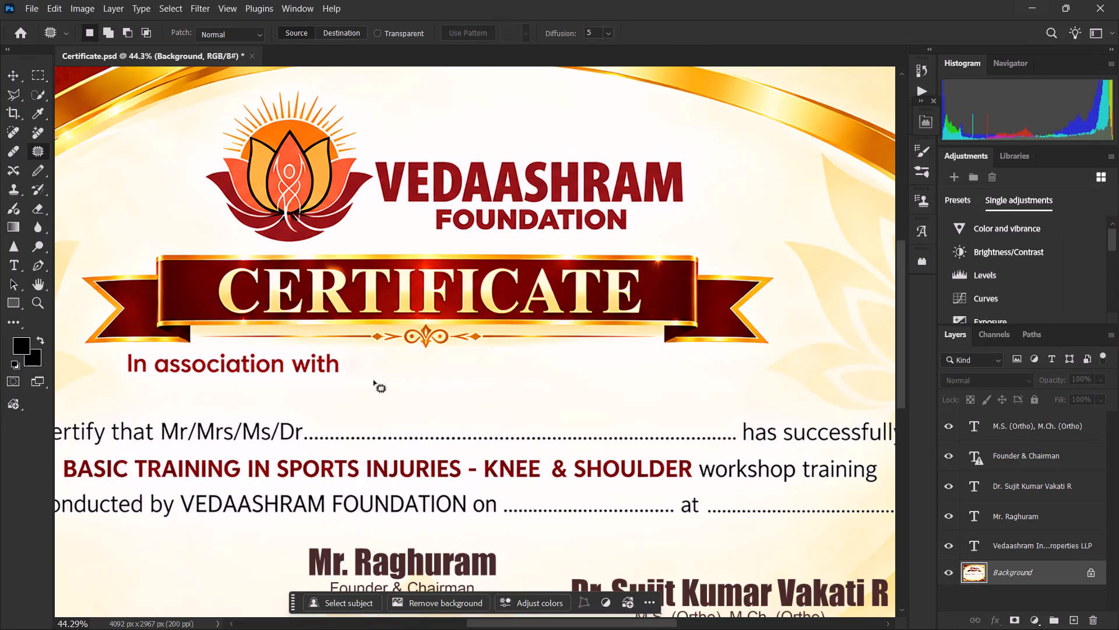
pyautogui.keyDown('alt'); pyautogui.scroll(4, 352, 380); pyautogui.keyUp('alt')
pyautogui.click(18, 264)
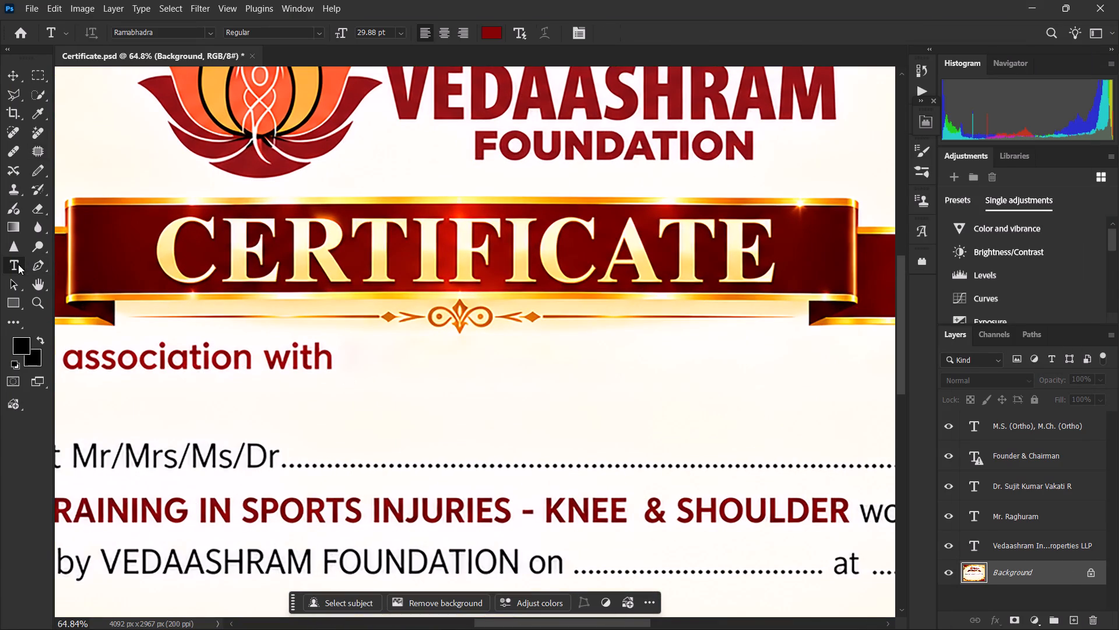
pyautogui.click(387, 363)
pyautogui.hotkey('ctrl', 'v')
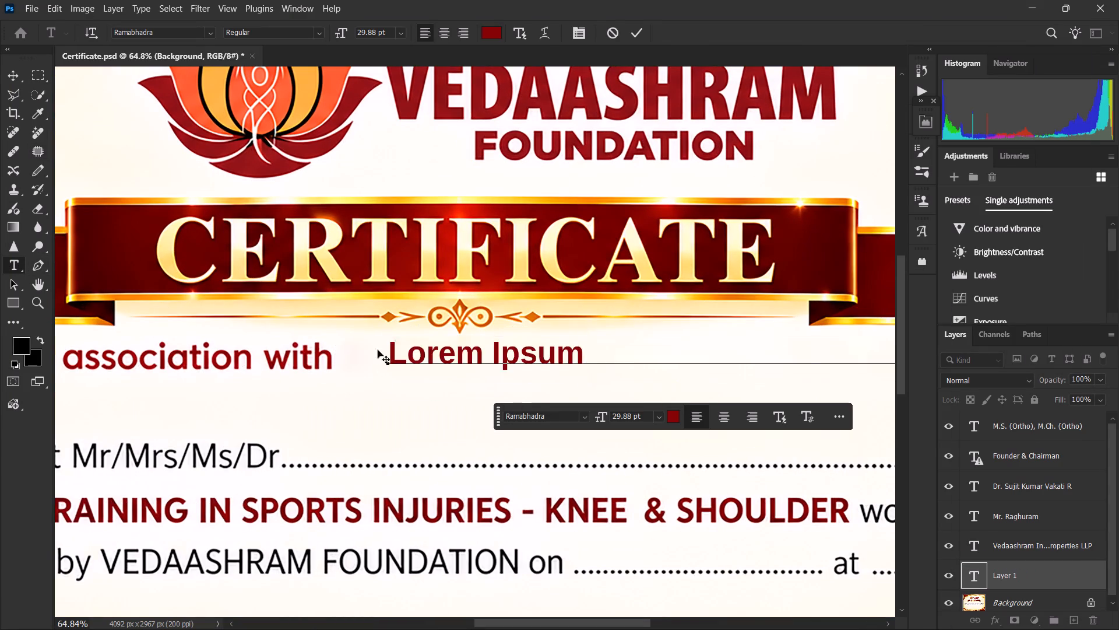
pyautogui.moveTo(404, 355); pyautogui.dragTo(391, 356)
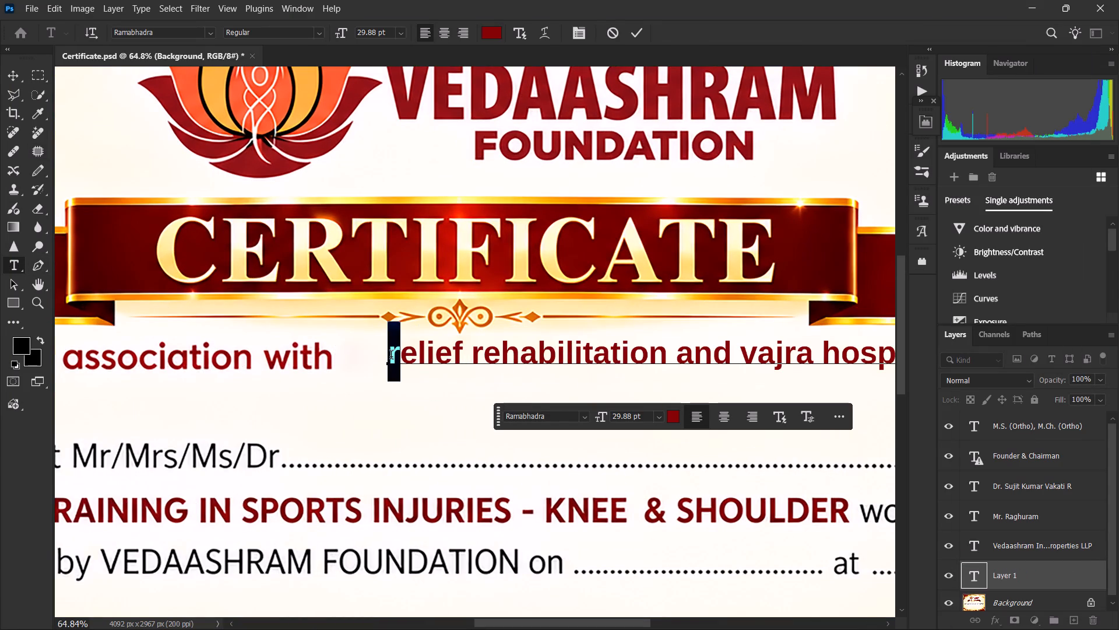
pyautogui.keyDown('alt'); pyautogui.scroll(-5, 421, 353); pyautogui.keyUp('alt')
pyautogui.keyDown('alt'); pyautogui.scroll(1, 421, 353); pyautogui.keyUp('alt')
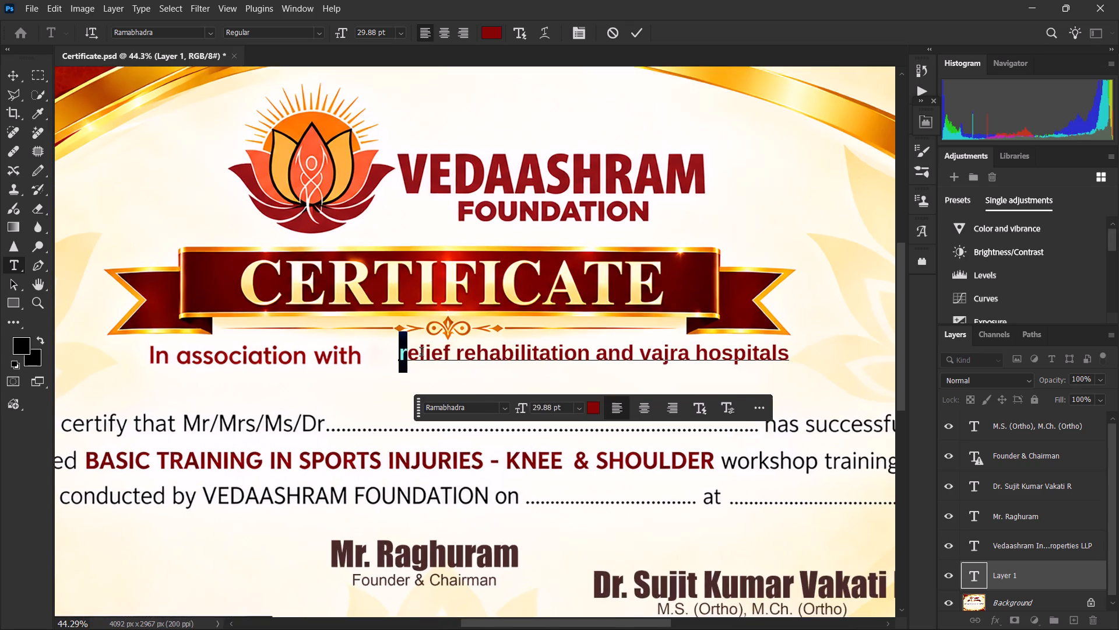
pyautogui.keyDown('alt'); pyautogui.scroll(1, 421, 353); pyautogui.keyUp('alt')
pyautogui.click(428, 356)
pyautogui.click(16, 74)
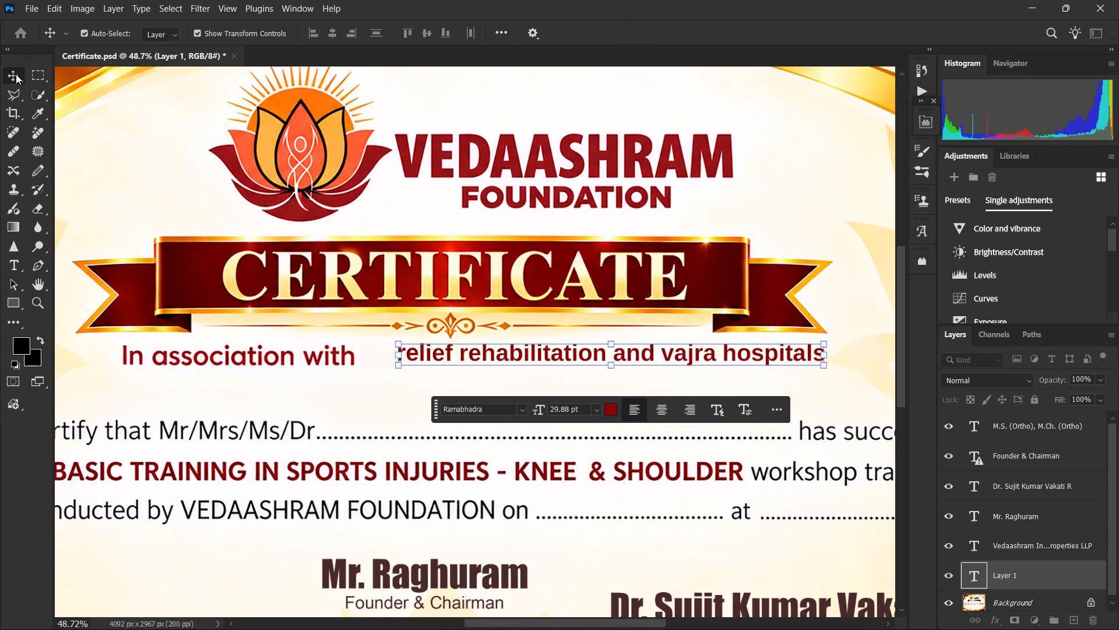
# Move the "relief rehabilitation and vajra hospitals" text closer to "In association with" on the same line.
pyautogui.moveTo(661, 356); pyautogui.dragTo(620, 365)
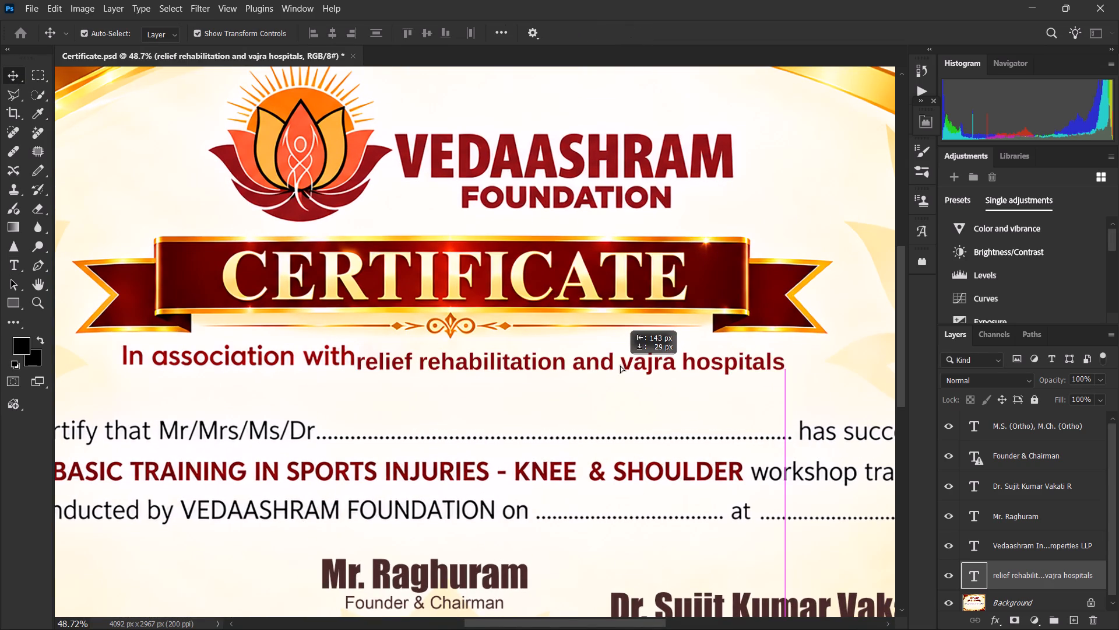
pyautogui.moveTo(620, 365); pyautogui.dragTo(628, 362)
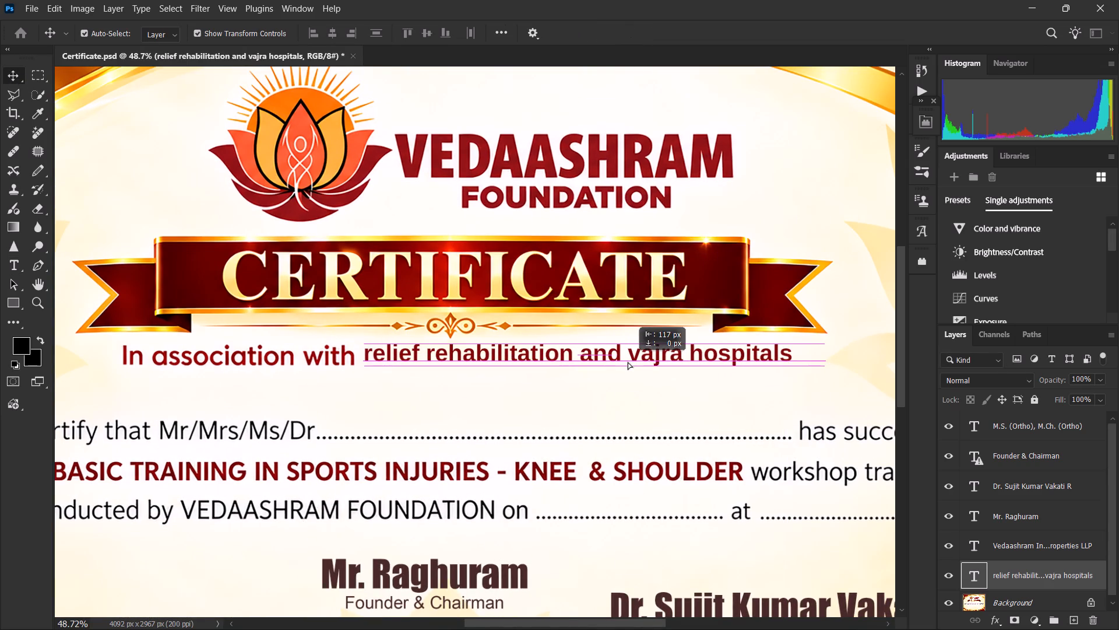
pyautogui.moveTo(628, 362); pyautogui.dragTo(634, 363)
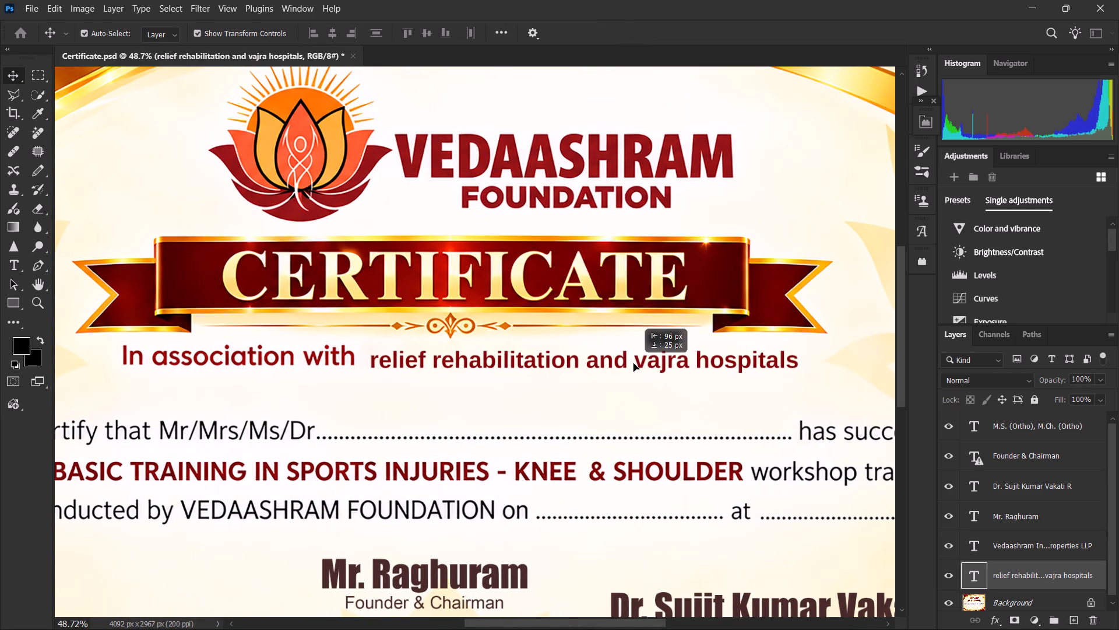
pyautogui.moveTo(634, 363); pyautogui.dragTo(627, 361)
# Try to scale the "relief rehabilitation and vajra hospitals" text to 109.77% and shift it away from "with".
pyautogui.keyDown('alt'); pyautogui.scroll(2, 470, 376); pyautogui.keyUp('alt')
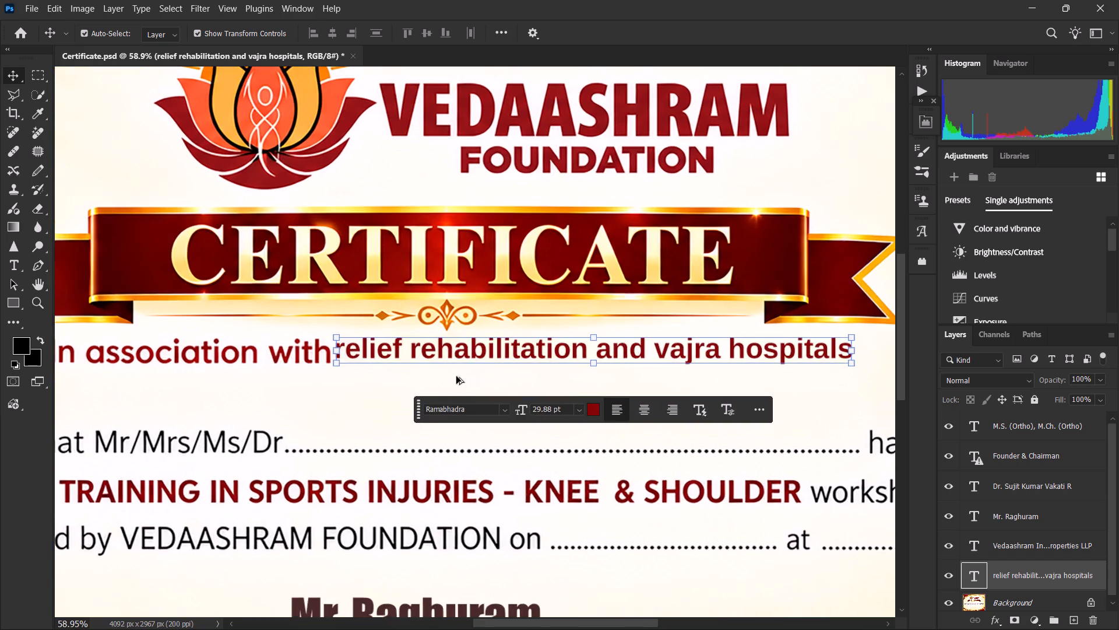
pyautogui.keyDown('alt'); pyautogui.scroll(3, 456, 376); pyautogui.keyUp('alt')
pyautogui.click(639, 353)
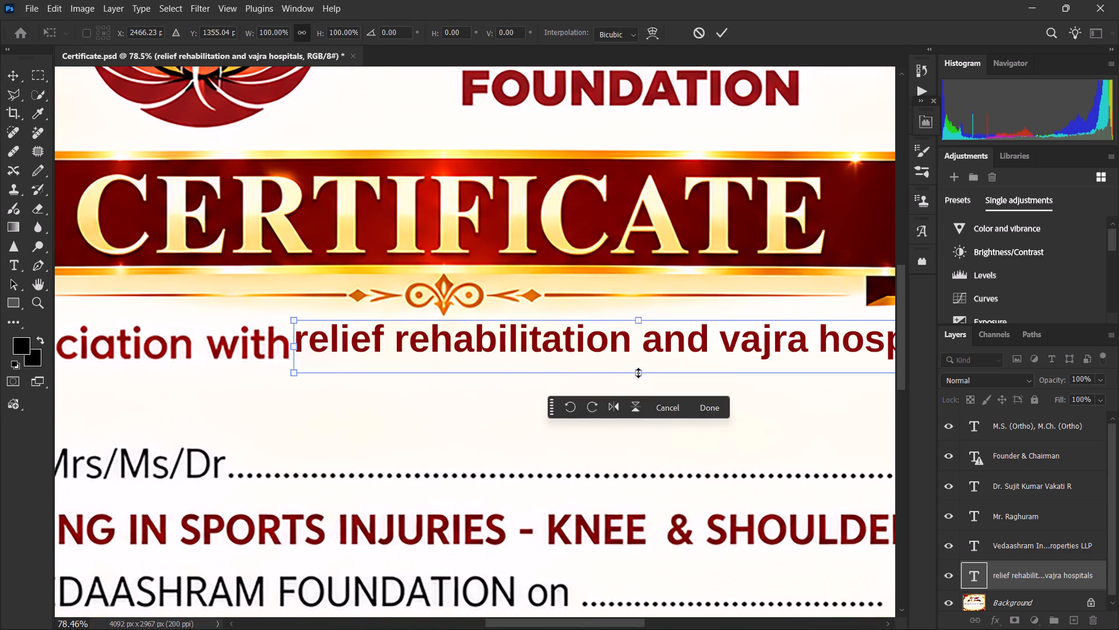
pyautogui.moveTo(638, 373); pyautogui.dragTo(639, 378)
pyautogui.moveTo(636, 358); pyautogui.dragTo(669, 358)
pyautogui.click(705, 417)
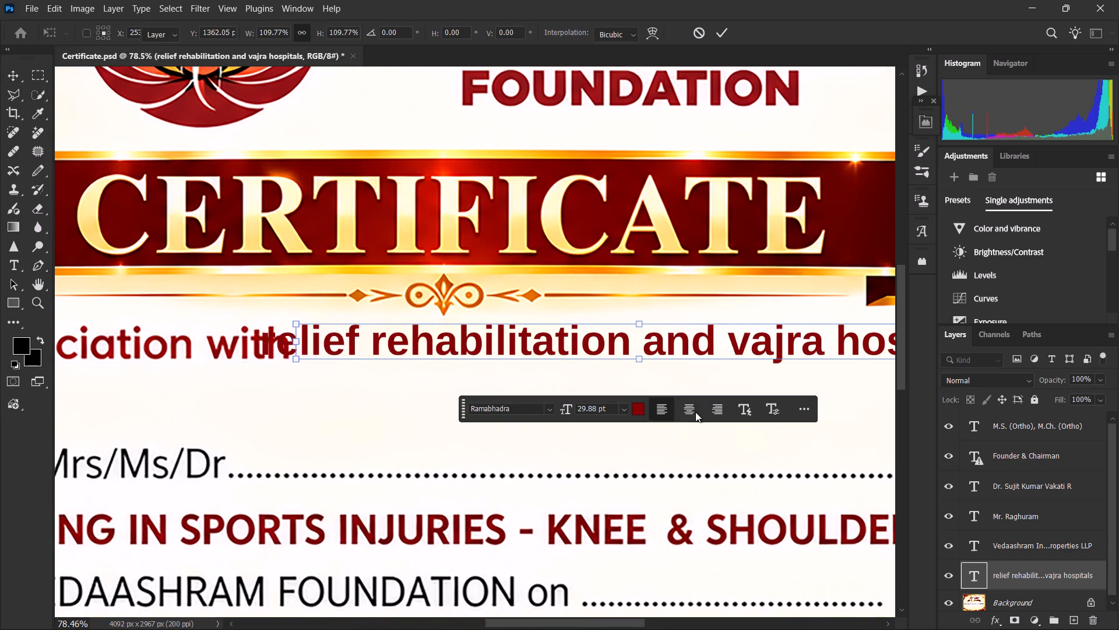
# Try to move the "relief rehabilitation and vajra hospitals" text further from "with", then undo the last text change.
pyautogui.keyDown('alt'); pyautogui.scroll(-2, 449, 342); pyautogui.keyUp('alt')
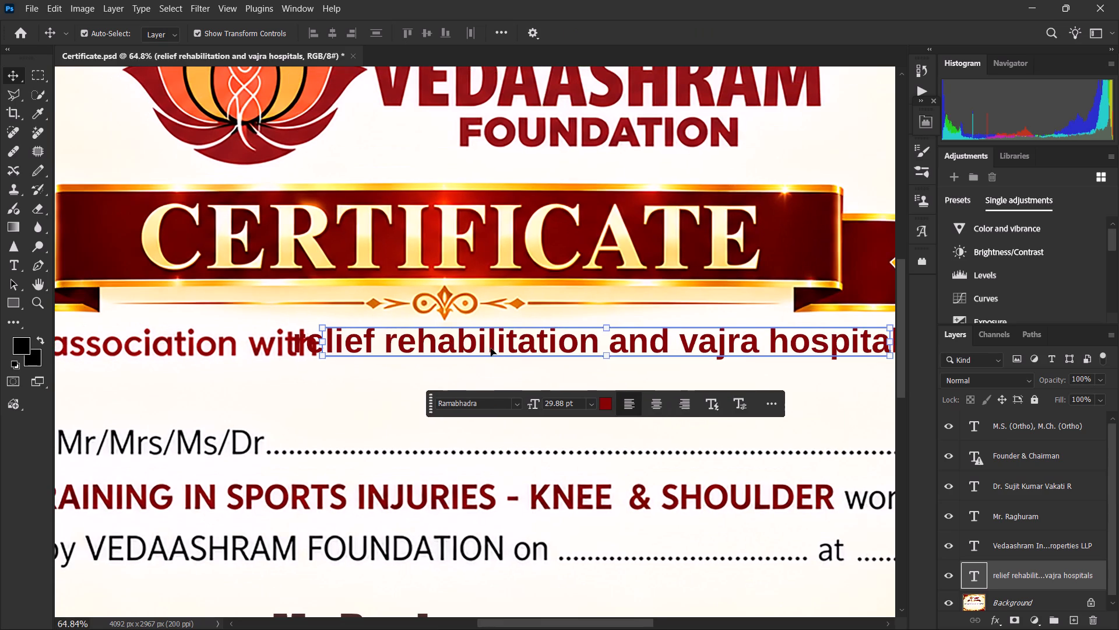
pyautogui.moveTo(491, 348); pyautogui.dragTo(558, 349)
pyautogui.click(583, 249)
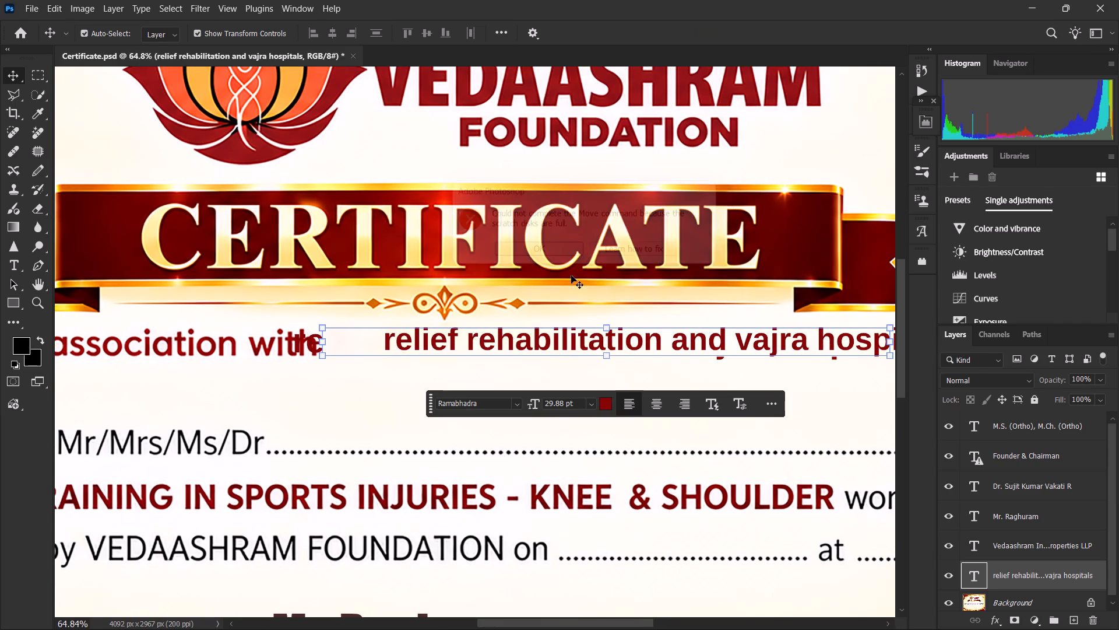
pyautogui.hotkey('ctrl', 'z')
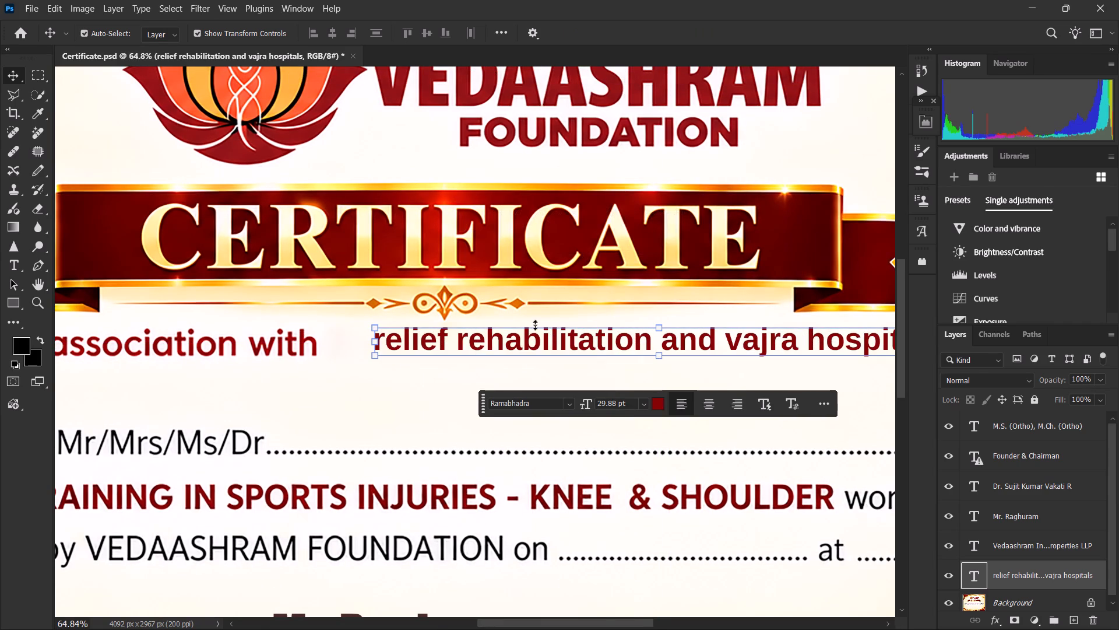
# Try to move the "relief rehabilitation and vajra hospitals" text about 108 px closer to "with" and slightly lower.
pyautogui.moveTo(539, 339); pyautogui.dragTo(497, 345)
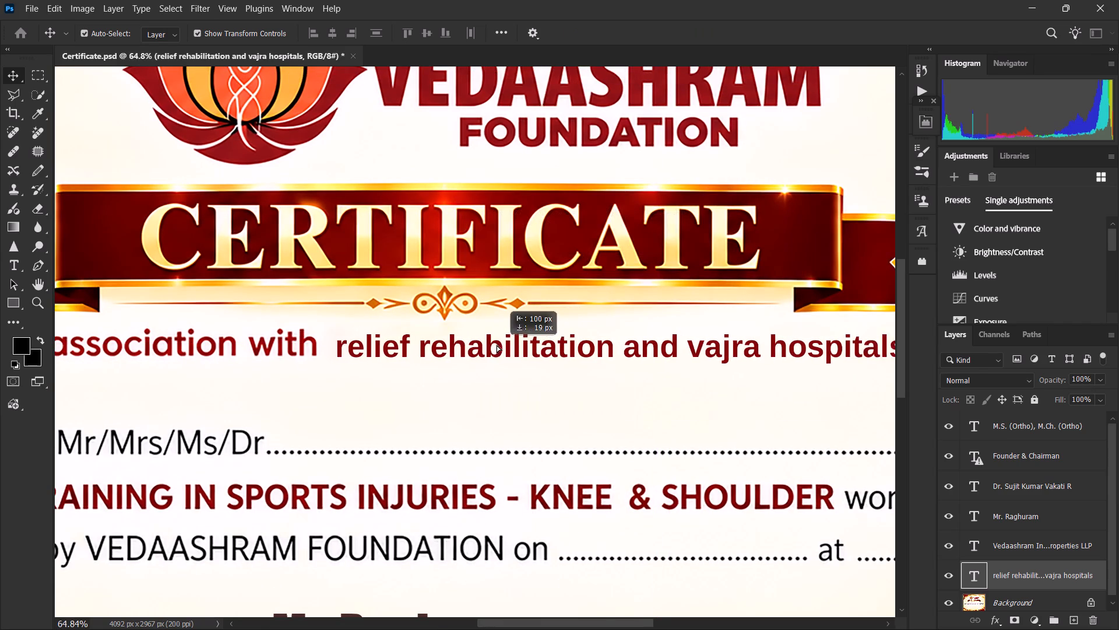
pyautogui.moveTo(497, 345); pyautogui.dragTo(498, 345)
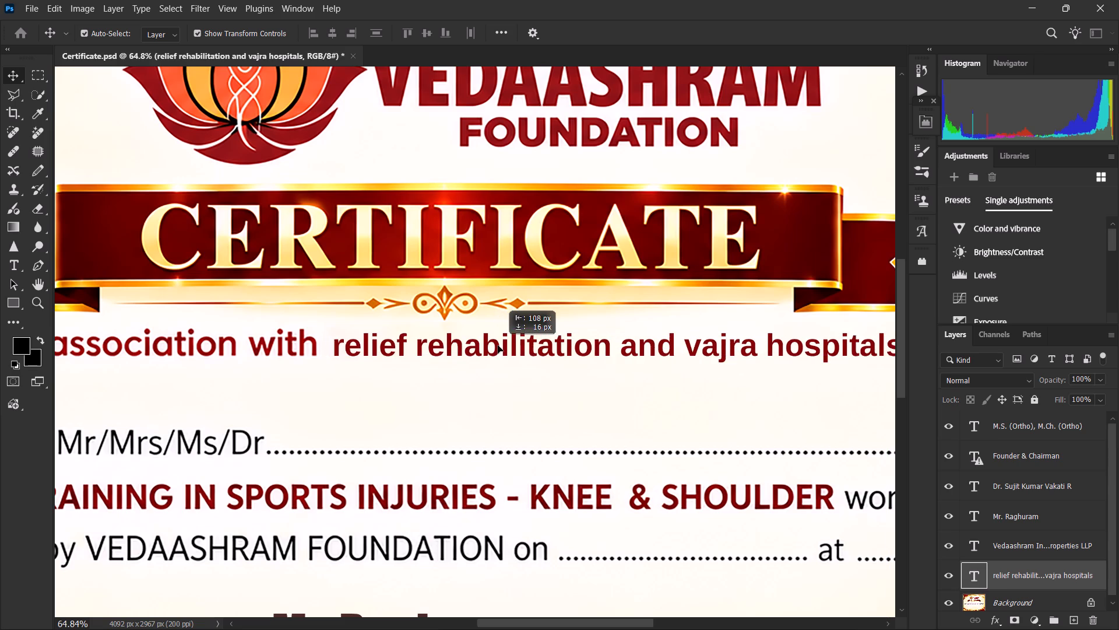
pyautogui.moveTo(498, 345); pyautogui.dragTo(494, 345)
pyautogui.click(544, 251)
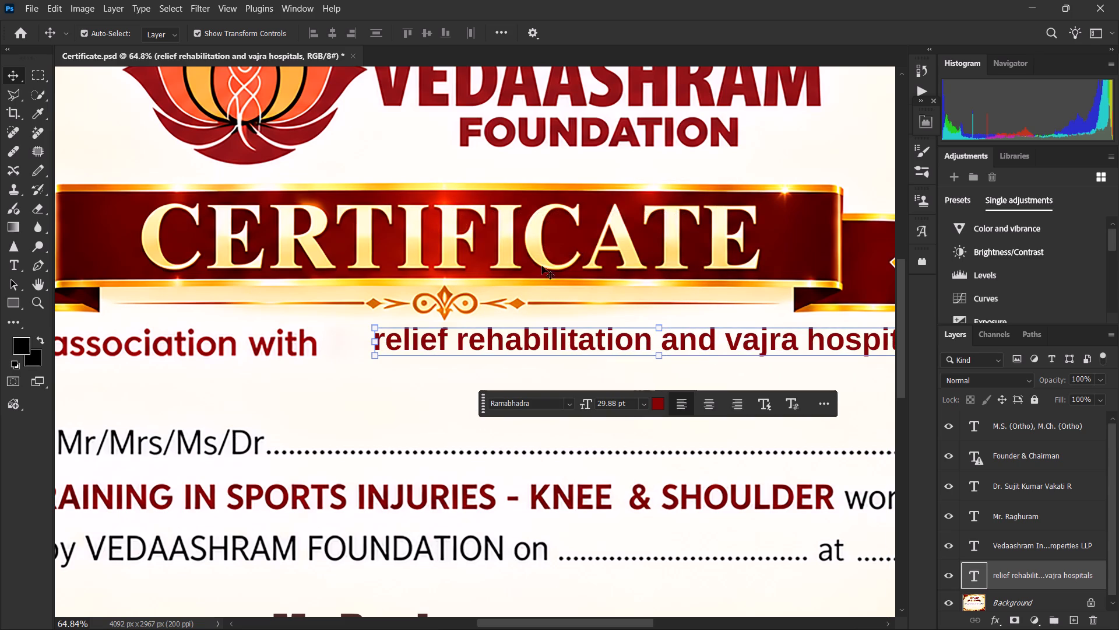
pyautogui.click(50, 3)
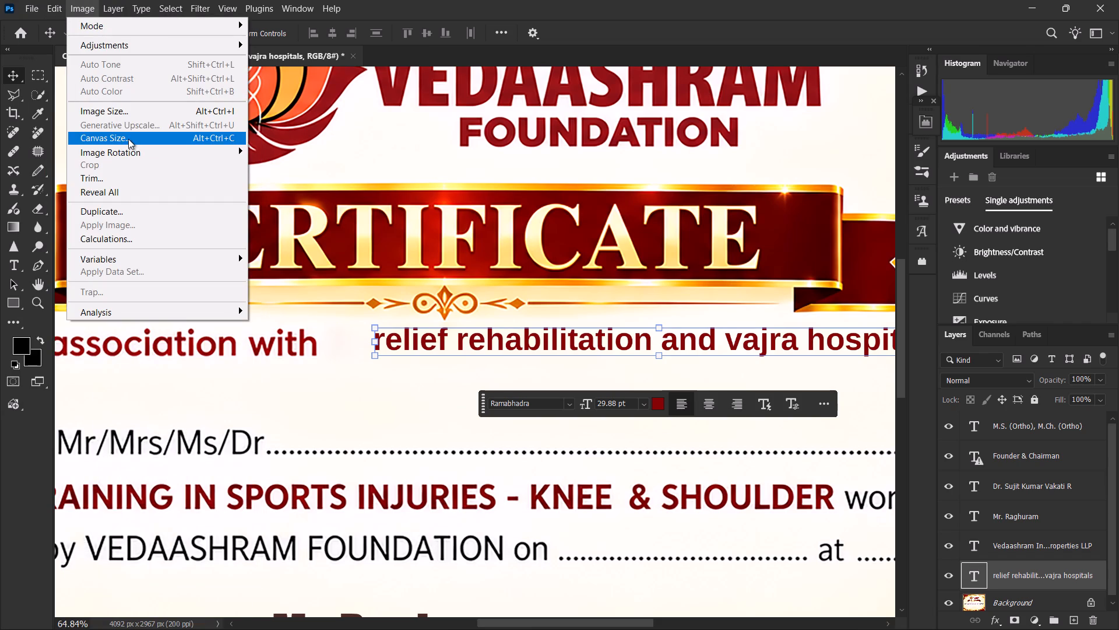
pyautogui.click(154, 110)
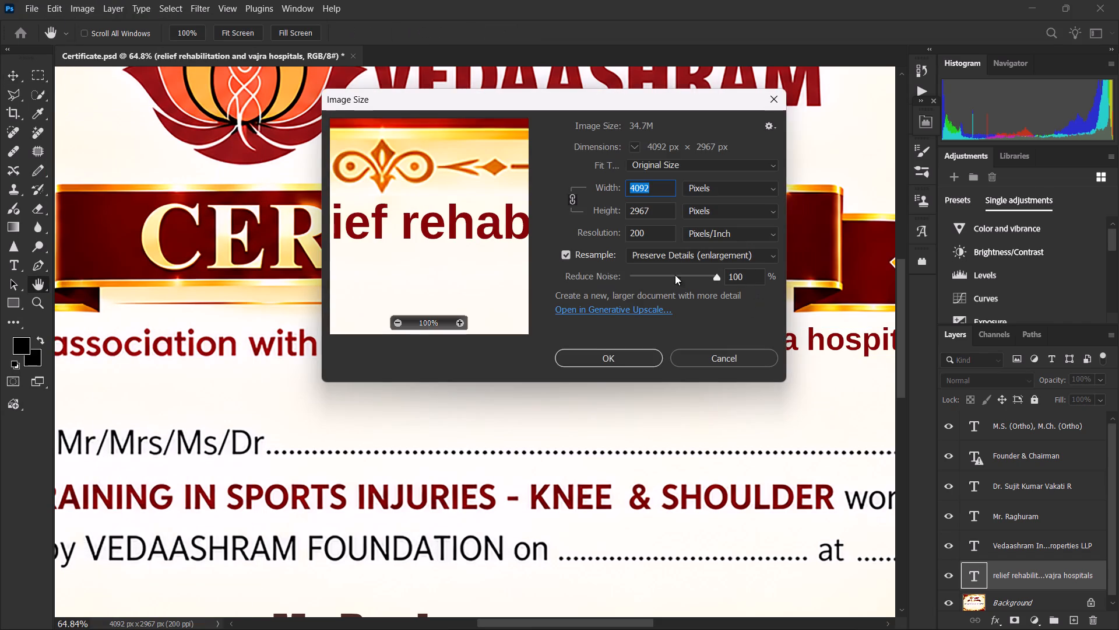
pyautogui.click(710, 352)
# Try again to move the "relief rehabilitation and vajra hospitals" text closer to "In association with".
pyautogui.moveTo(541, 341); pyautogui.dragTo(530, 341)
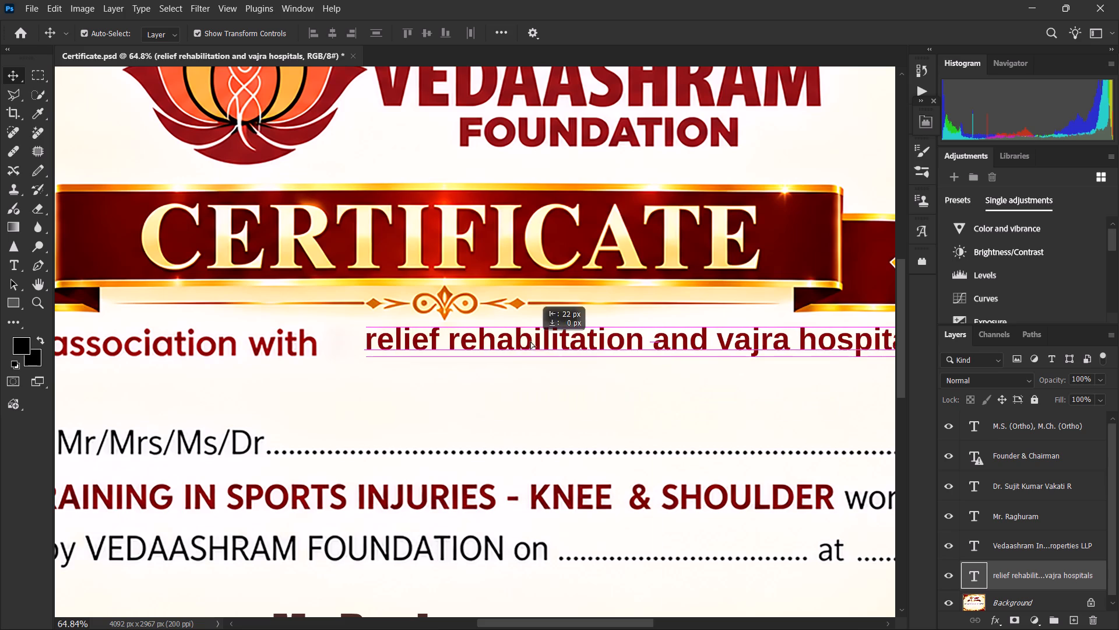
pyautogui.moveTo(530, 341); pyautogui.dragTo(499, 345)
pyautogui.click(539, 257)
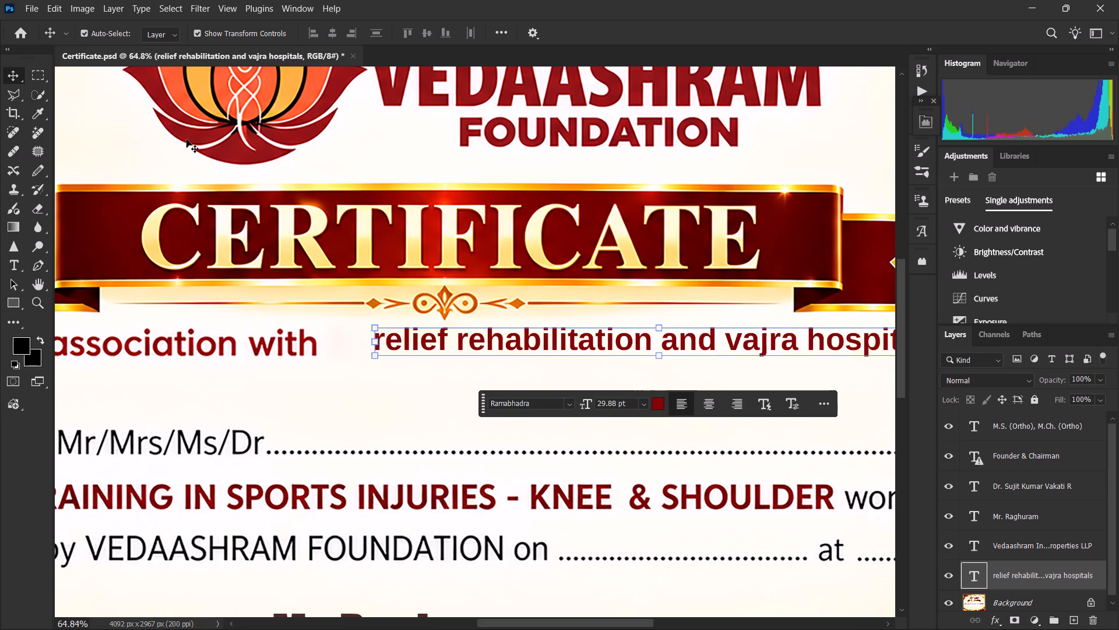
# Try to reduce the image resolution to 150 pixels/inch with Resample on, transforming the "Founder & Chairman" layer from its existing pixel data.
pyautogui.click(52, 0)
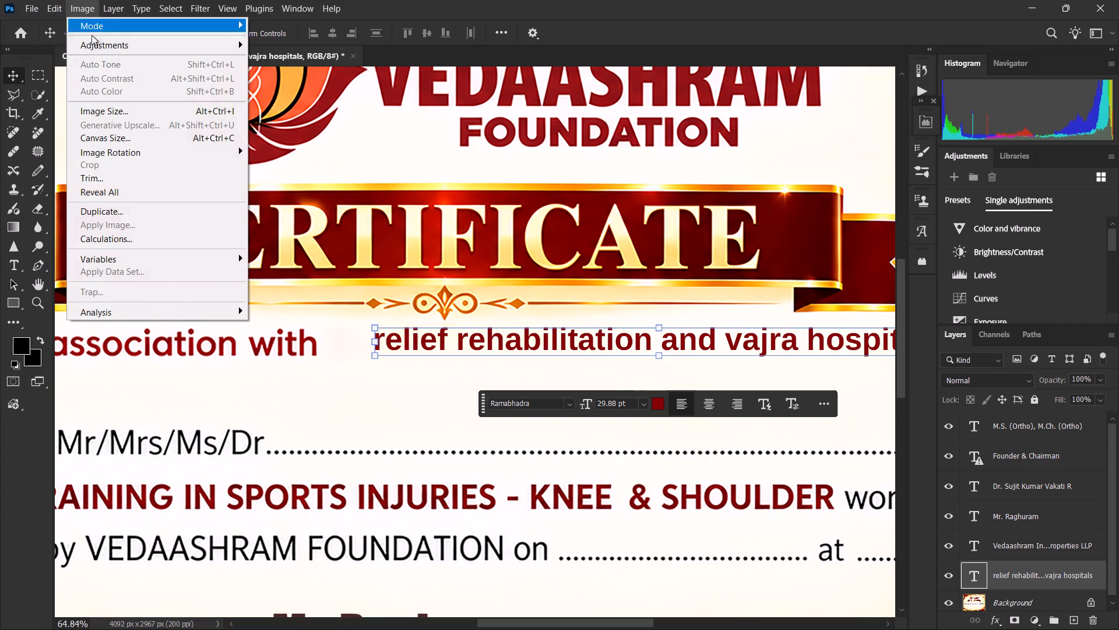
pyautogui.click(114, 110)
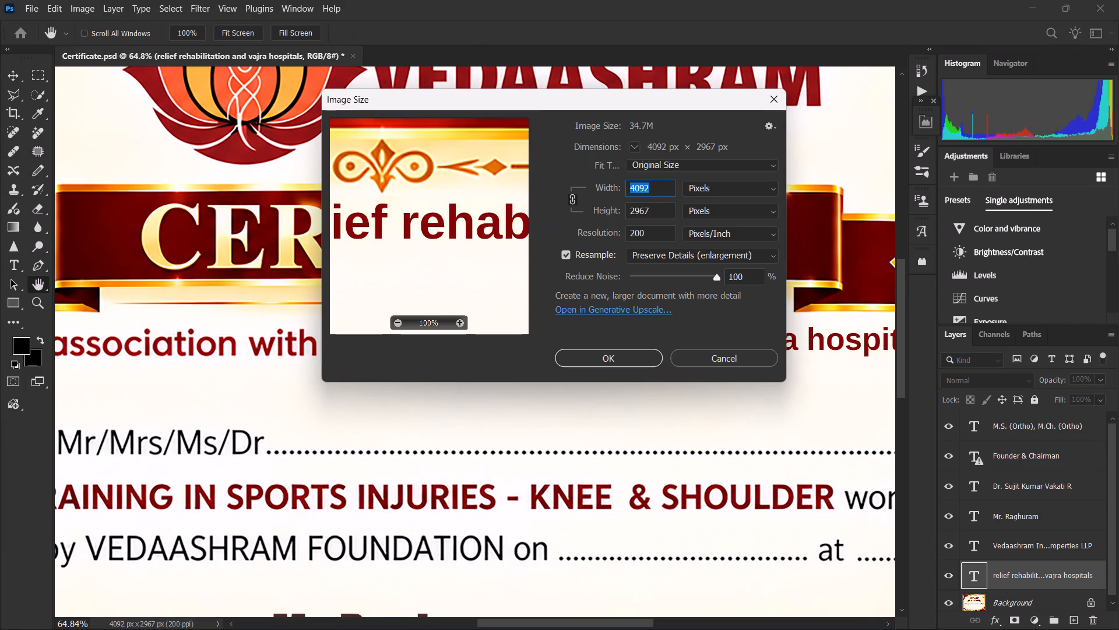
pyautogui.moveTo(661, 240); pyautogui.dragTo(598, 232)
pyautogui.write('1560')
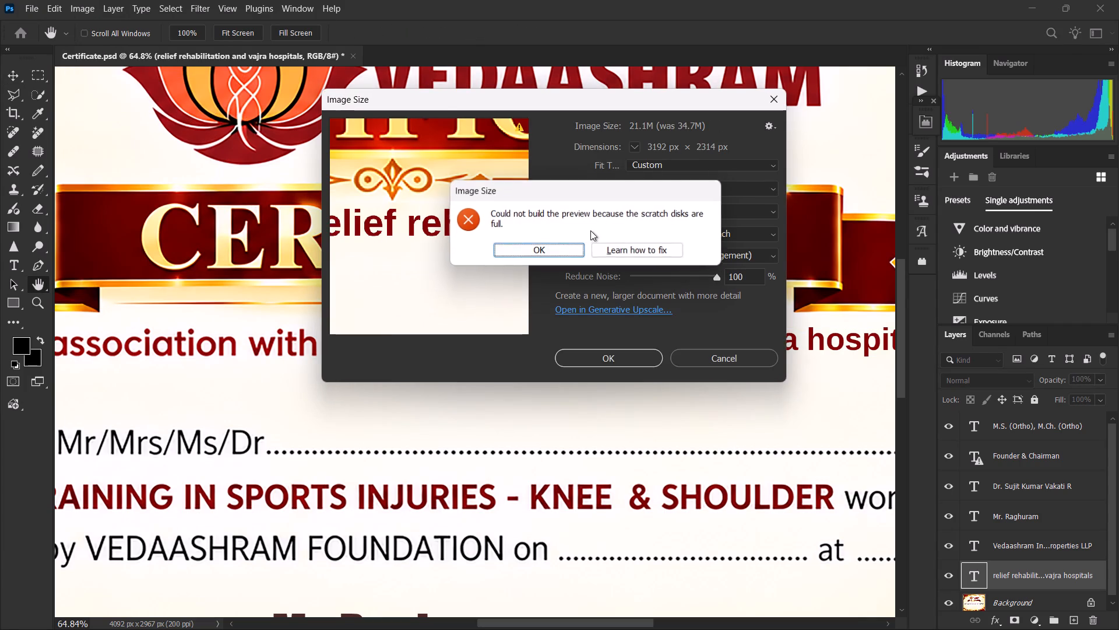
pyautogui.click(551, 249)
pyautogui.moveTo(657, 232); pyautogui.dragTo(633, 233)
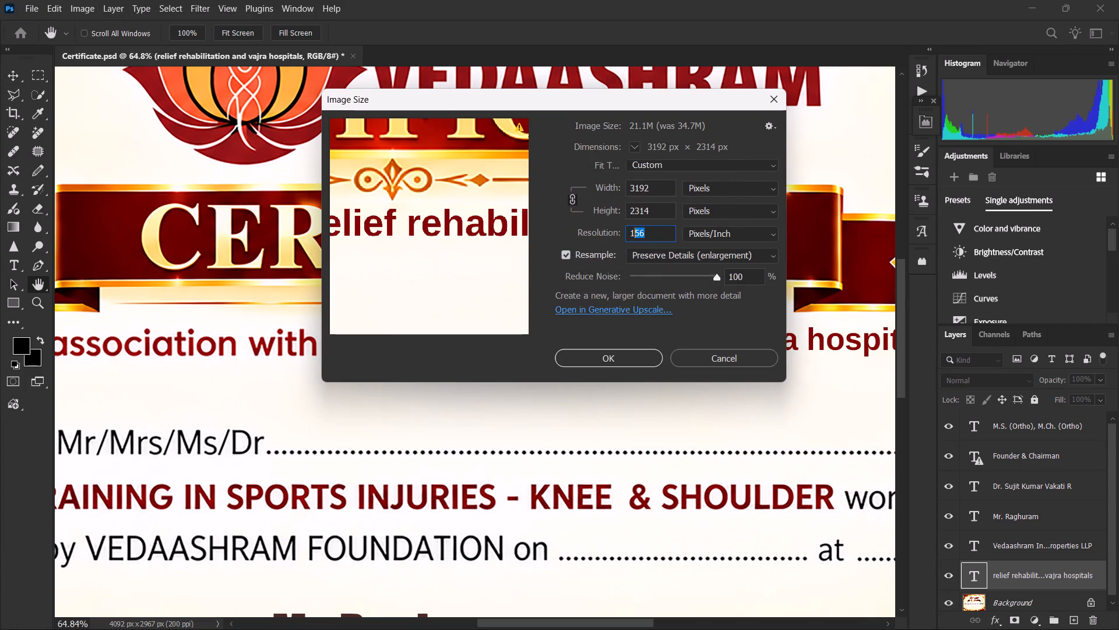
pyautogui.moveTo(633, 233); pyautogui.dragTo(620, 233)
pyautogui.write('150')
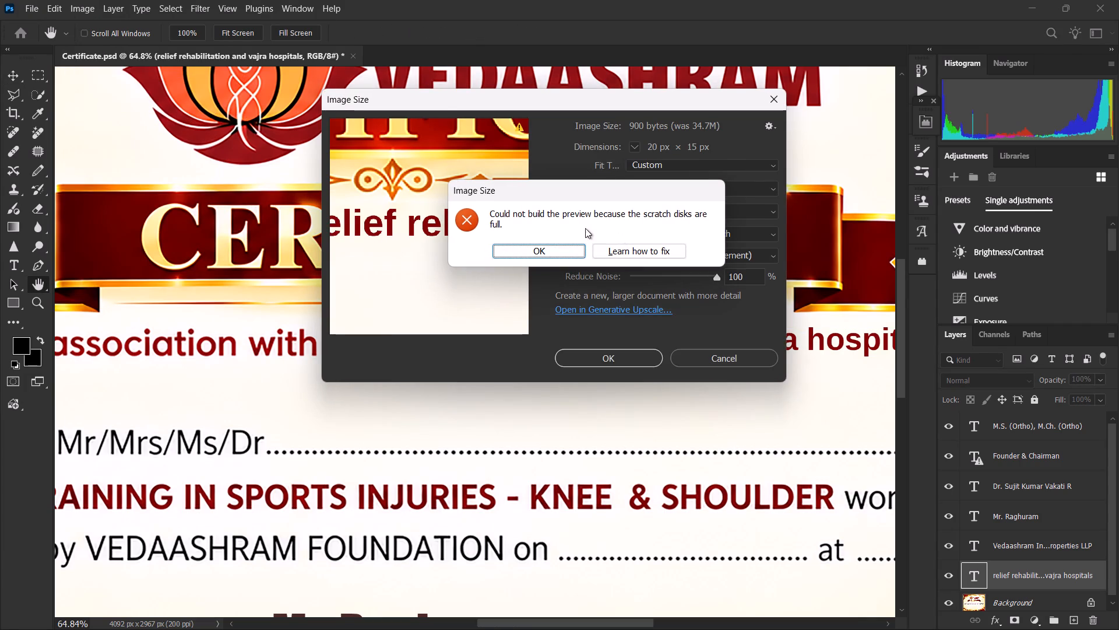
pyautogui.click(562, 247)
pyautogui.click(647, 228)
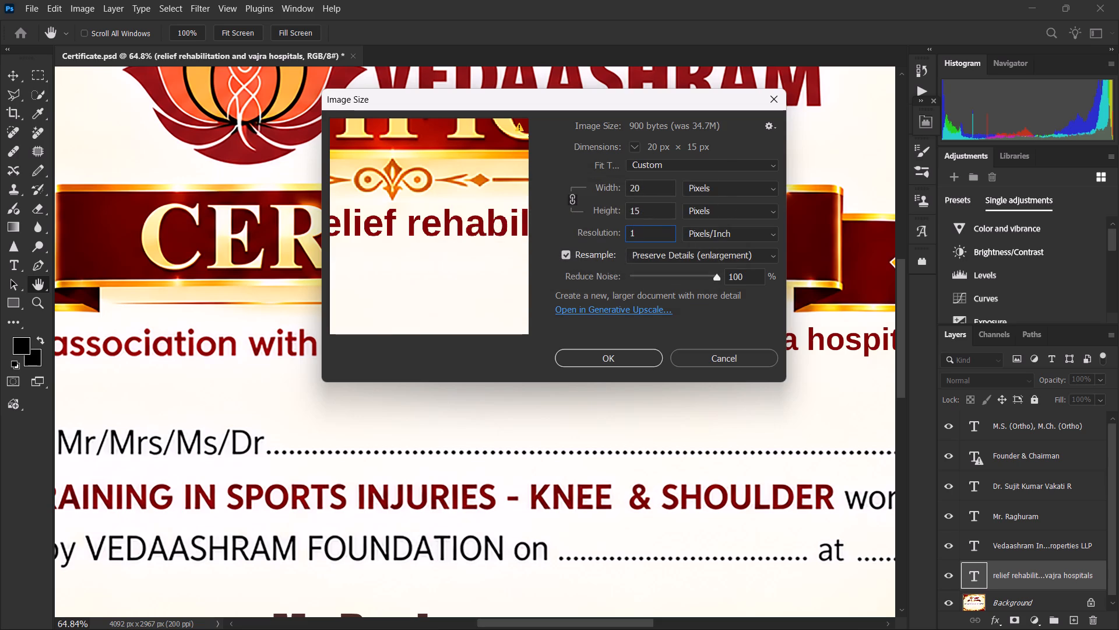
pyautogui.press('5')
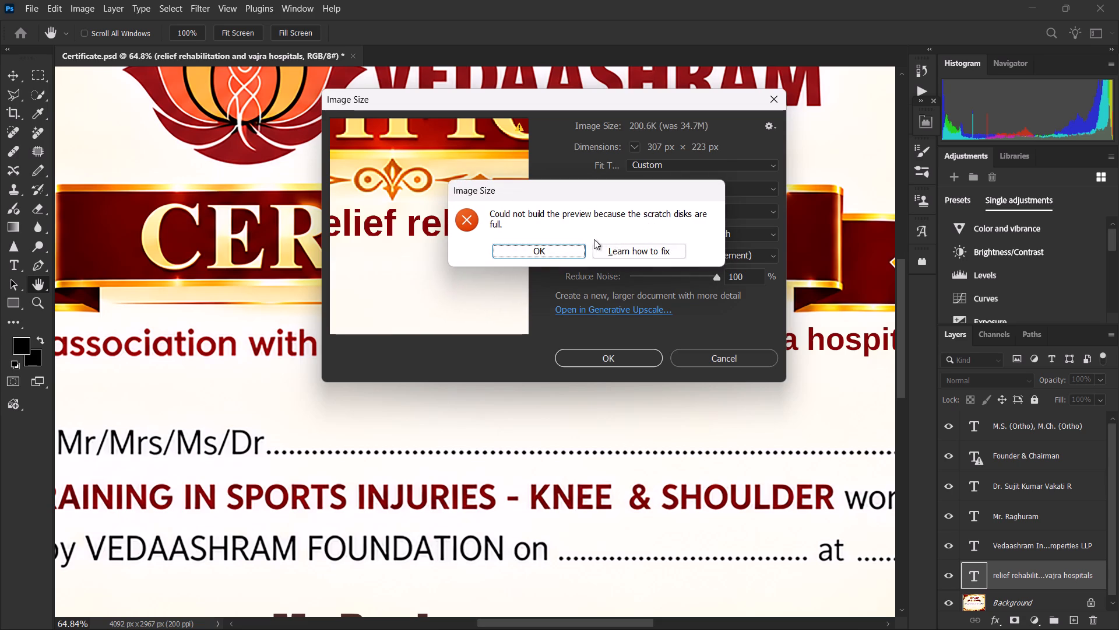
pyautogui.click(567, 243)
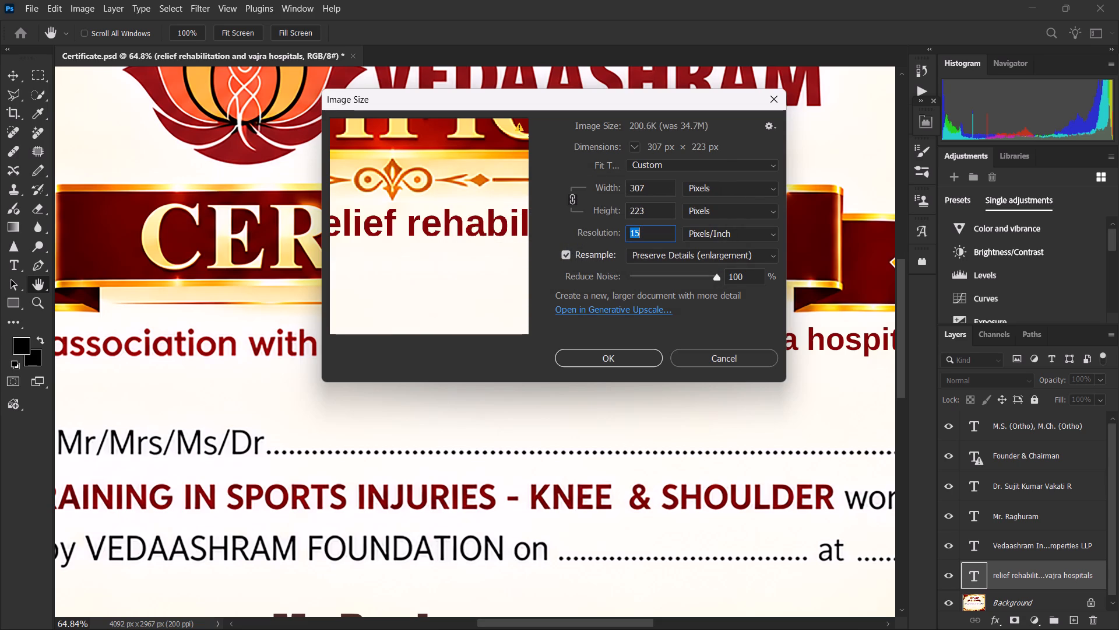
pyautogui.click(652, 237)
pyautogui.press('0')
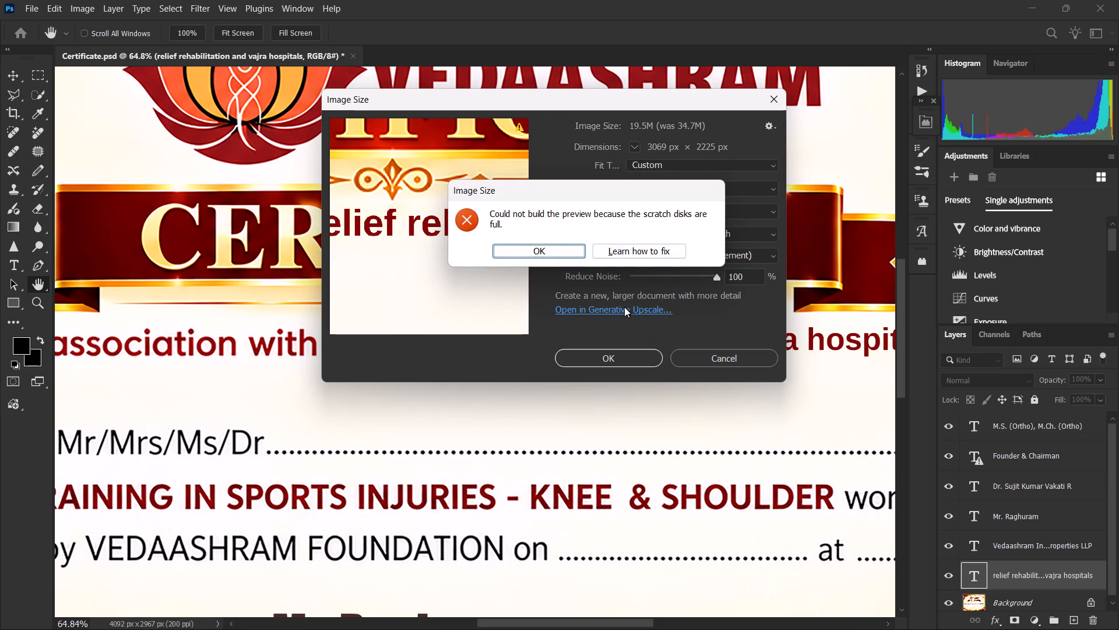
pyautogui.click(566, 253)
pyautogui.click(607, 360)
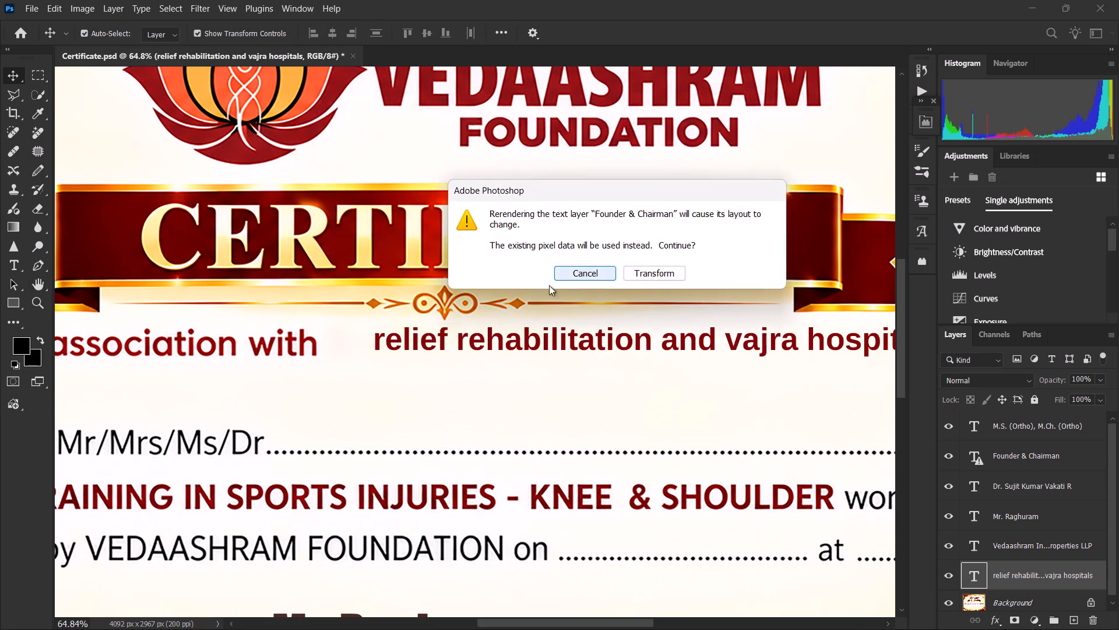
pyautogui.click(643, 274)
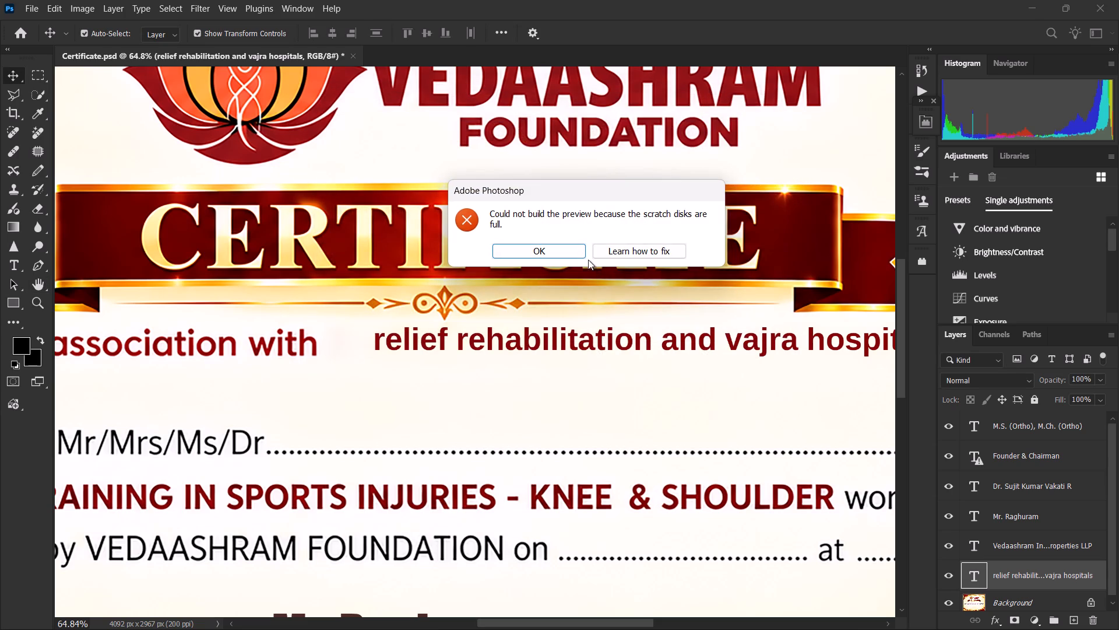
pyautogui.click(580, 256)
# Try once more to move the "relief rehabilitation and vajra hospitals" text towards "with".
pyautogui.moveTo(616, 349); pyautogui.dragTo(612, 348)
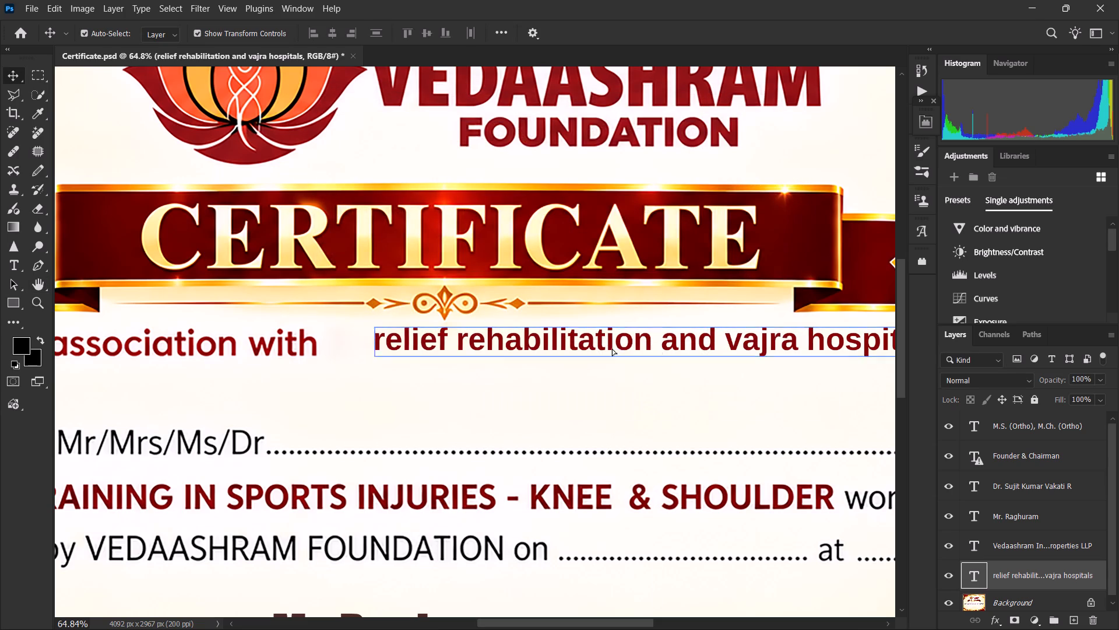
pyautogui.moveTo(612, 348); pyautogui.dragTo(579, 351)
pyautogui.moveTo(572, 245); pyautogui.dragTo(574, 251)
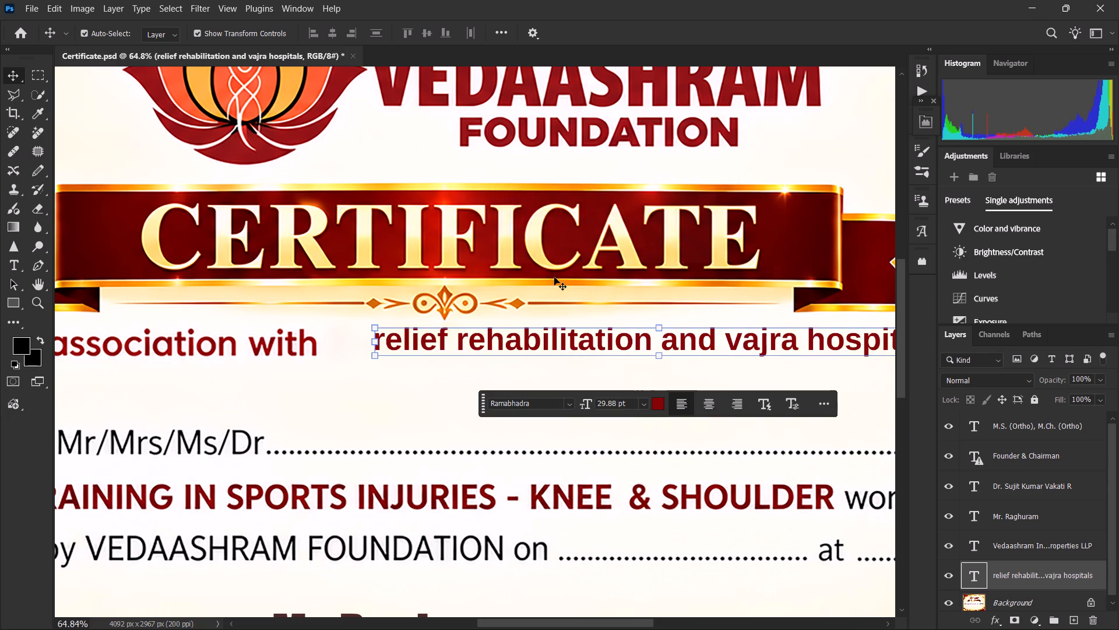
# Bring up the Windows Run dialog and choose the recent entry temp.
pyautogui.press('super+r')
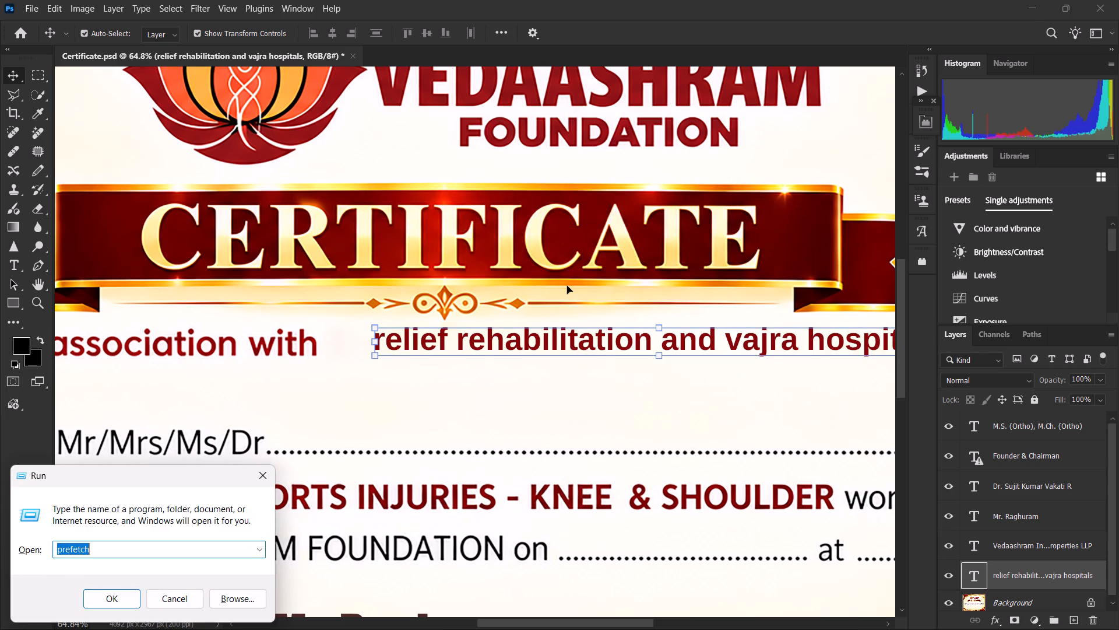
pyautogui.press('Down')
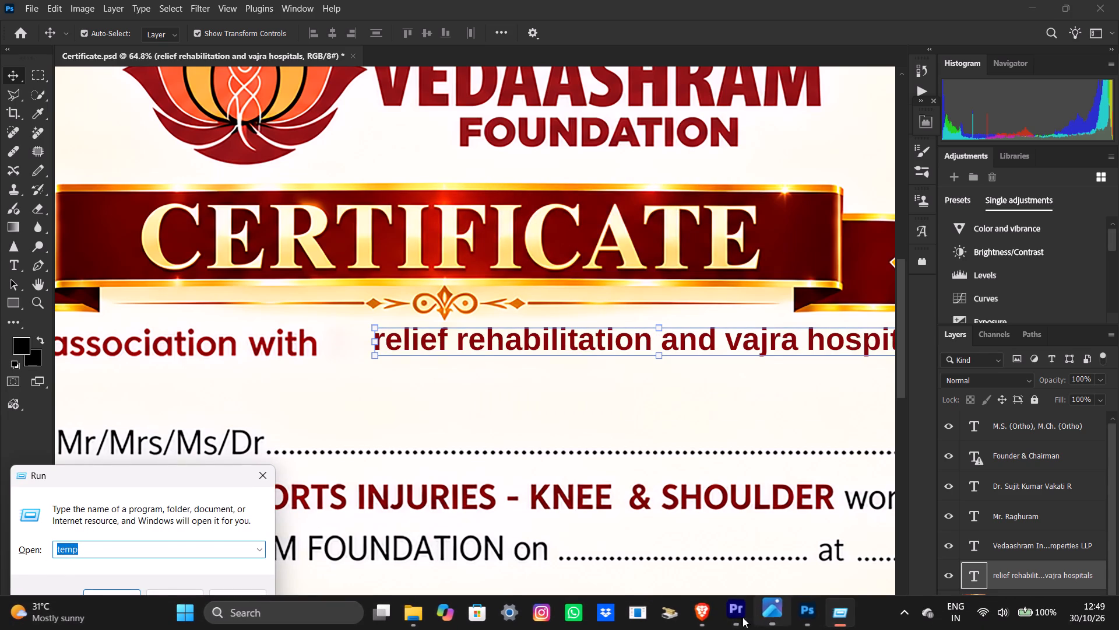
# Switch to Premiere, save the open video project and close the application.
pyautogui.click(736, 618)
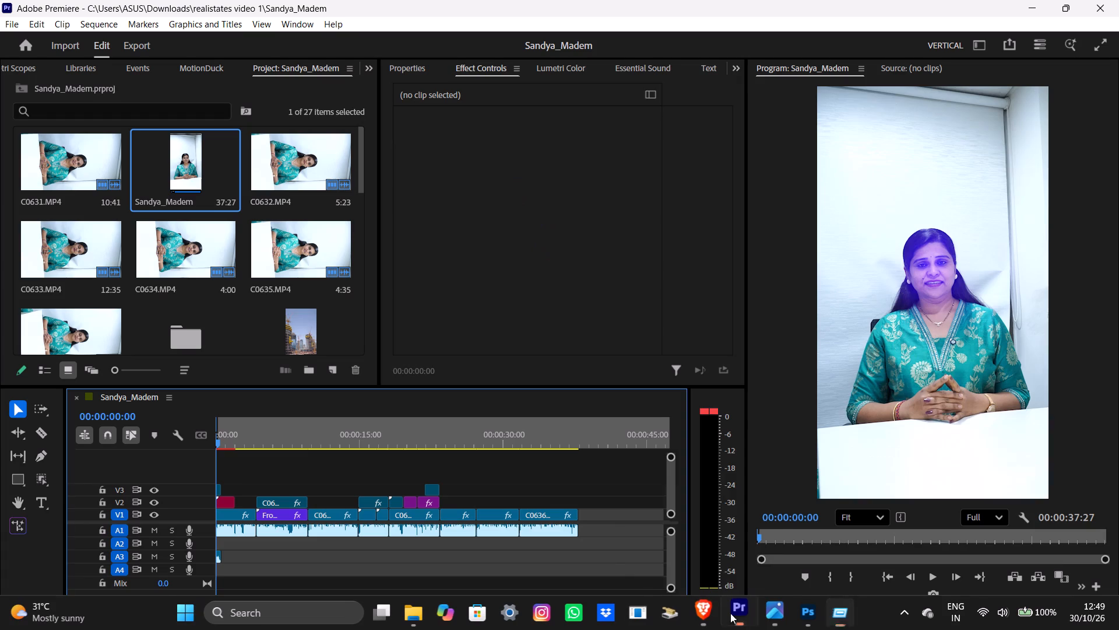
pyautogui.click(615, 565)
pyautogui.hotkey('ctrl', 's')
pyautogui.click(1118, 0)
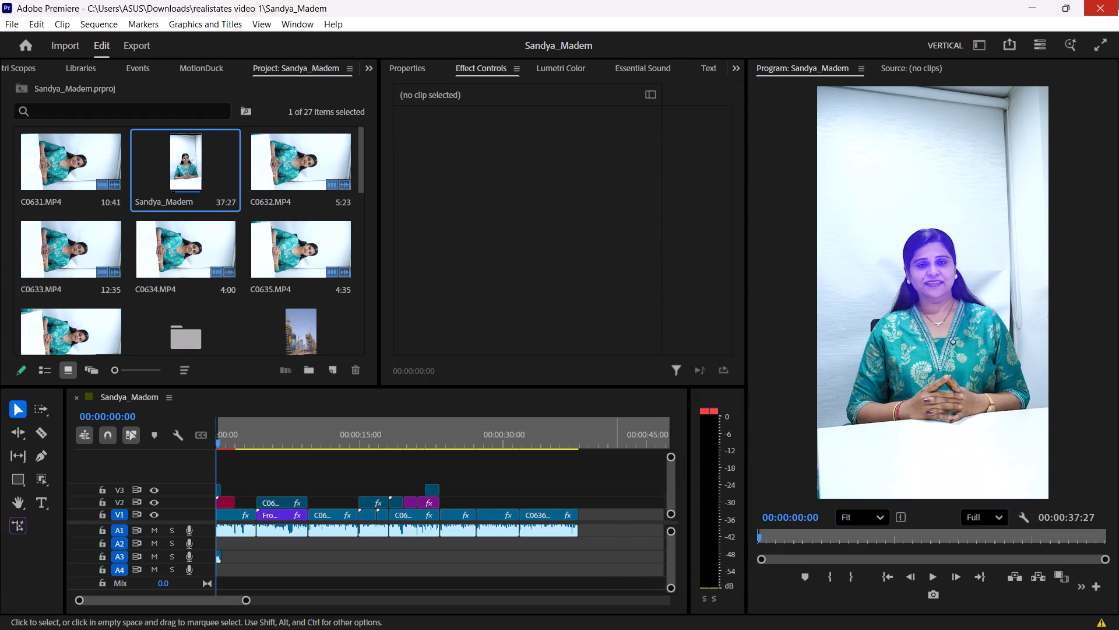
# Switch to Photos and close the Certificate copy.png preview, then bring up the Brave browser and minimise it.
pyautogui.click(753, 608)
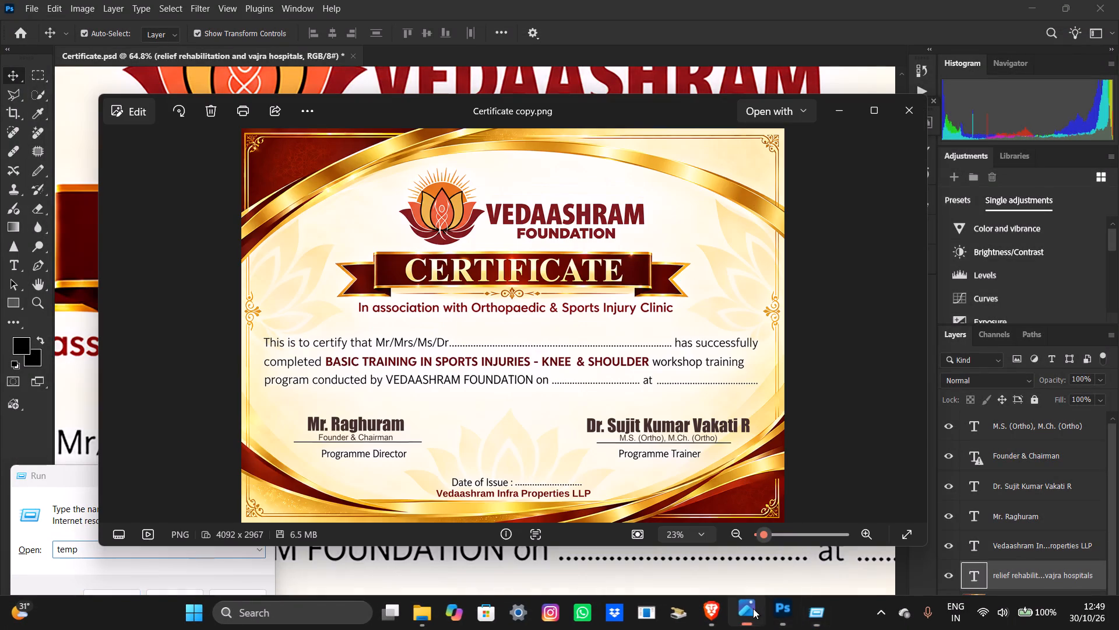
pyautogui.click(891, 104)
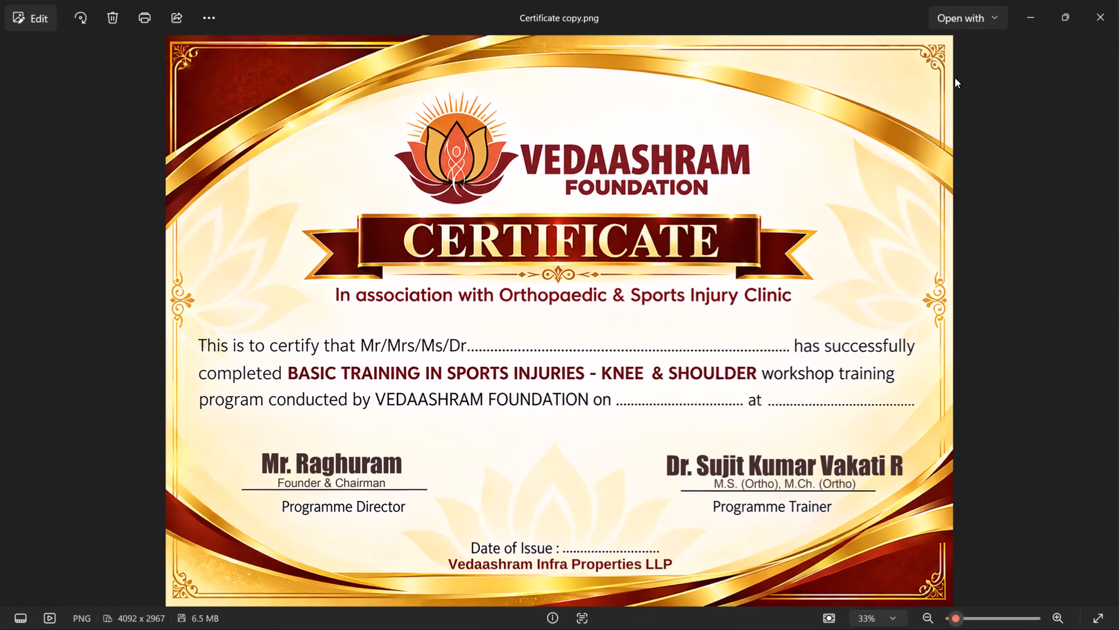
pyautogui.click(1118, 13)
pyautogui.click(773, 615)
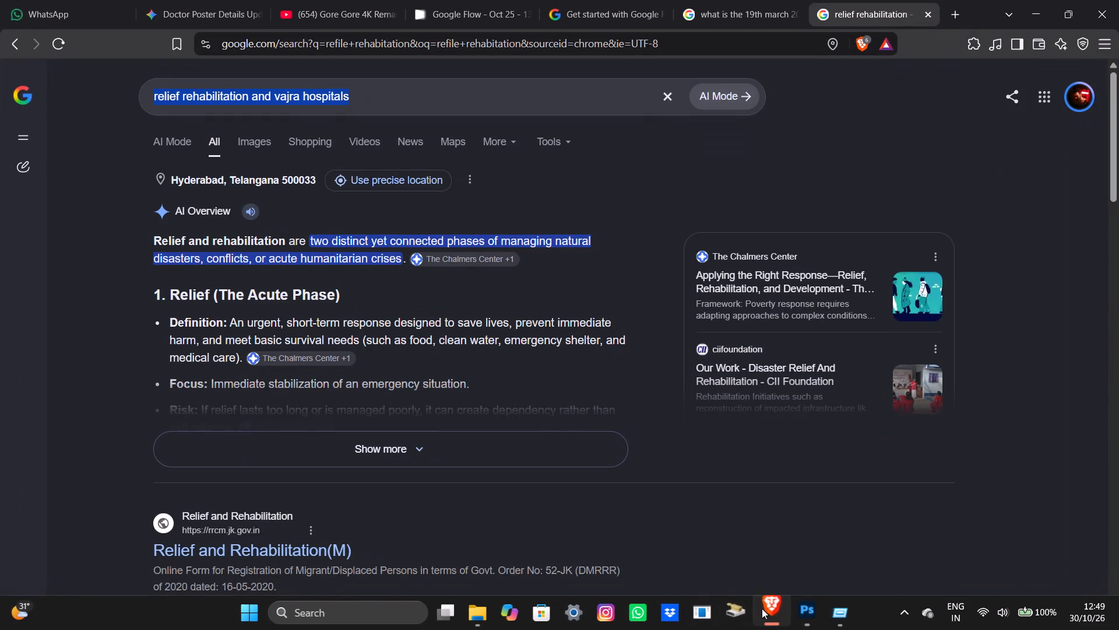
pyautogui.click(1025, 2)
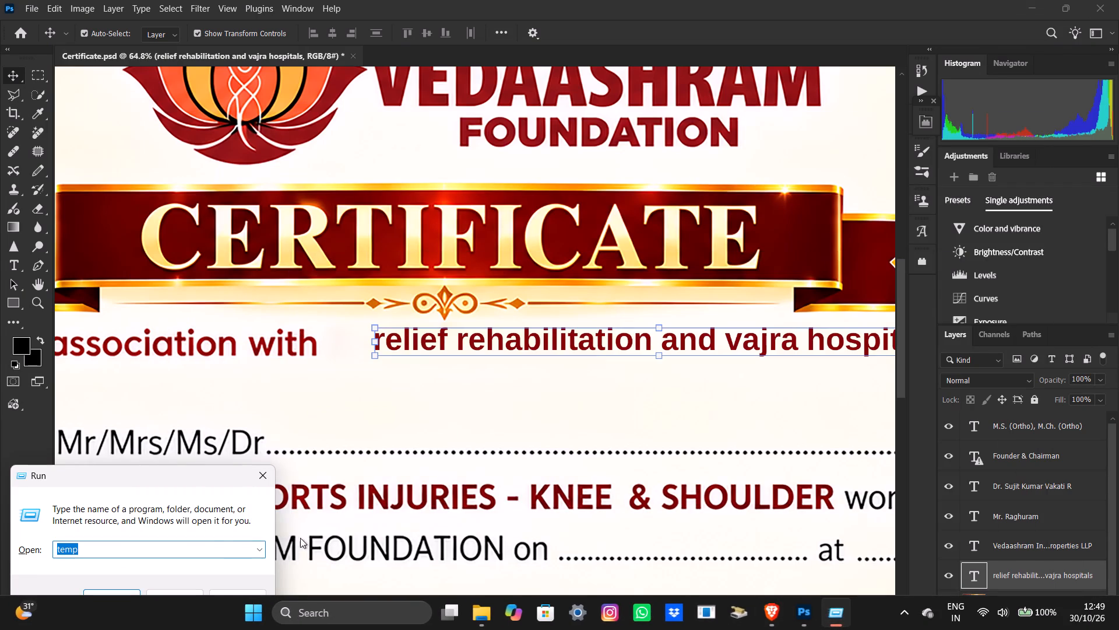
# Open the user's AppData\Local\Temp folder from the Run dialog, delete all its contents, skipping every item in use, and close the folder.
pyautogui.press('Up')
pyautogui.press('Down')
pyautogui.press('Down')
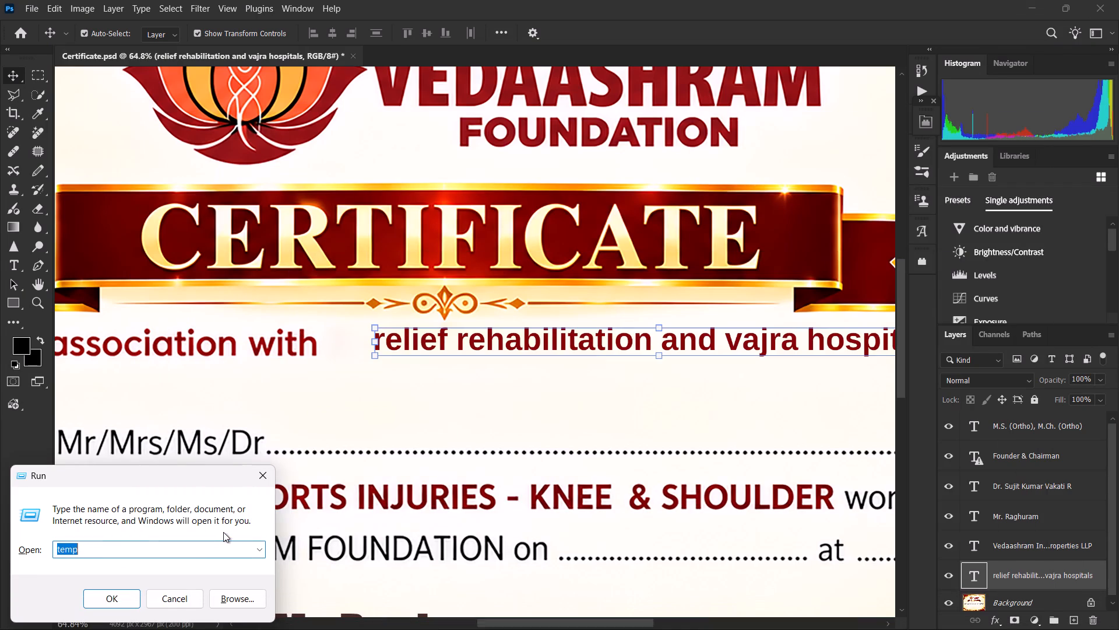
pyautogui.press('Return')
pyautogui.click(175, 386)
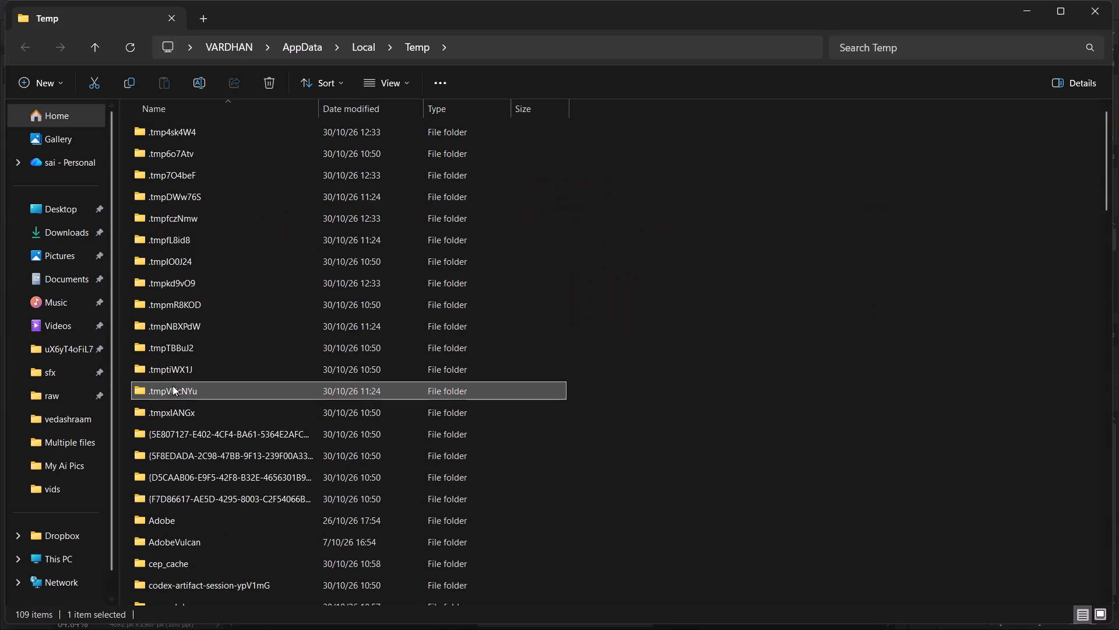
pyautogui.hotkey('ctrl', 'a')
pyautogui.press('Delete')
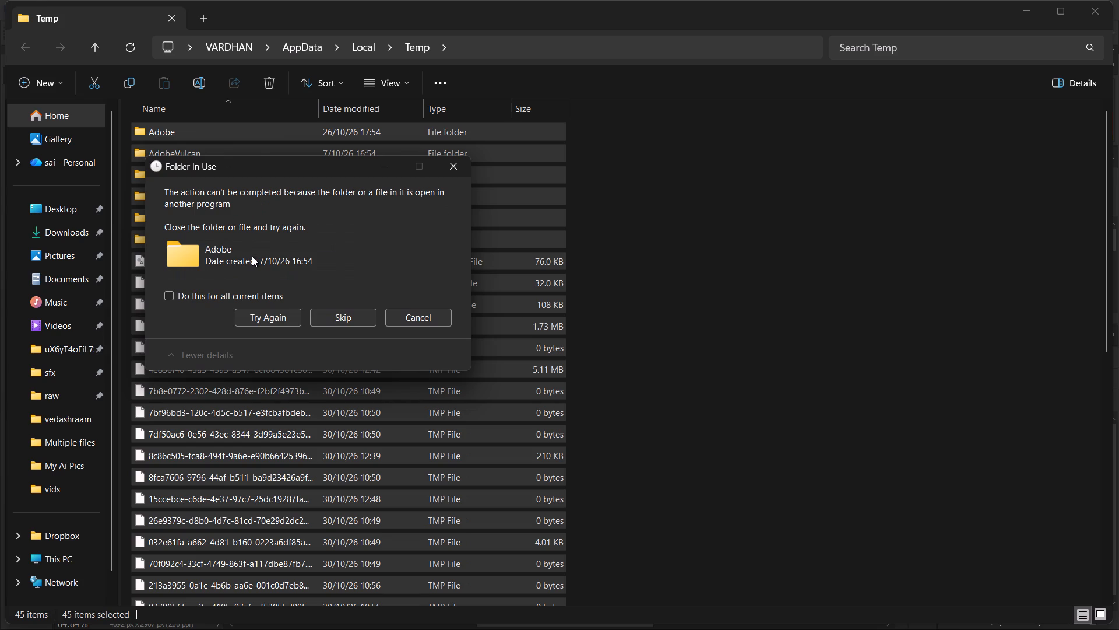
pyautogui.click(244, 287)
pyautogui.click(319, 318)
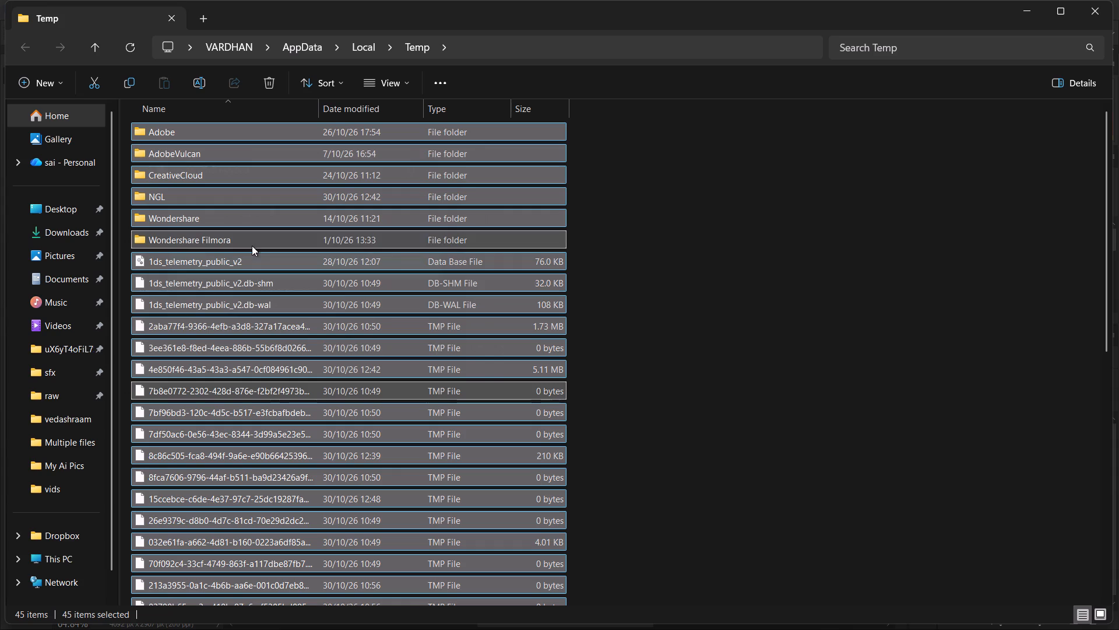
pyautogui.click(1109, 8)
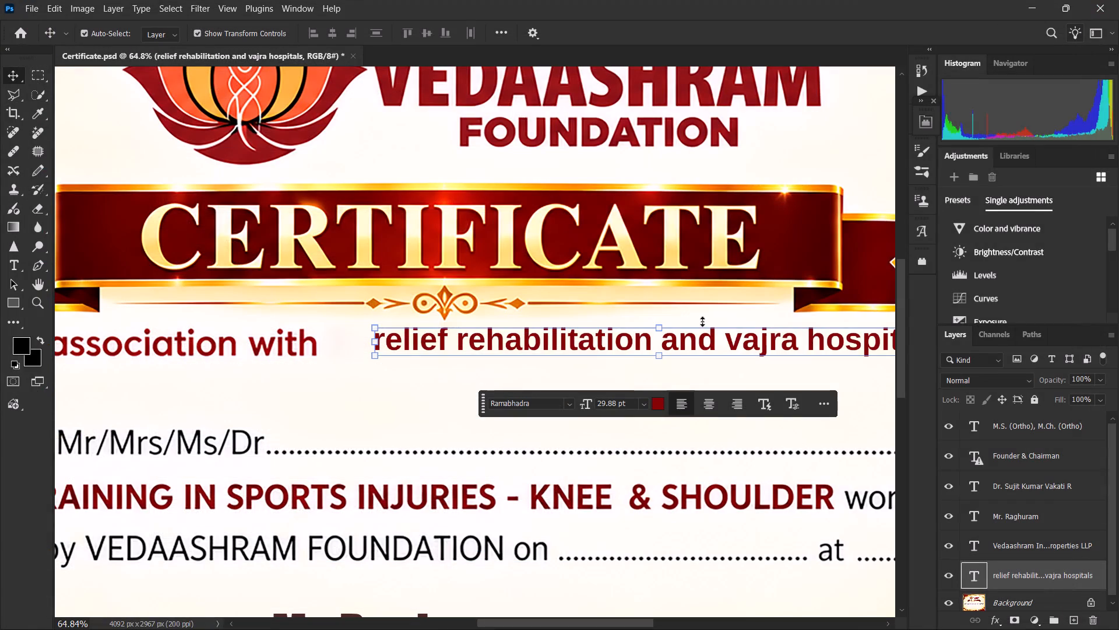
# Open the Windows\Temp folder from the Run dialog, delete all its contents, skipping every item in use, and close the folder.
pyautogui.press('super+r')
pyautogui.press('Down')
pyautogui.press('Down')
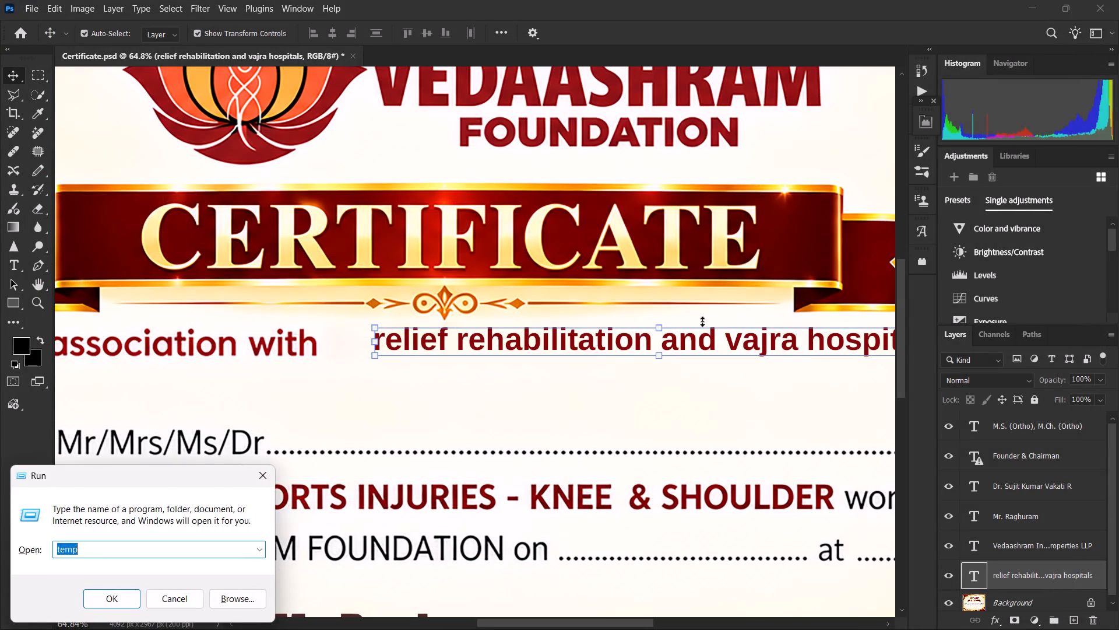
pyautogui.press('Return')
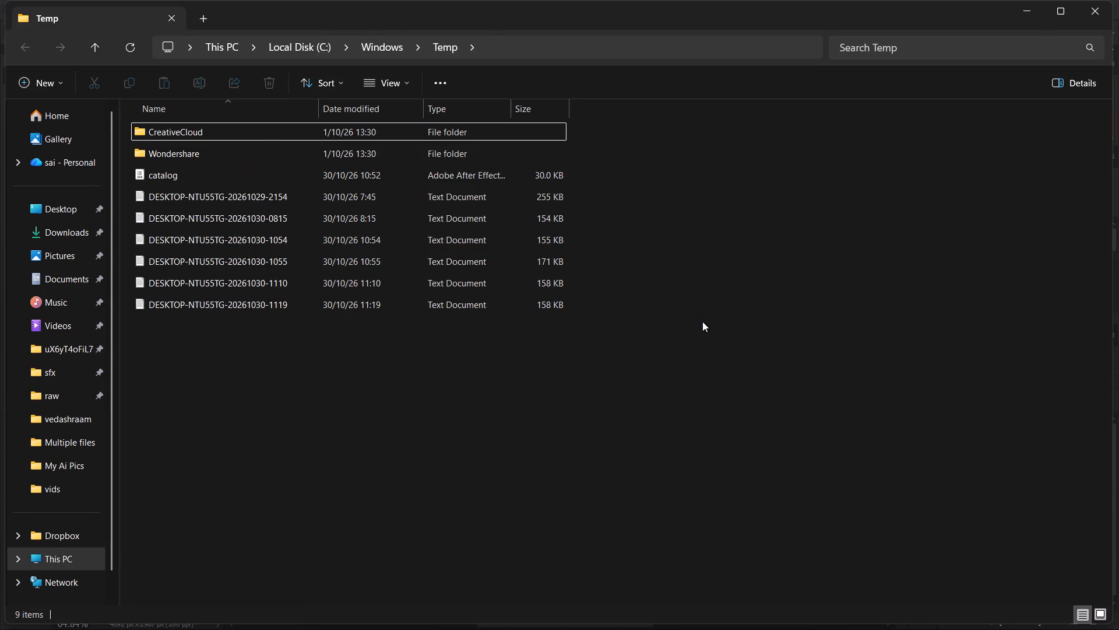
pyautogui.hotkey('ctrl', 'a')
pyautogui.press('Delete')
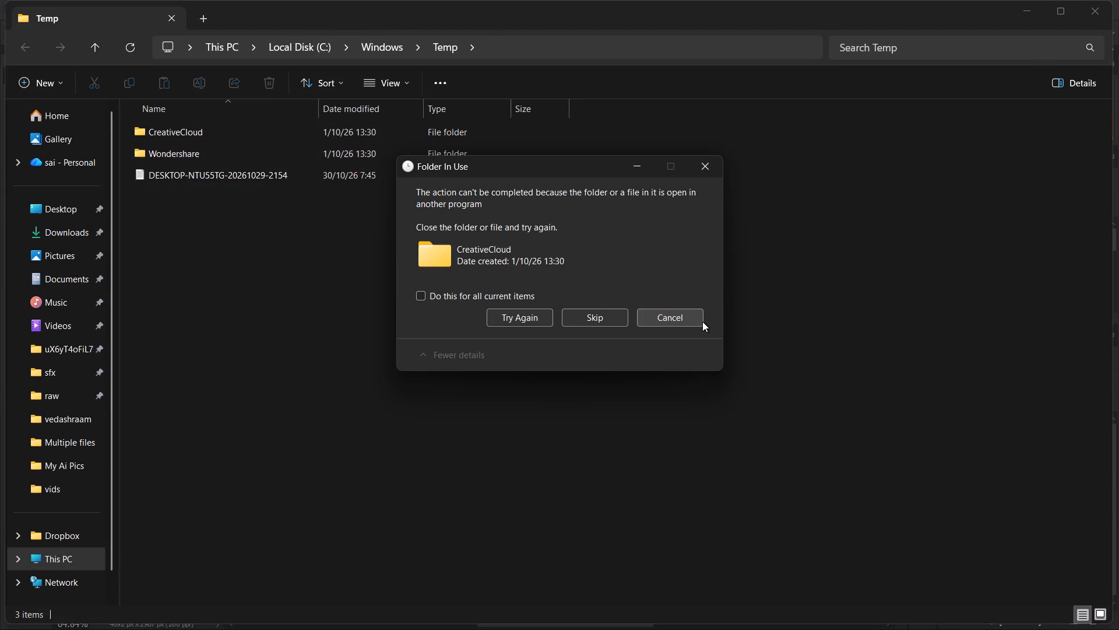
pyautogui.click(514, 289)
pyautogui.click(599, 313)
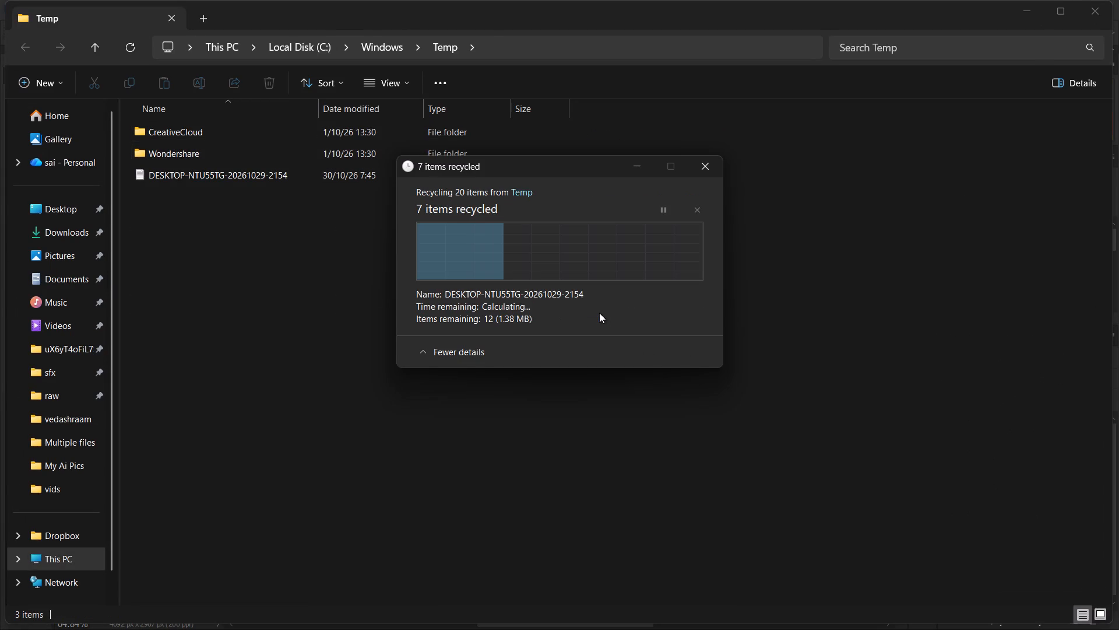
pyautogui.click(1083, 6)
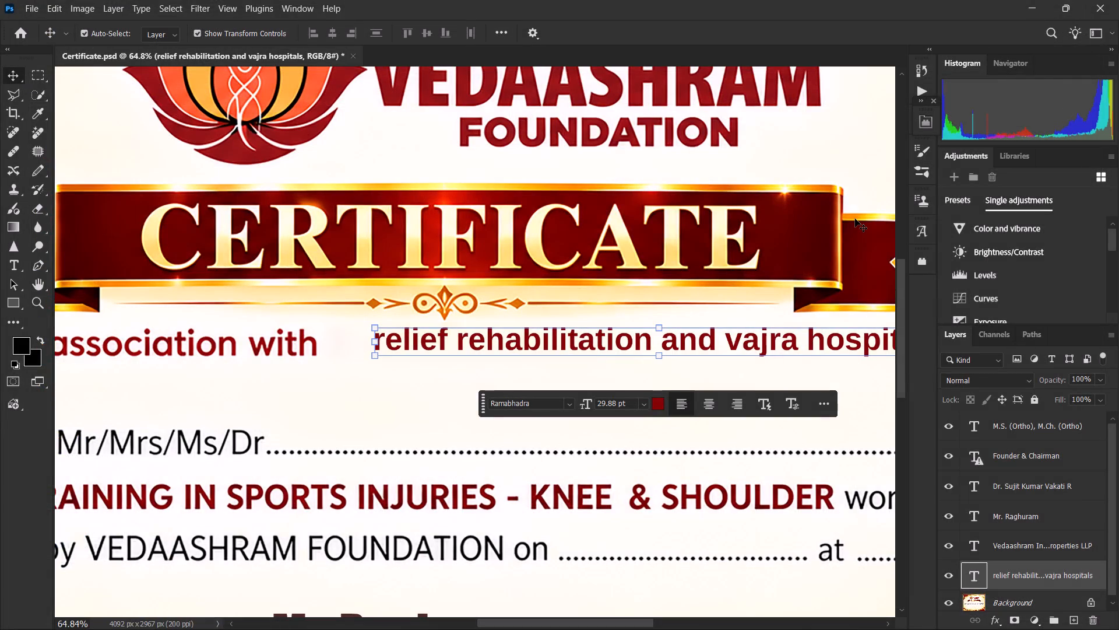
# Open the Windows\Prefetch folder from the Run dialog, delete all its files, skipping any in use, and close the folder.
pyautogui.press('super+r')
pyautogui.press('Down')
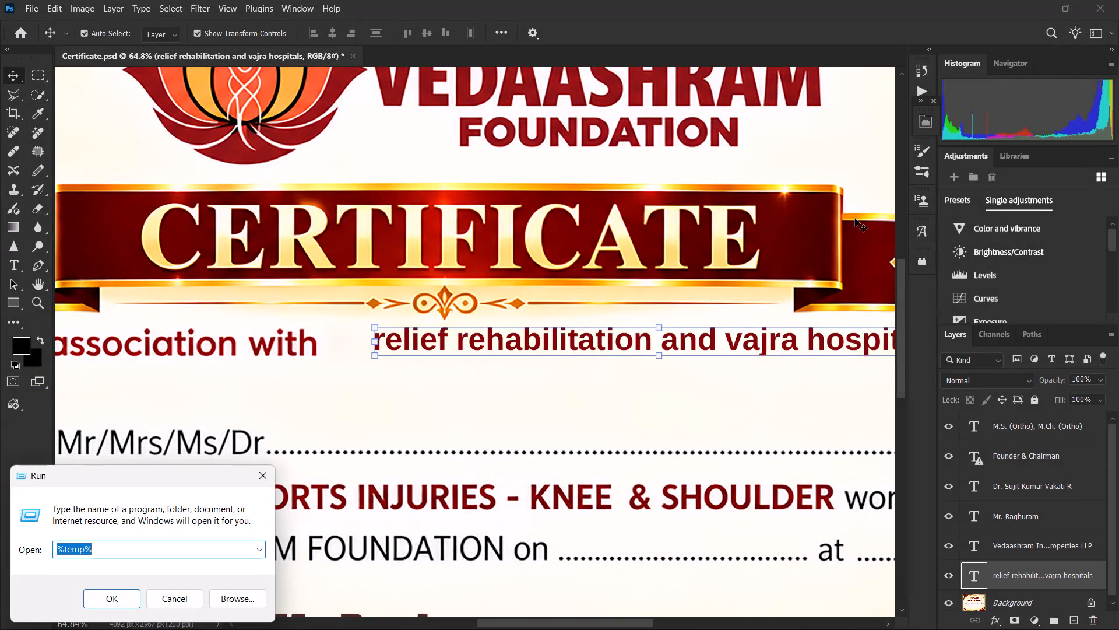
pyautogui.press('Down')
pyautogui.press('Return')
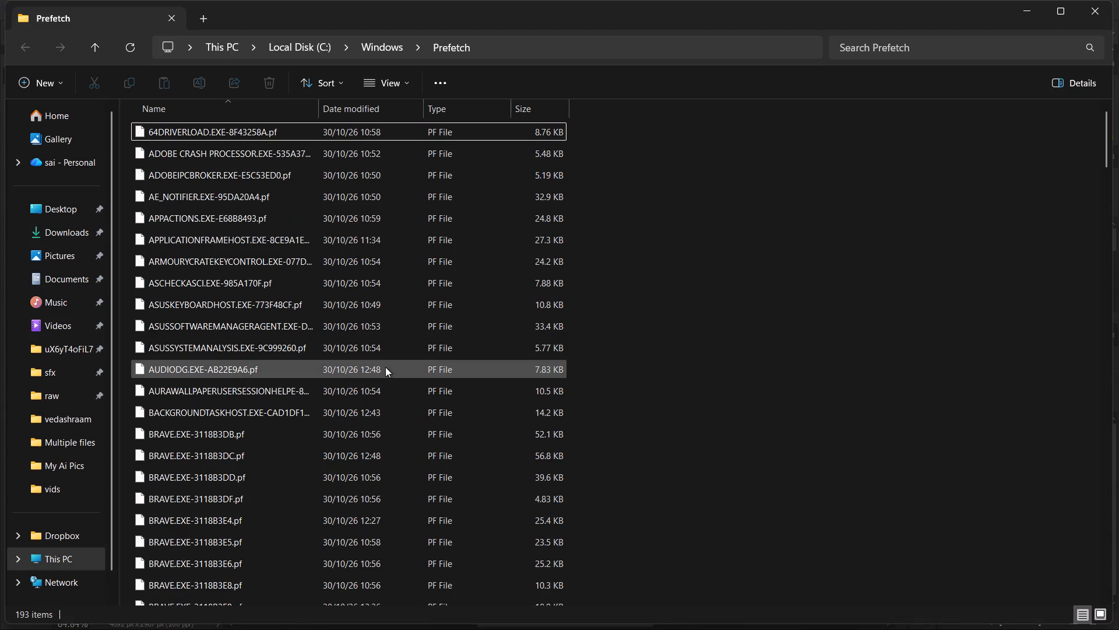
pyautogui.click(385, 367)
pyautogui.hotkey('ctrl', 'a')
pyautogui.press('Delete')
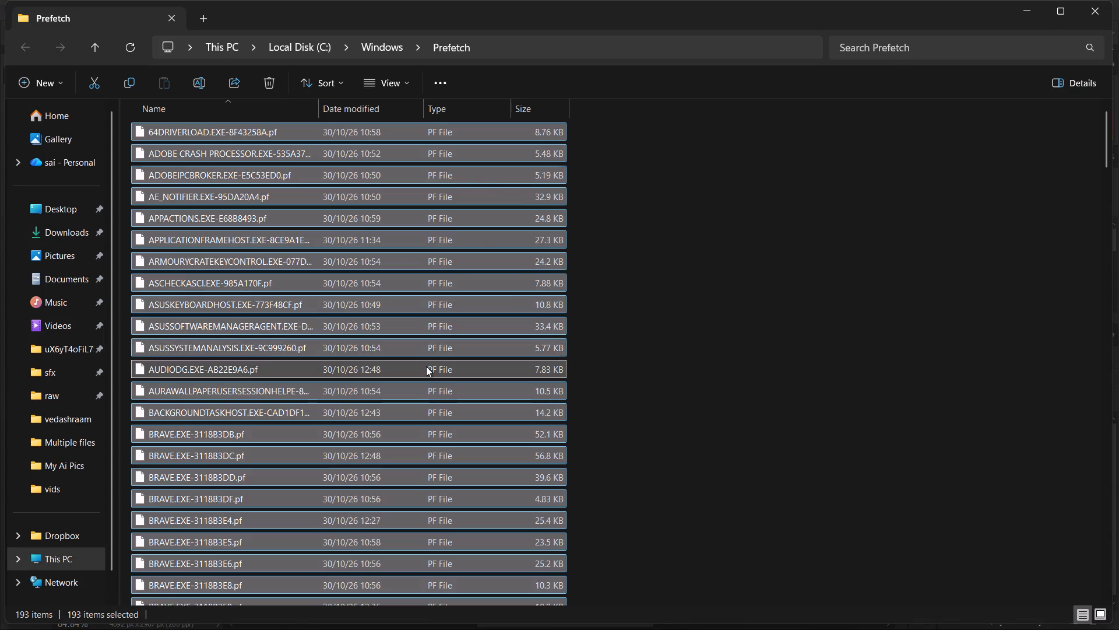
pyautogui.click(513, 297)
pyautogui.click(578, 315)
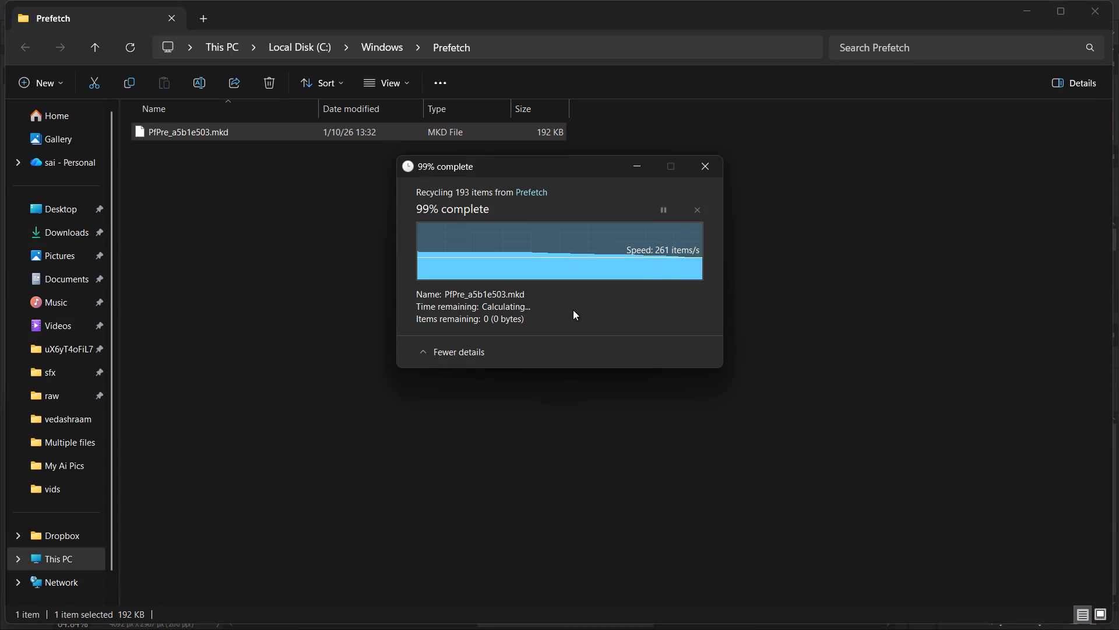
pyautogui.click(1101, 4)
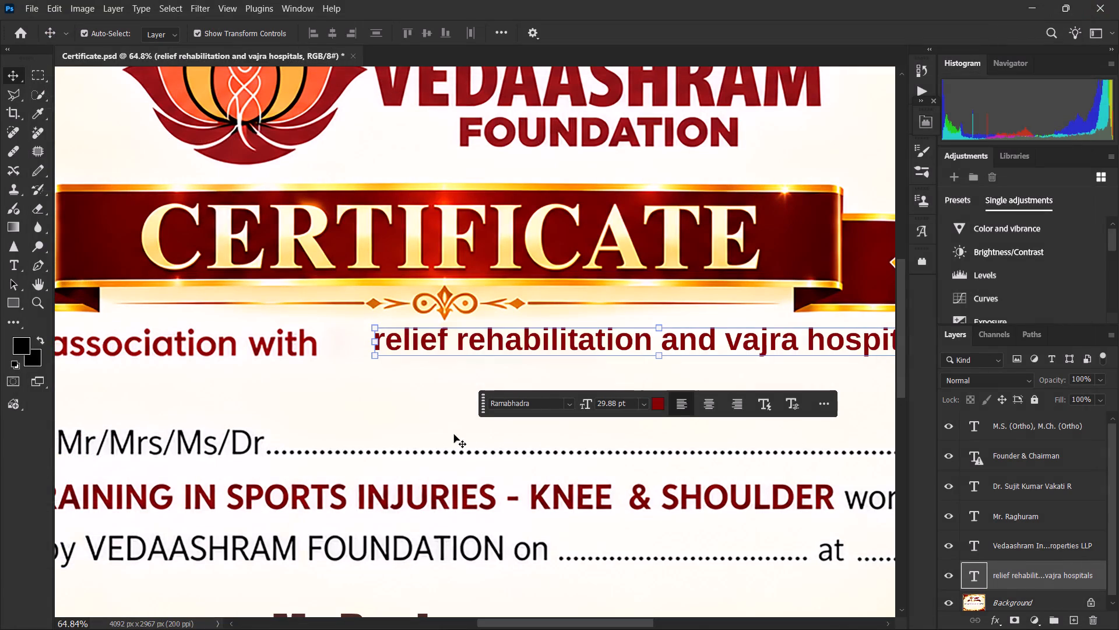
# Run Disk Cleanup on drive C:, adding Temporary files, Delivery Optimization Files, Recycle Bin and DirectX Shader Cache to the deletion, and confirm it.
pyautogui.click(763, 609)
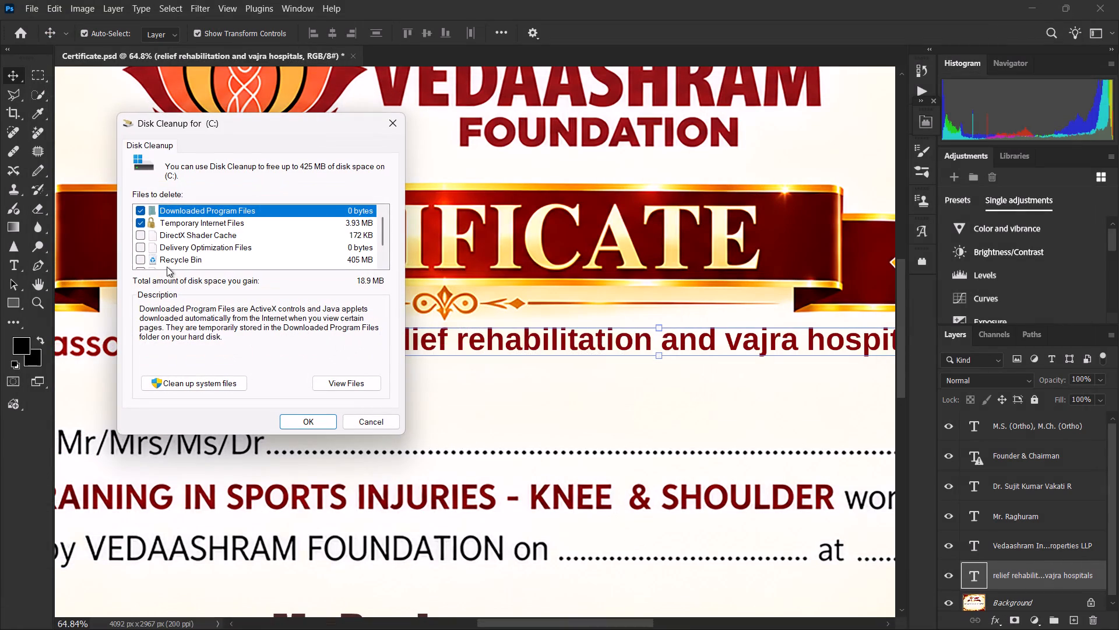
pyautogui.scroll(-1, 166, 264)
pyautogui.click(144, 253)
pyautogui.click(137, 228)
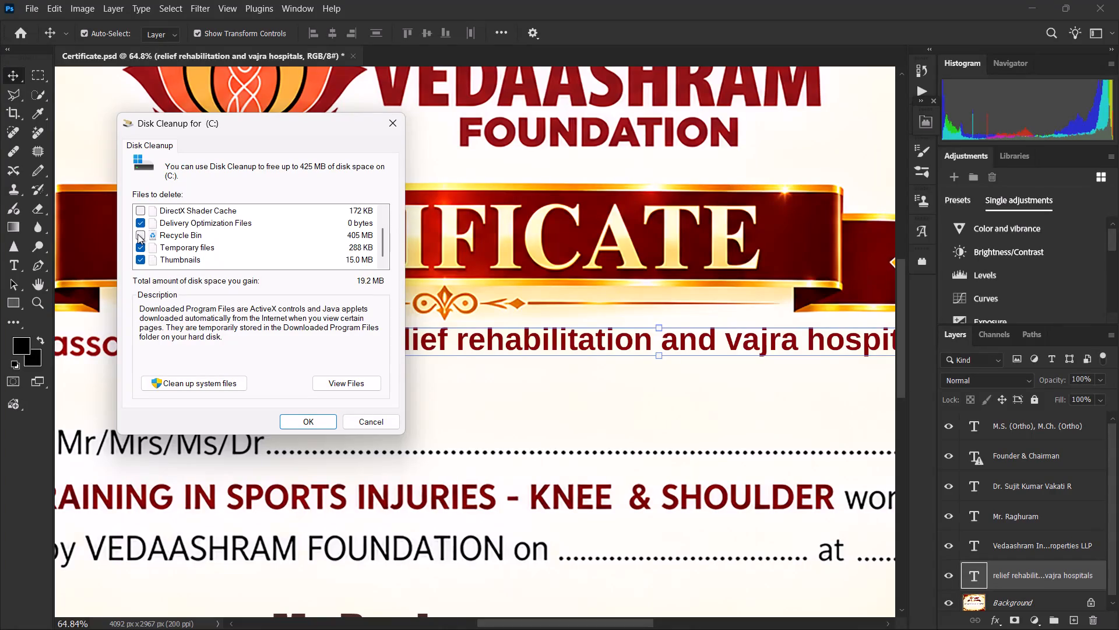
pyautogui.click(138, 234)
pyautogui.click(139, 213)
pyautogui.scroll(1, 153, 216)
pyautogui.scroll(-1, 153, 216)
pyautogui.scroll(3, 153, 216)
pyautogui.scroll(-4, 153, 216)
pyautogui.click(314, 428)
pyautogui.click(618, 333)
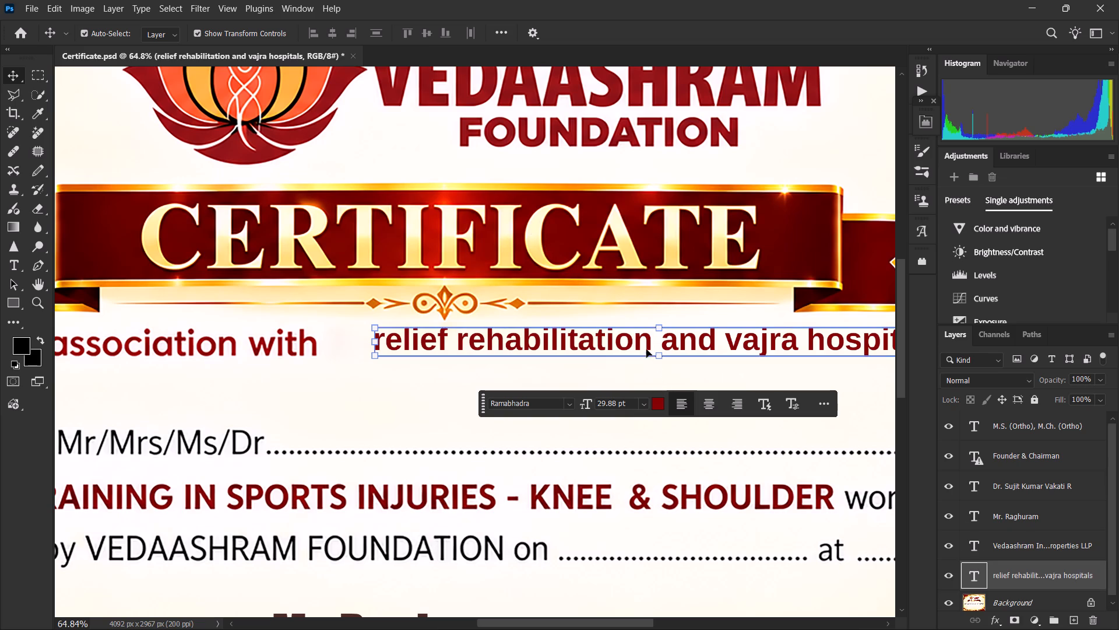
# Move the "relief rehabilitation and vajra hospitals" text directly after "In association with", scale it to about 103.94%, apply and deselect it.
pyautogui.moveTo(644, 345); pyautogui.dragTo(610, 349)
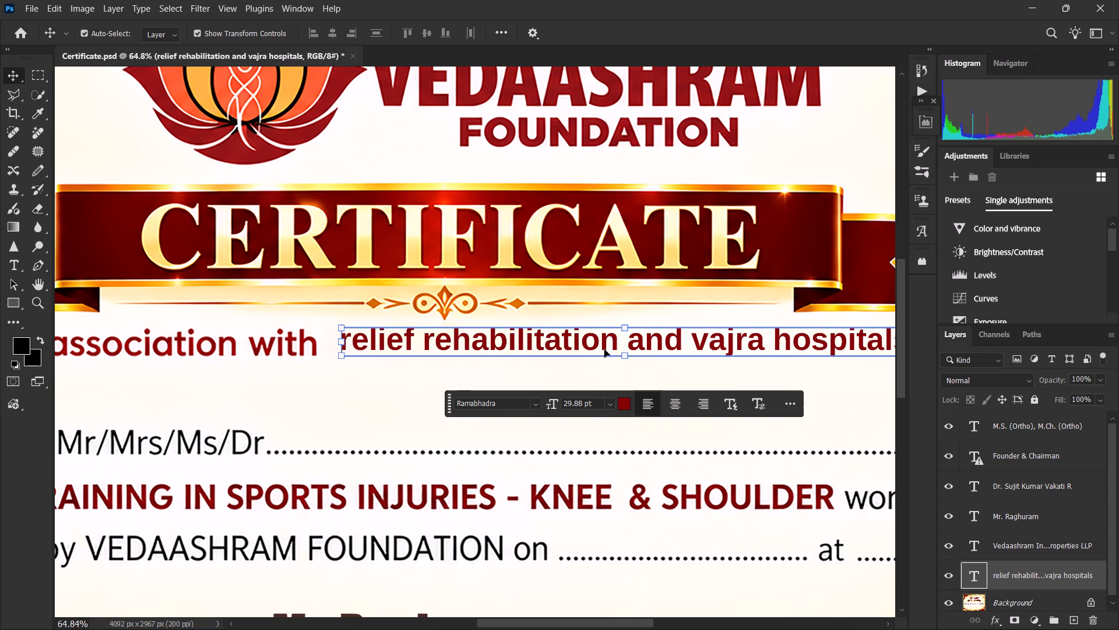
pyautogui.moveTo(597, 347); pyautogui.dragTo(589, 352)
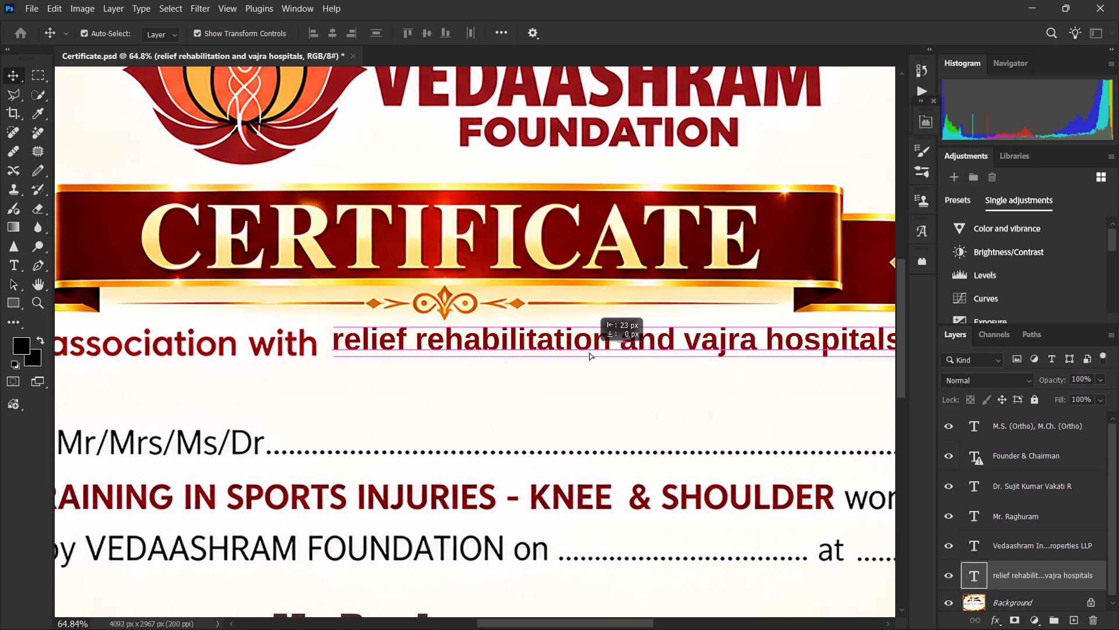
pyautogui.moveTo(589, 352); pyautogui.dragTo(592, 360)
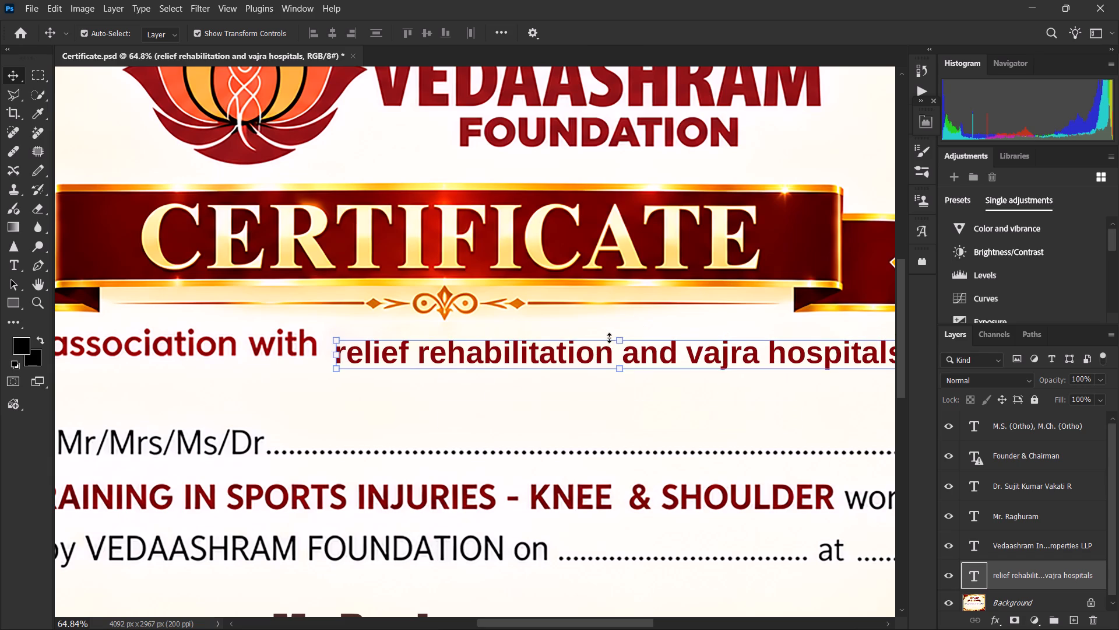
pyautogui.click(609, 338)
pyautogui.click(621, 339)
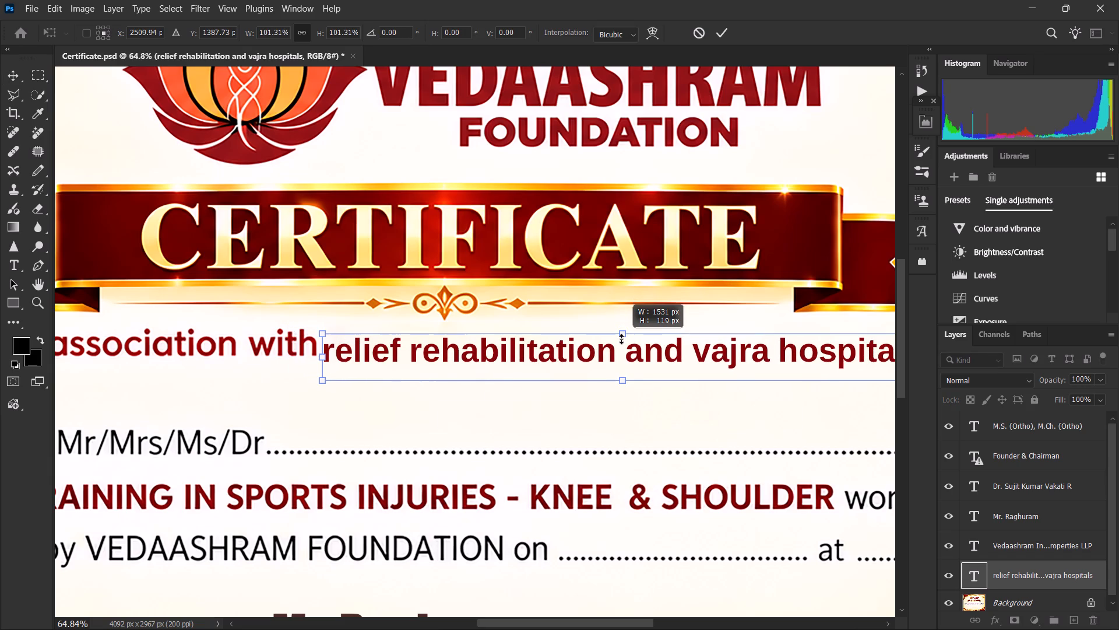
pyautogui.moveTo(613, 349); pyautogui.dragTo(614, 345)
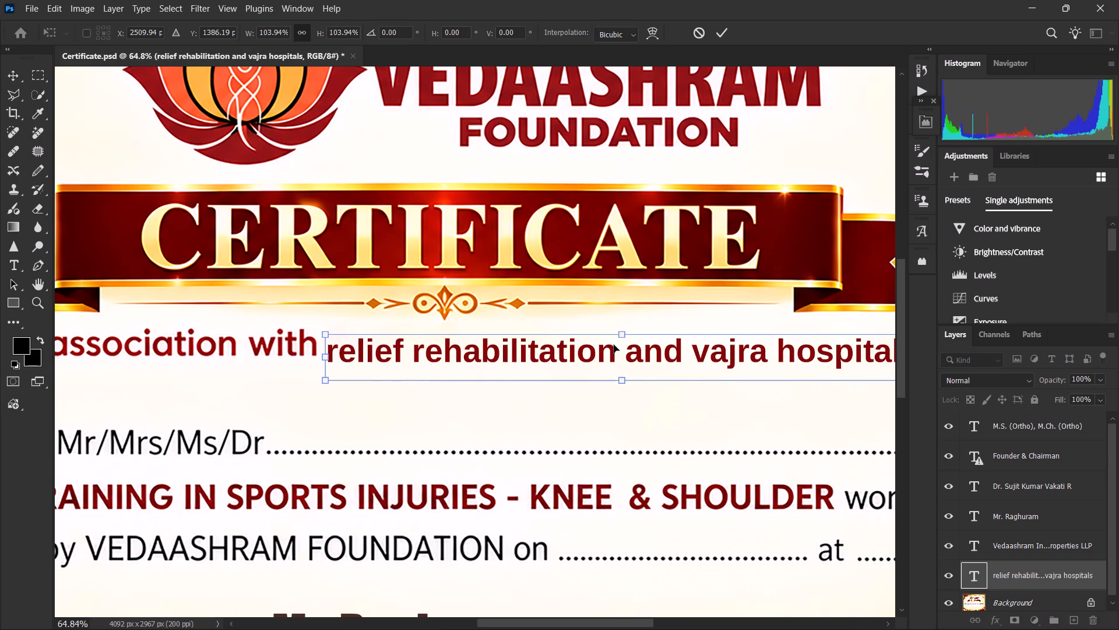
pyautogui.moveTo(614, 345); pyautogui.dragTo(614, 341)
pyautogui.click(699, 408)
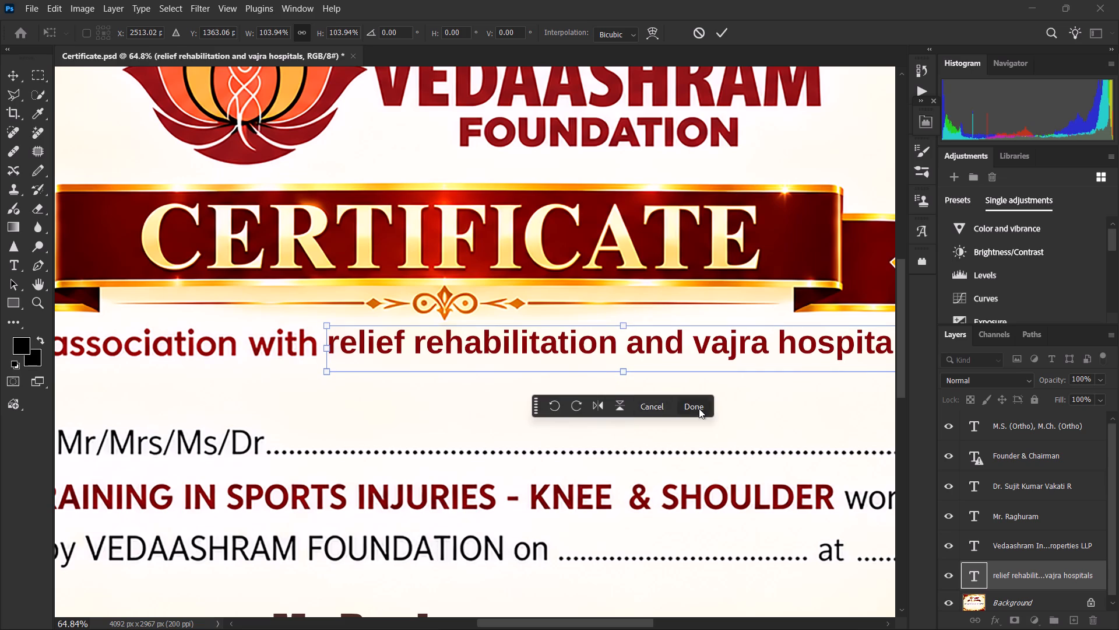
pyautogui.click(395, 386)
# Examine how the hospitals text matches "In association with" in size, alignment and colour.
pyautogui.keyDown('alt'); pyautogui.scroll(-1, 511, 346); pyautogui.keyUp('alt')
pyautogui.keyDown('alt'); pyautogui.scroll(1, 511, 346); pyautogui.keyUp('alt')
pyautogui.keyDown('alt'); pyautogui.scroll(-4, 511, 346); pyautogui.keyUp('alt')
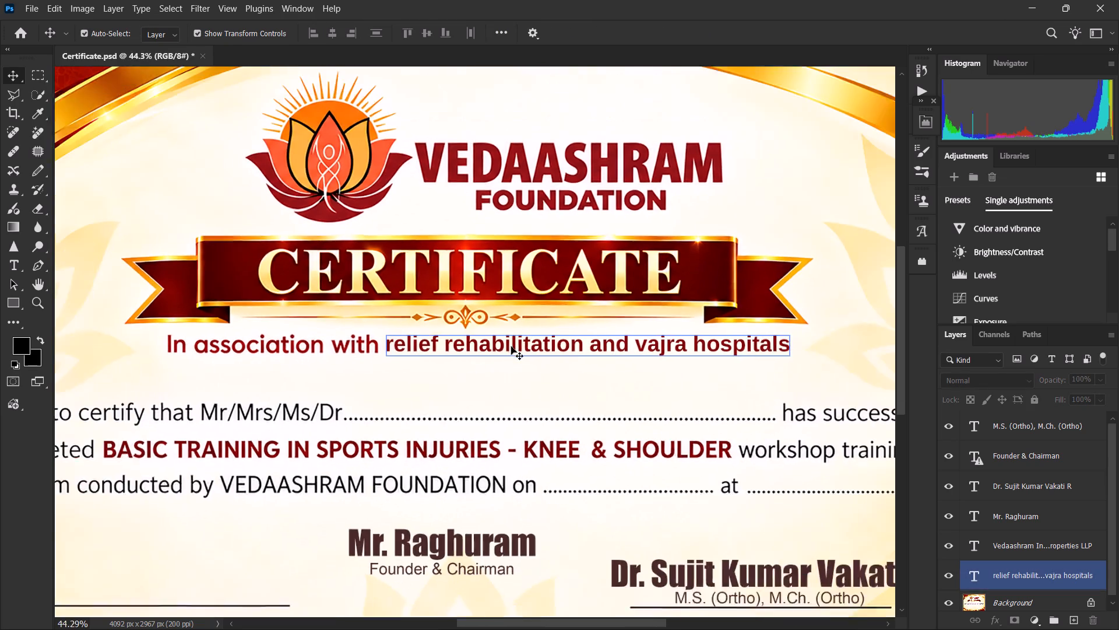
pyautogui.keyDown('alt'); pyautogui.scroll(-2, 511, 346); pyautogui.keyUp('alt')
pyautogui.keyDown('alt'); pyautogui.scroll(2, 375, 349); pyautogui.keyUp('alt')
pyautogui.keyDown('alt'); pyautogui.scroll(-1, 375, 349); pyautogui.keyUp('alt')
pyautogui.keyDown('alt'); pyautogui.scroll(1, 375, 349); pyautogui.keyUp('alt')
pyautogui.keyDown('alt'); pyautogui.scroll(-1, 375, 349); pyautogui.keyUp('alt')
pyautogui.keyDown('alt'); pyautogui.scroll(1, 375, 349); pyautogui.keyUp('alt')
pyautogui.keyDown('alt'); pyautogui.scroll(-1, 375, 349); pyautogui.keyUp('alt')
pyautogui.keyDown('alt'); pyautogui.scroll(1, 375, 349); pyautogui.keyUp('alt')
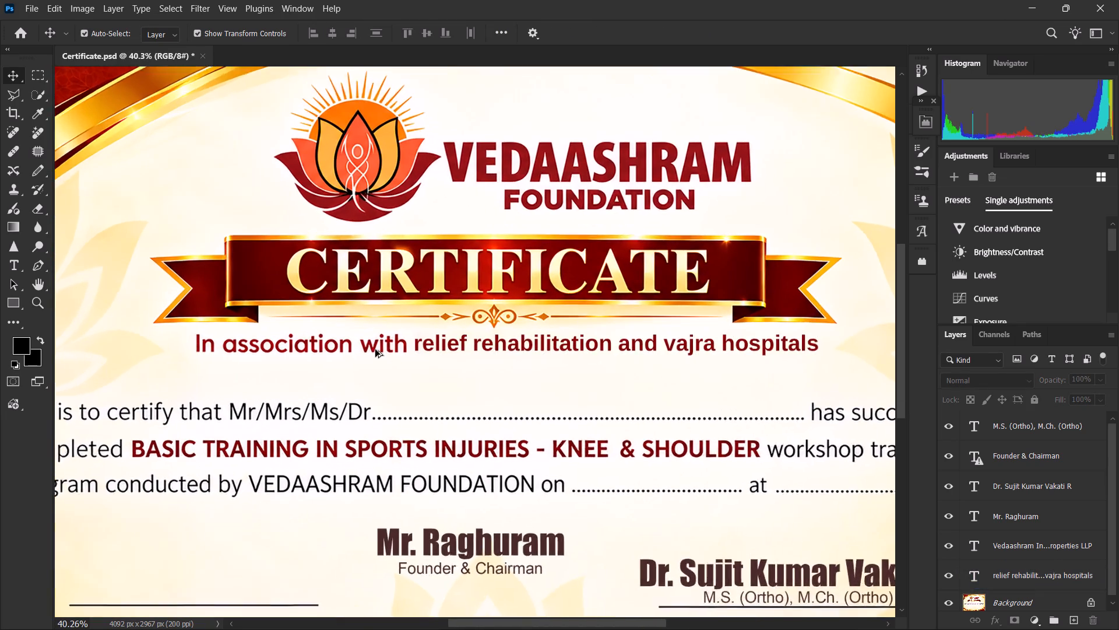
# Recolour the "relief rehabilitation and vajra hospitals" text with the dark red sampled from the word "with".
pyautogui.keyDown('alt'); pyautogui.scroll(2, 375, 349); pyautogui.keyUp('alt')
pyautogui.keyDown('alt'); pyautogui.scroll(-1, 417, 348); pyautogui.keyUp('alt')
pyautogui.keyDown('alt'); pyautogui.scroll(1, 417, 348); pyautogui.keyUp('alt')
pyautogui.click(473, 342)
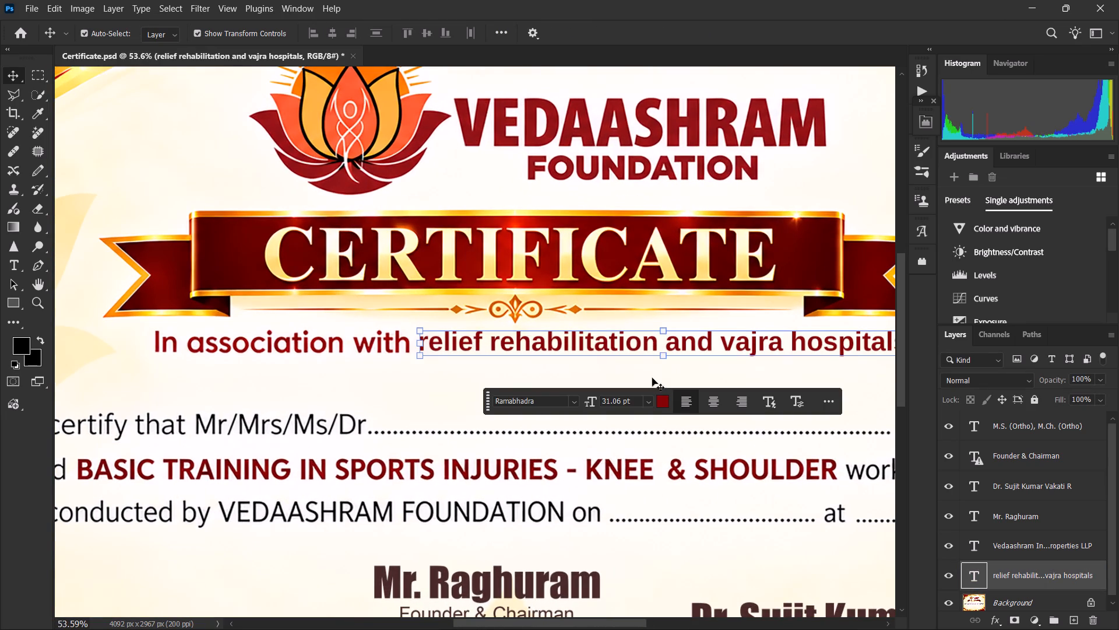
pyautogui.click(660, 406)
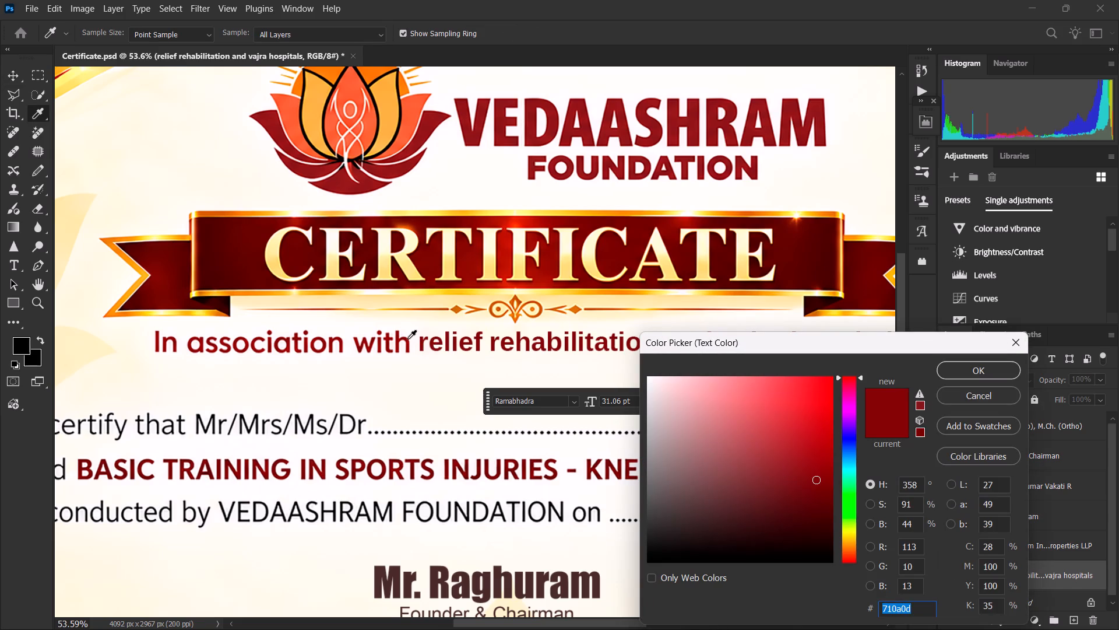
pyautogui.click(407, 339)
pyautogui.click(951, 368)
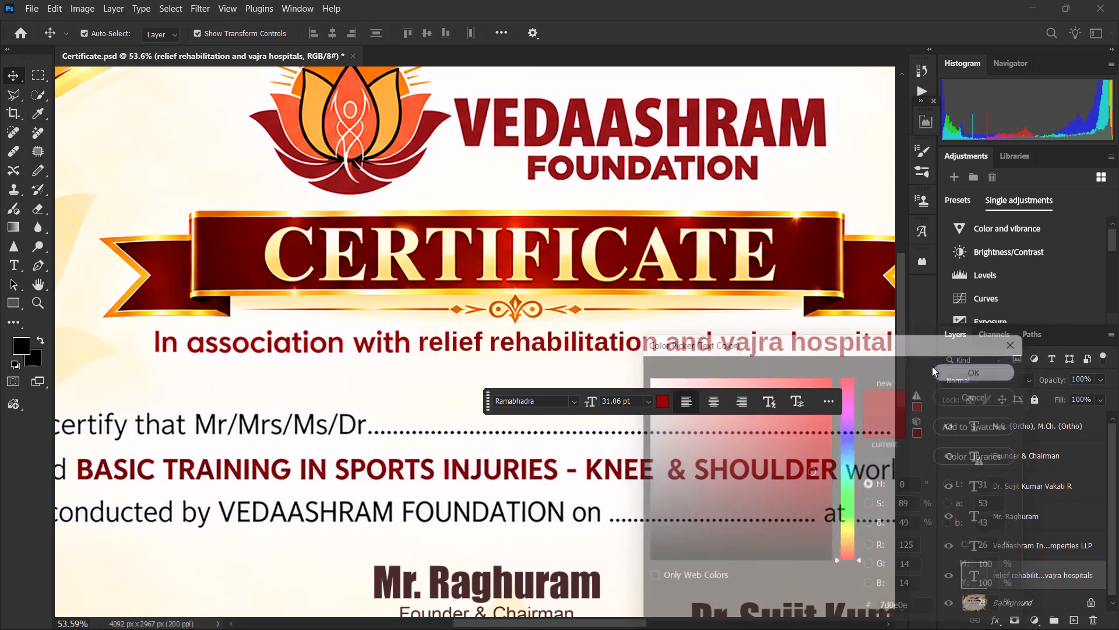
# Check the recoloured hospitals text against "In association with" up close and within the whole certificate.
pyautogui.keyDown('alt'); pyautogui.scroll(7, 578, 366); pyautogui.keyUp('alt')
pyautogui.keyDown('alt'); pyautogui.scroll(1, 507, 367); pyautogui.keyUp('alt')
pyautogui.keyDown('alt'); pyautogui.scroll(4, 396, 331); pyautogui.keyUp('alt')
pyautogui.keyDown('alt'); pyautogui.scroll(-1, 288, 329); pyautogui.keyUp('alt')
pyautogui.keyDown('alt'); pyautogui.scroll(1, 286, 329); pyautogui.keyUp('alt')
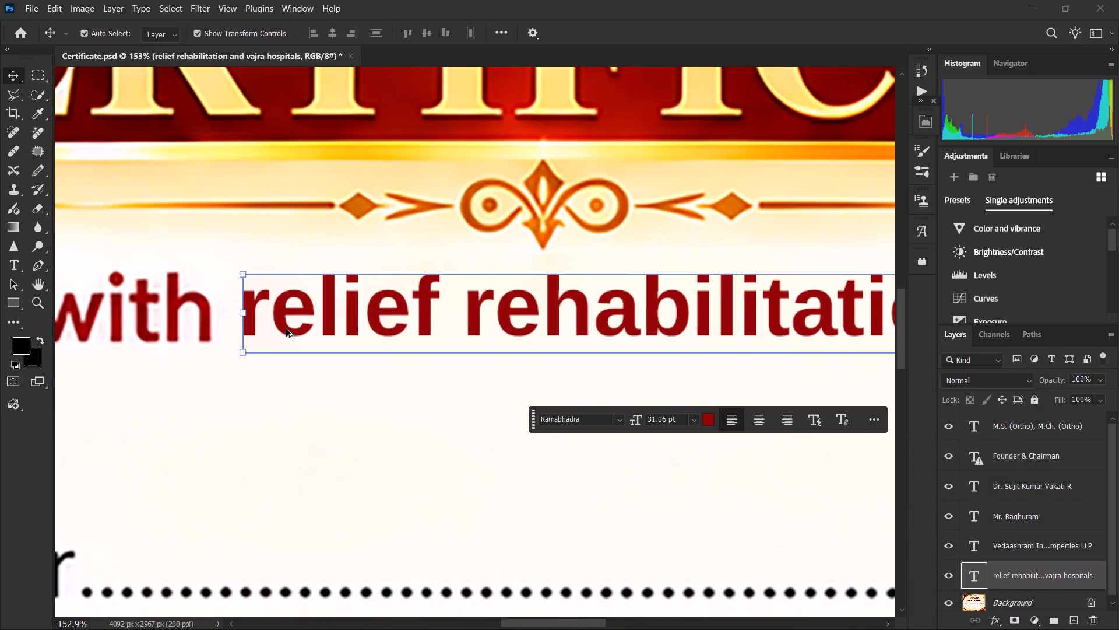
pyautogui.click(281, 405)
pyautogui.keyDown('alt'); pyautogui.scroll(-11, 281, 405); pyautogui.keyUp('alt')
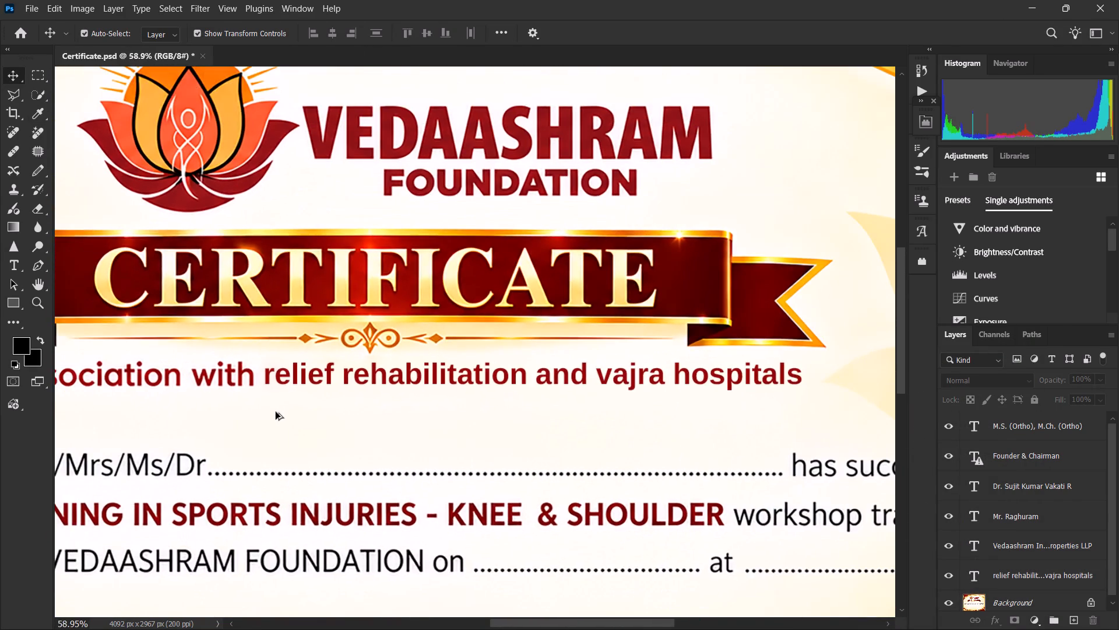
pyautogui.keyDown('alt'); pyautogui.scroll(1, 276, 412); pyautogui.keyUp('alt')
pyautogui.keyDown('alt'); pyautogui.scroll(-5, 276, 412); pyautogui.keyUp('alt')
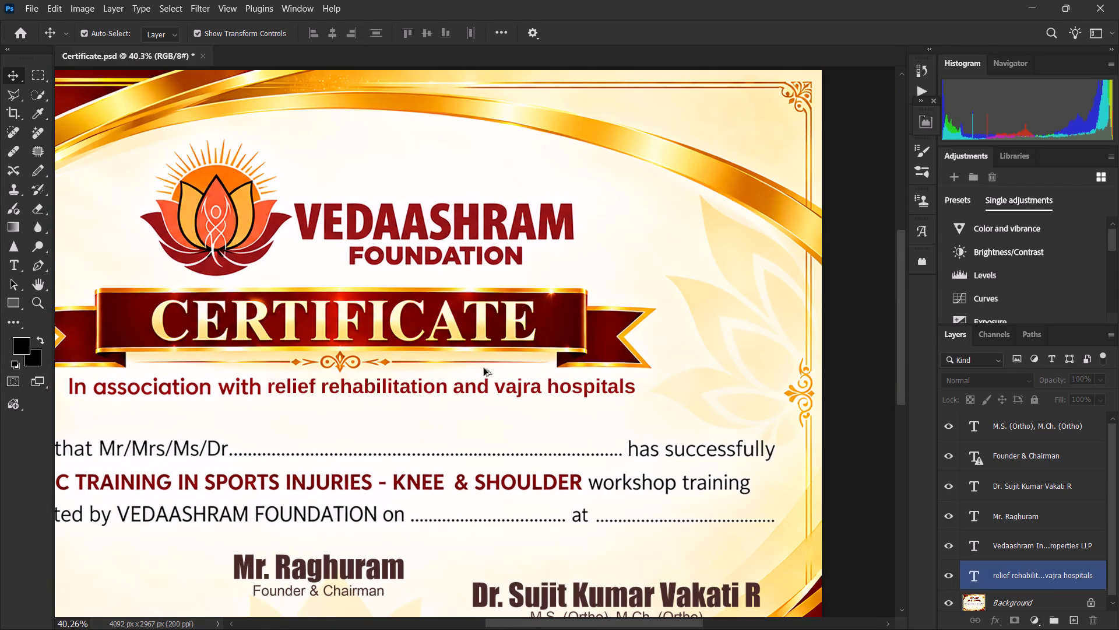
# Capitalise the initials in the hospitals text so it reads "Relief Rehabilitation and Vajra Hospitals", and commit the text edit.
pyautogui.click(507, 390)
pyautogui.click(508, 386)
pyautogui.doubleClick(505, 386)
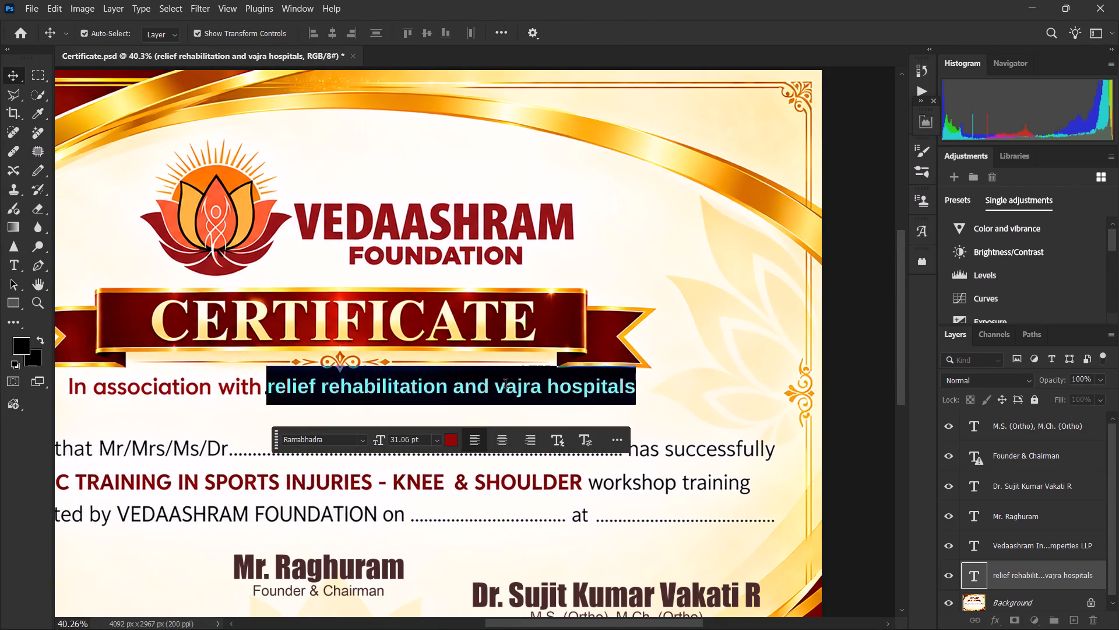
pyautogui.moveTo(505, 386); pyautogui.dragTo(494, 383)
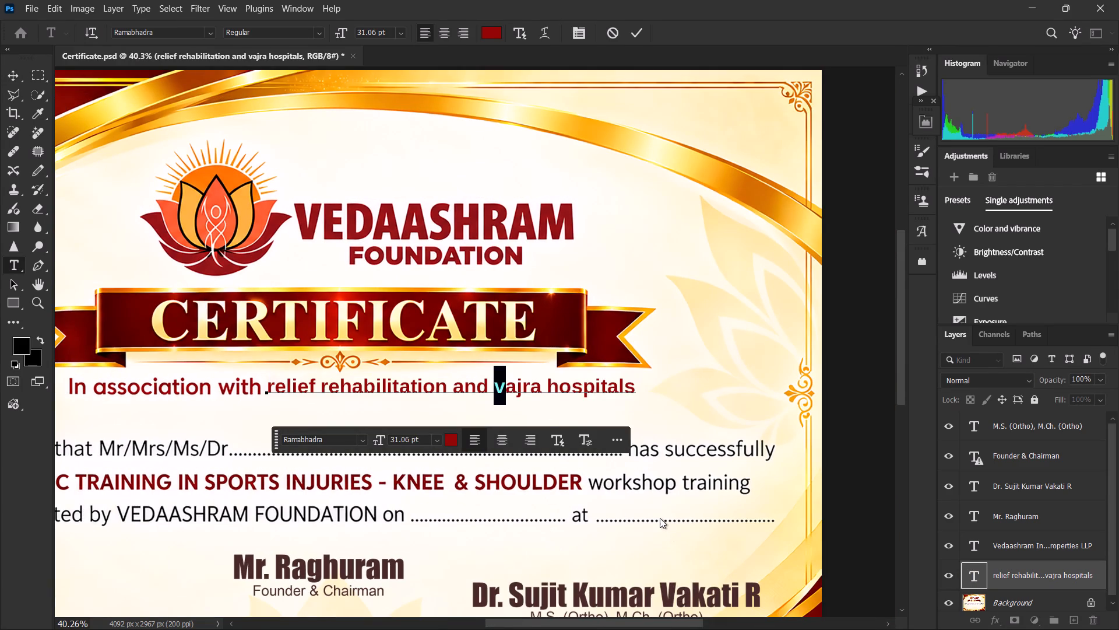
pyautogui.hotkey('shift', 'v')
pyautogui.moveTo(561, 389); pyautogui.dragTo(555, 388)
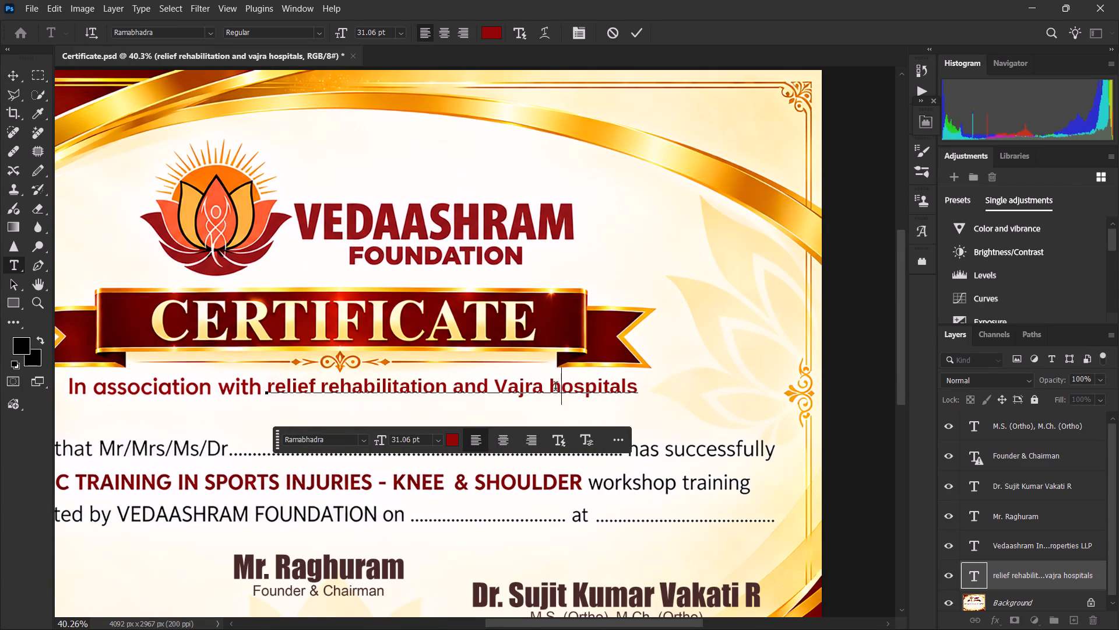
pyautogui.moveTo(555, 388); pyautogui.dragTo(551, 387)
pyautogui.hotkey('shift', 'h')
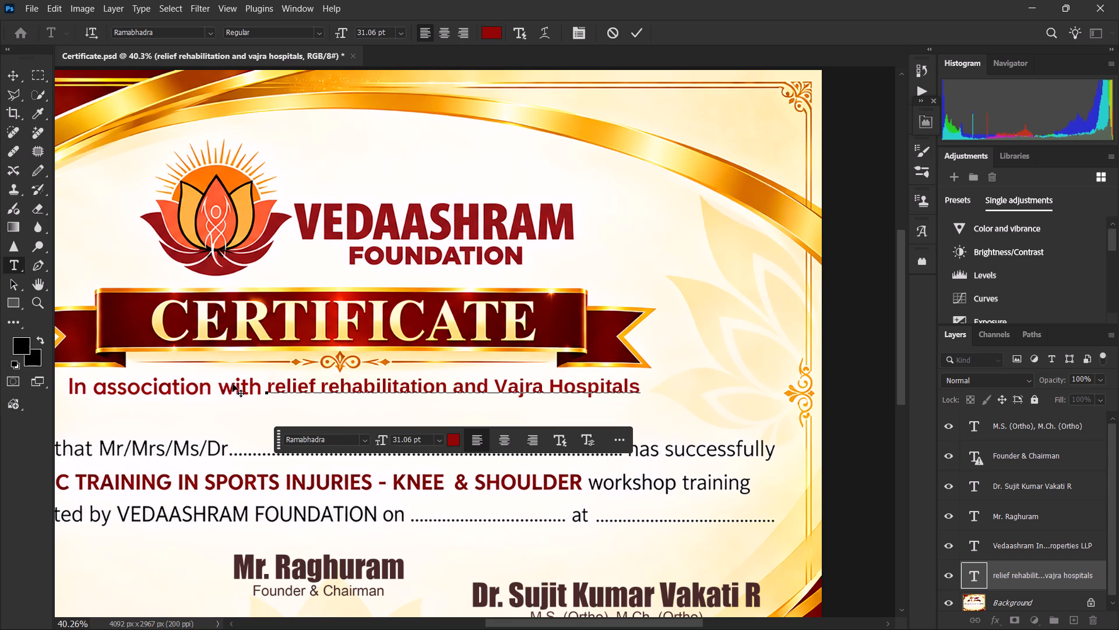
pyautogui.moveTo(279, 386); pyautogui.dragTo(265, 385)
pyautogui.hotkey('shift', 'r')
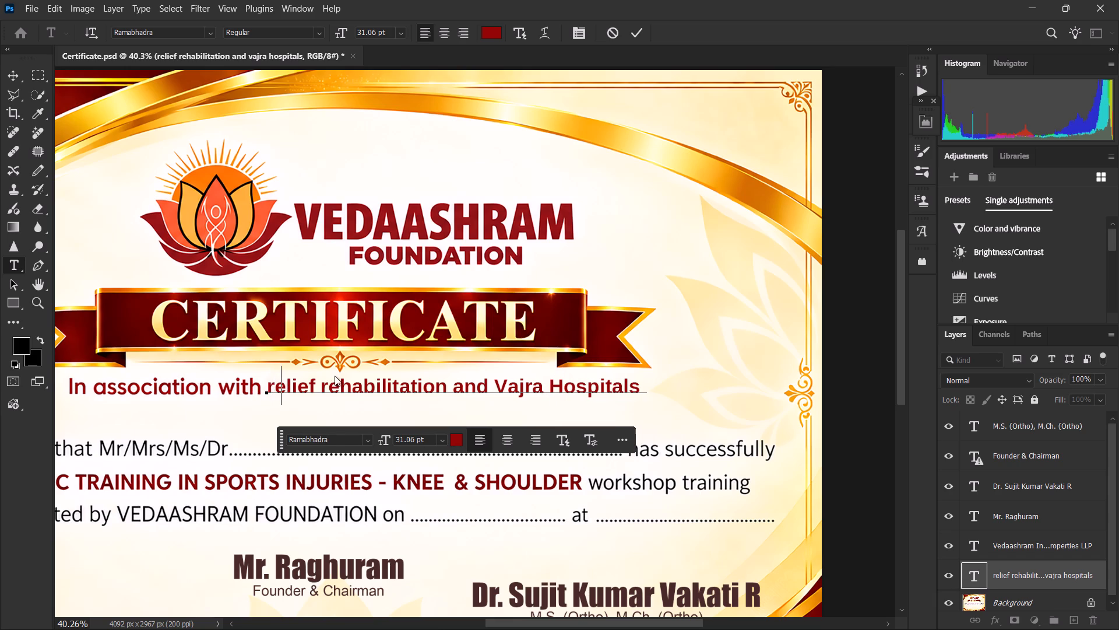
pyautogui.moveTo(337, 386); pyautogui.dragTo(326, 386)
pyautogui.hotkey('shift', 'r')
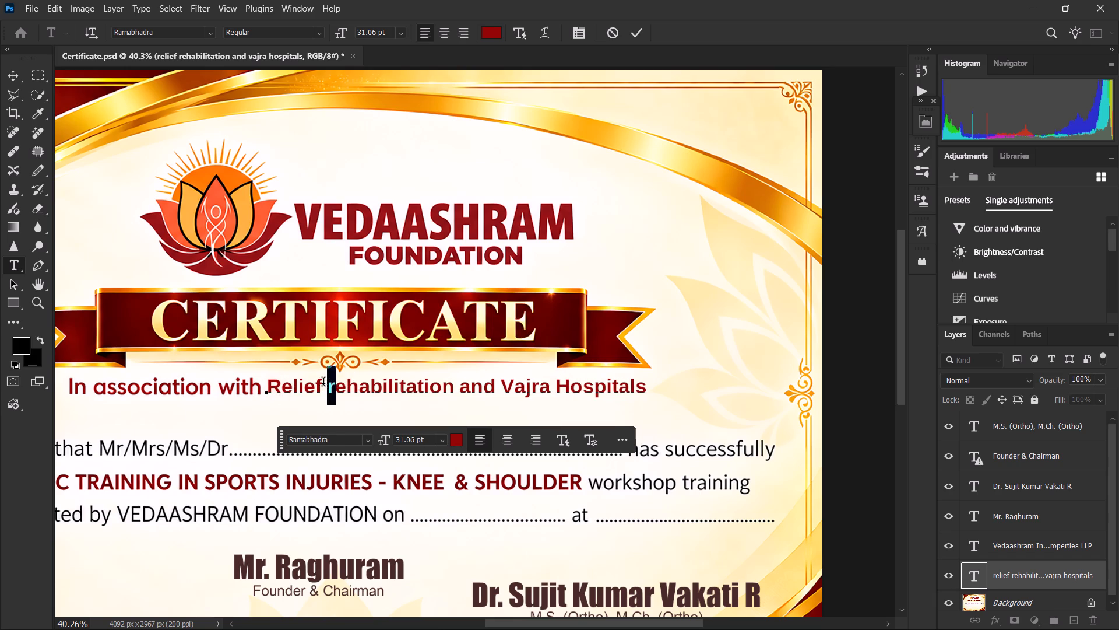
pyautogui.click(711, 363)
pyautogui.scroll(-2, 673, 324)
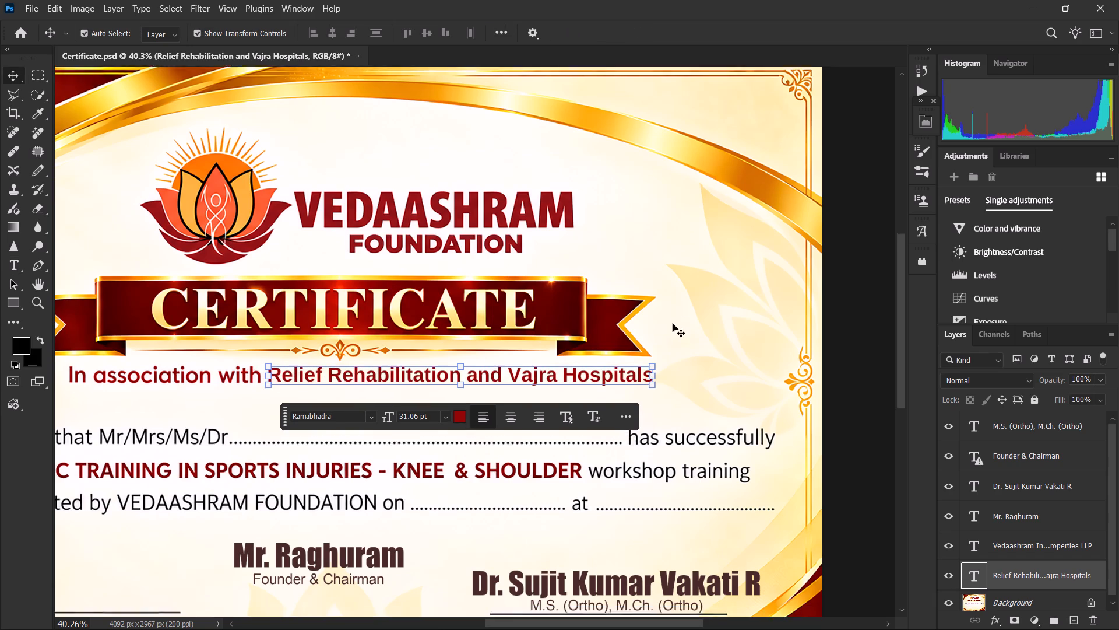
# Remove the "Programme Director" label and the signature line above it from the Background layer with a Content-Aware fill, and clear the selection.
pyautogui.scroll(-7, 673, 324)
pyautogui.keyDown('alt'); pyautogui.scroll(-1, 673, 324); pyautogui.keyUp('alt')
pyautogui.keyDown('alt'); pyautogui.scroll(1, 328, 481); pyautogui.keyUp('alt')
pyautogui.keyDown('alt'); pyautogui.scroll(-1, 314, 484); pyautogui.keyUp('alt')
pyautogui.keyDown('alt'); pyautogui.scroll(4, 301, 488); pyautogui.keyUp('alt')
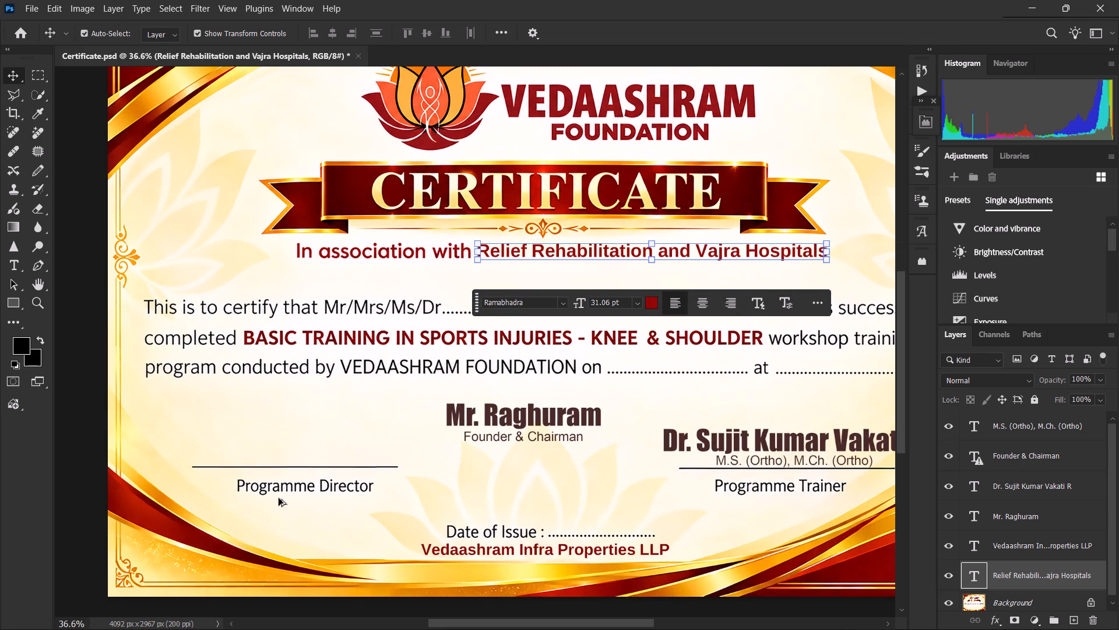
pyautogui.click(43, 80)
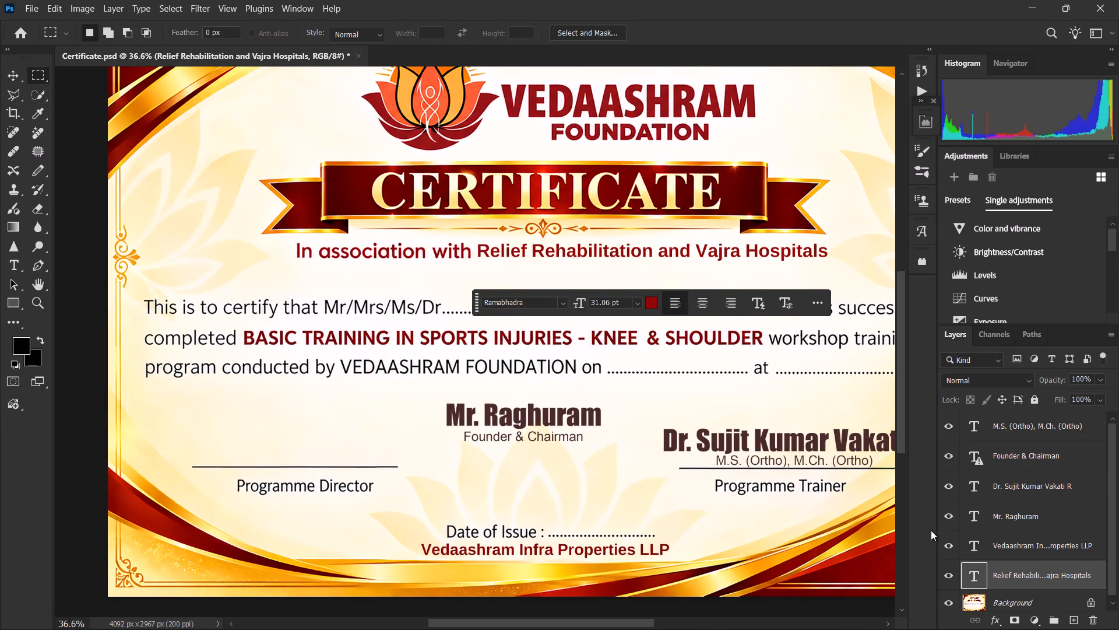
pyautogui.scroll(-1, 1050, 534)
pyautogui.click(1012, 597)
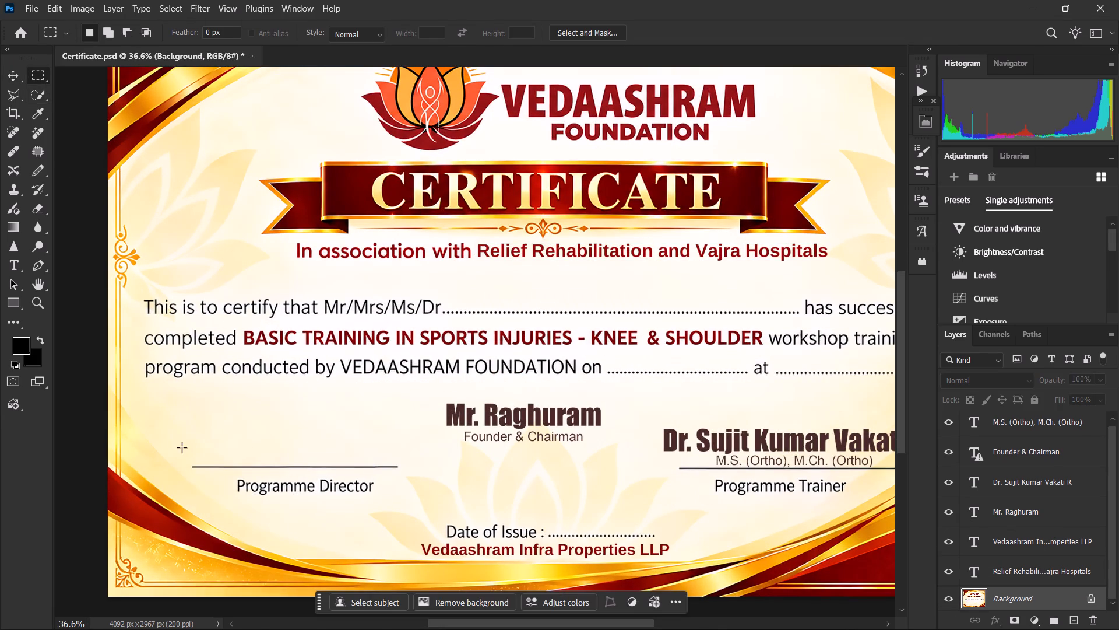
pyautogui.moveTo(179, 446); pyautogui.dragTo(405, 475)
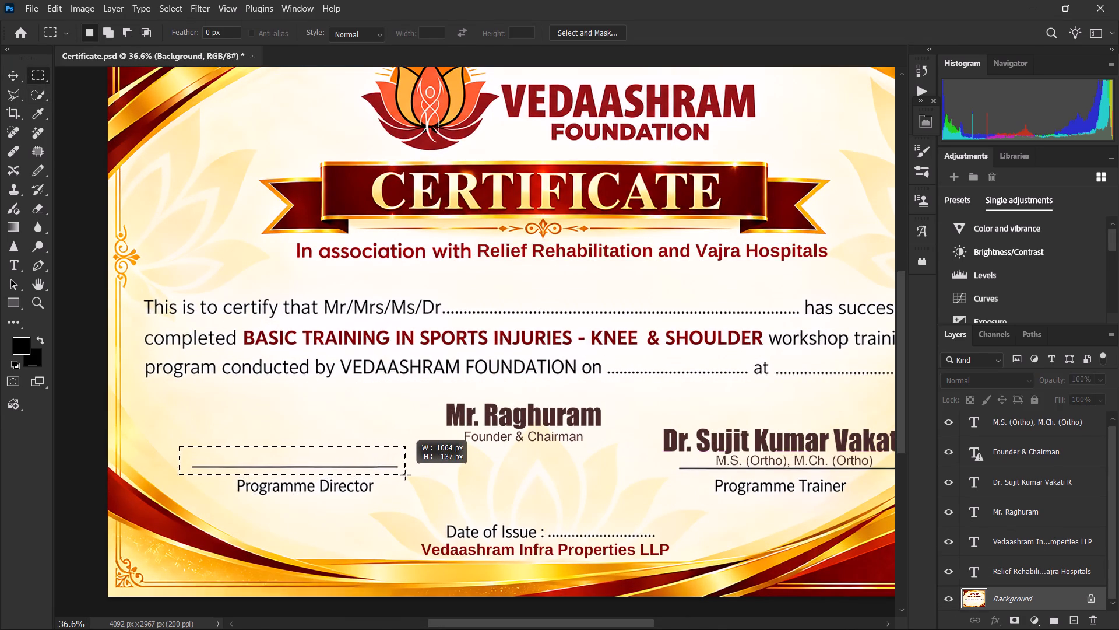
pyautogui.moveTo(405, 475); pyautogui.dragTo(410, 505)
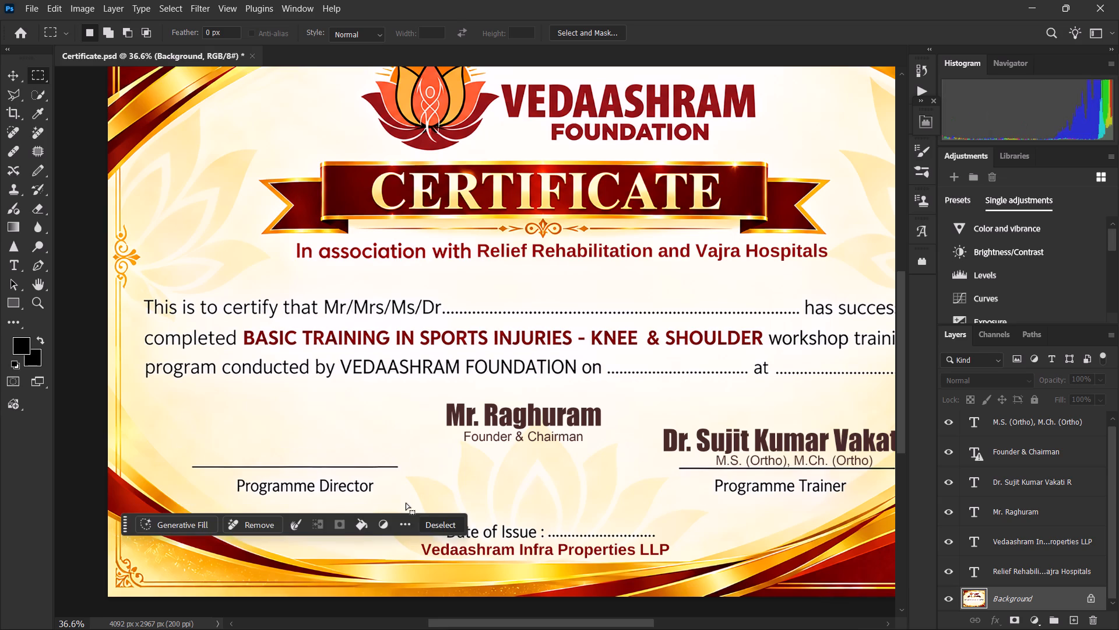
pyautogui.click(358, 534)
pyautogui.click(360, 531)
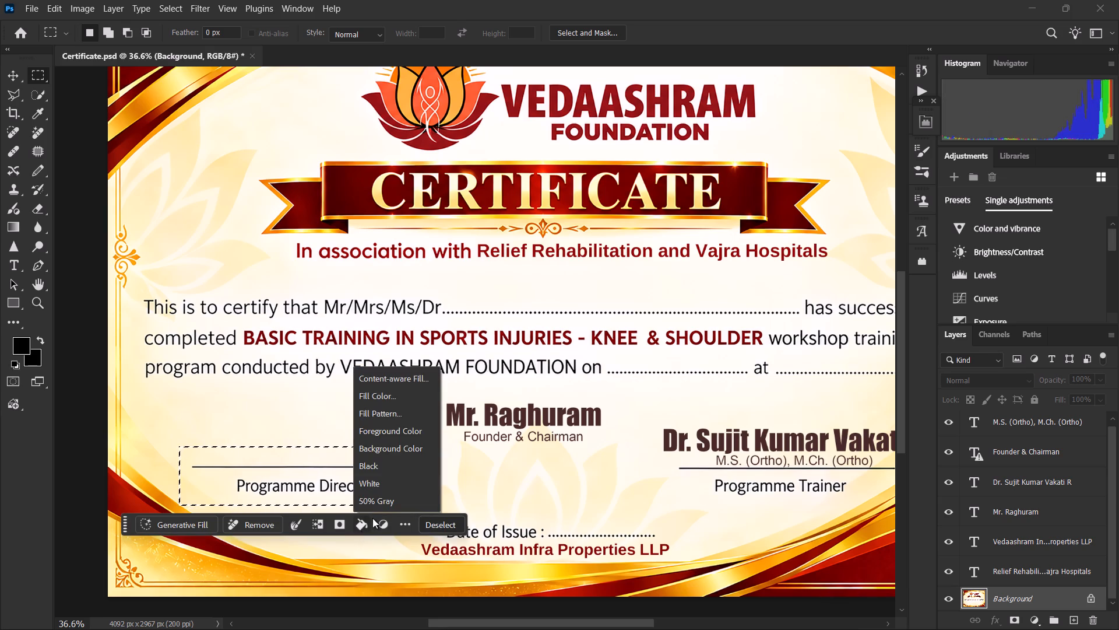
pyautogui.click(399, 380)
pyautogui.click(641, 338)
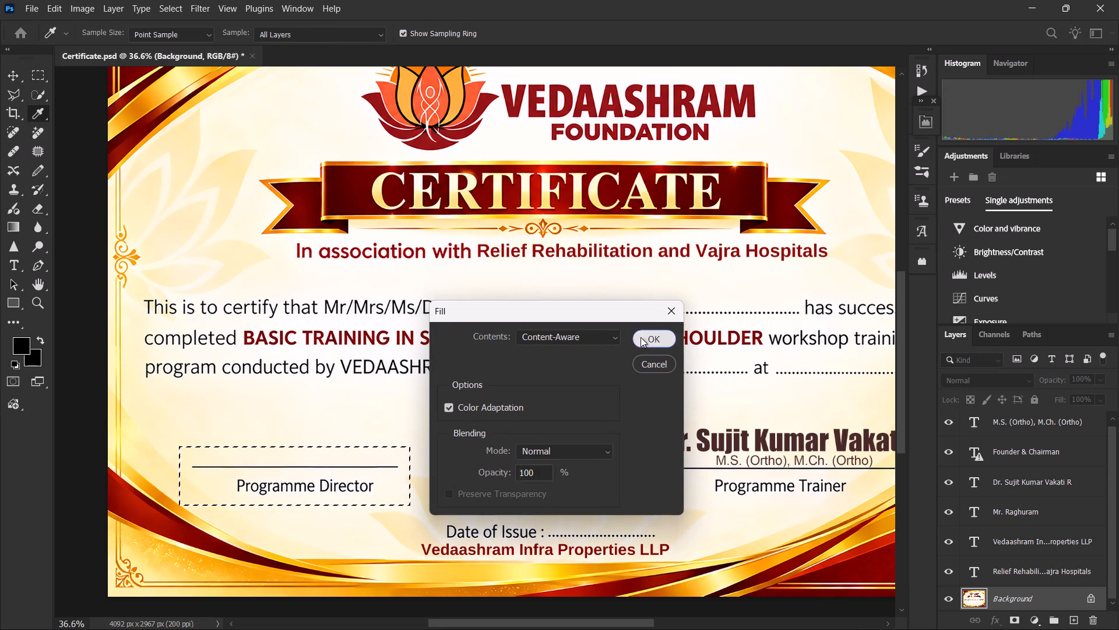
pyautogui.click(436, 534)
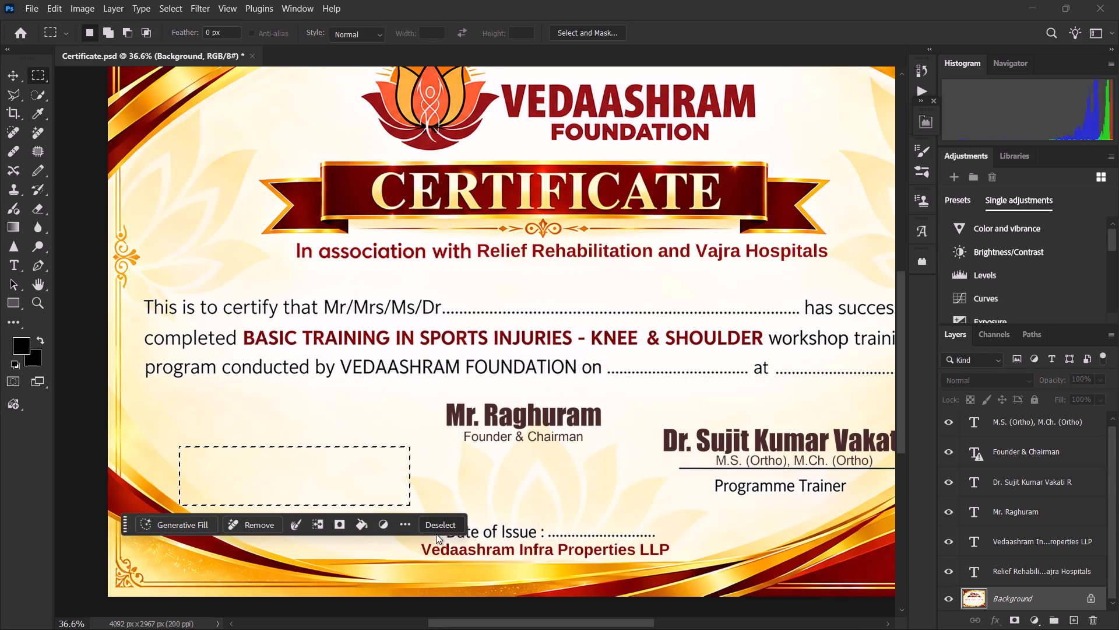
pyautogui.click(455, 524)
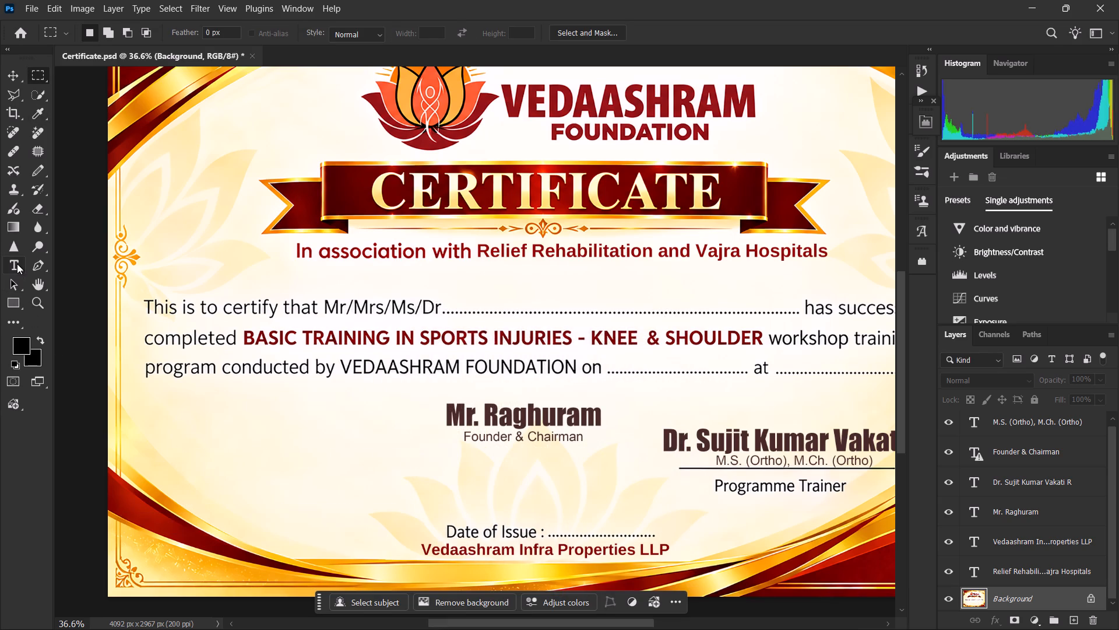
# Add a new text line reading "programme director" between the "Founder & Chairman" and "Date of Issue" lines.
pyautogui.click(17, 264)
pyautogui.click(481, 495)
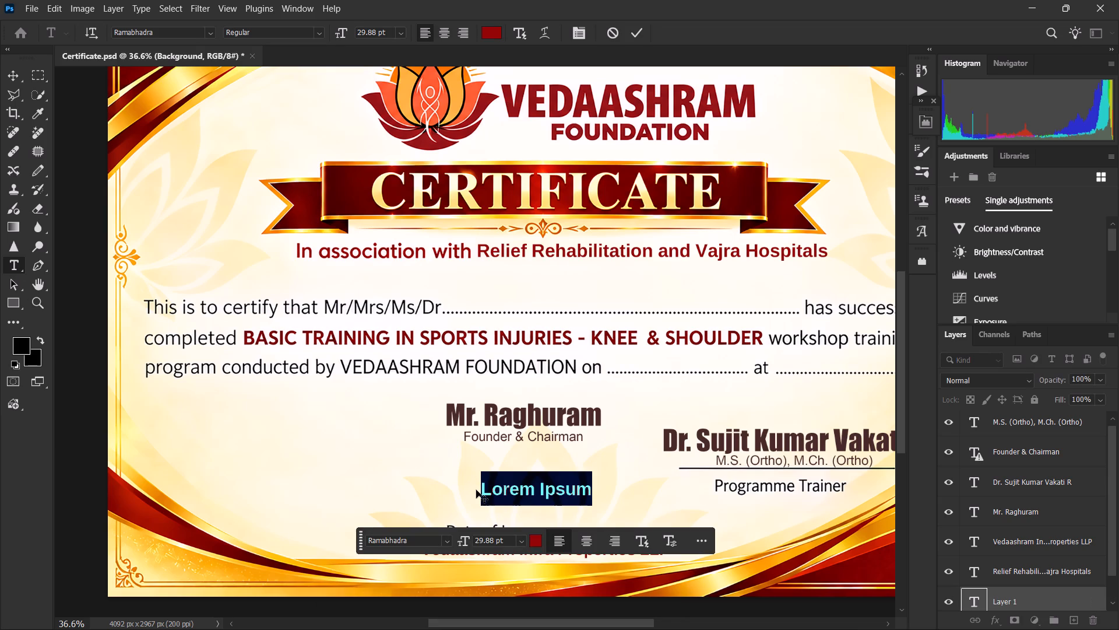
pyautogui.write('pogra')
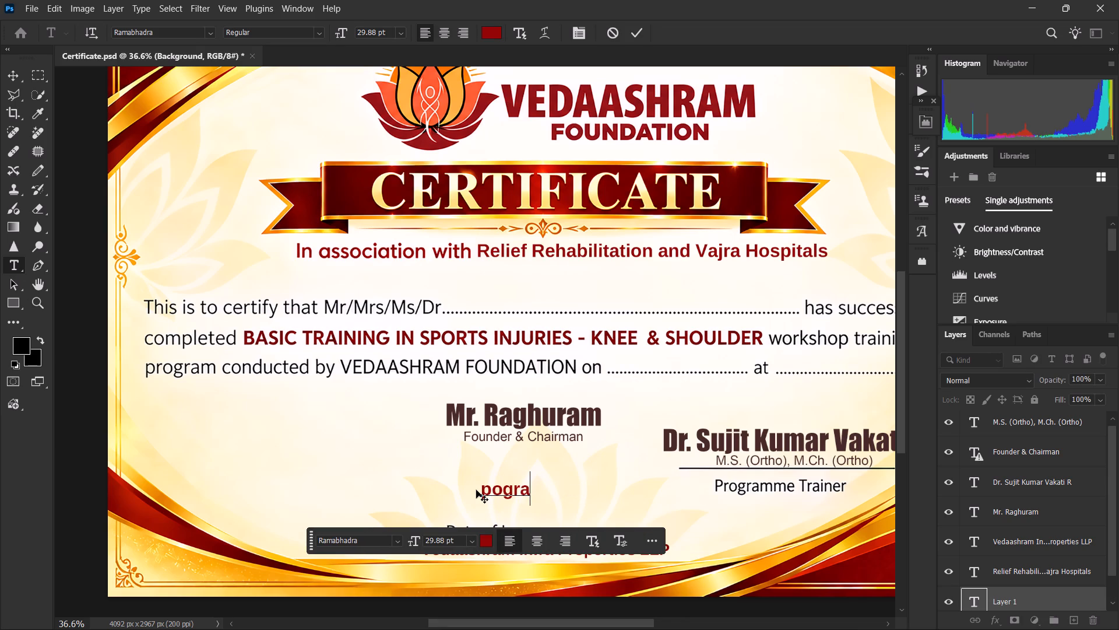
pyautogui.press('m')
pyautogui.press('e')
pyautogui.press('BackSpace')
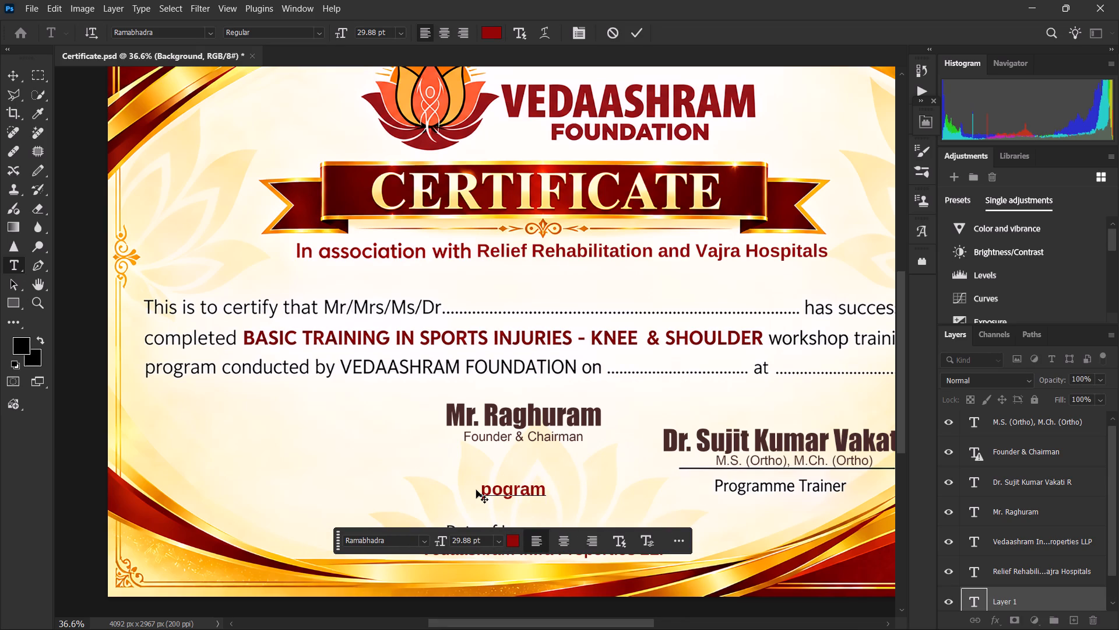
pyautogui.write('me')
pyautogui.press('Left')
pyautogui.press('Left')
pyautogui.press('Left')
pyautogui.press('Left')
pyautogui.press('Left')
pyautogui.press('Left')
pyautogui.press('Left')
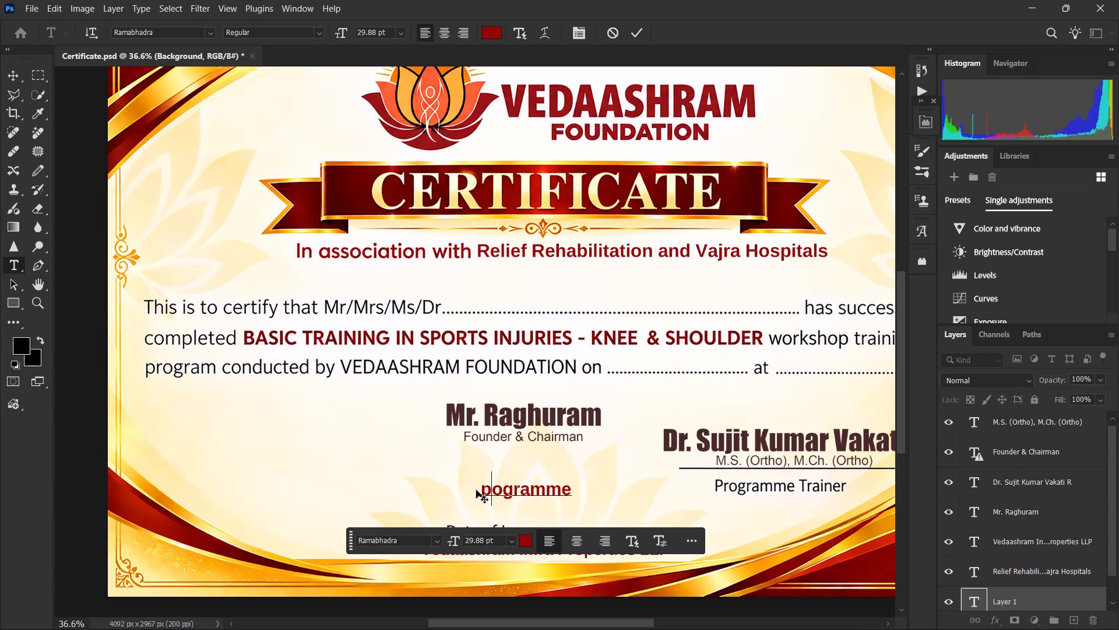
pyautogui.press('r')
pyautogui.press('Right')
pyautogui.press('Right')
pyautogui.press('Right')
pyautogui.press('Right')
pyautogui.press('Right')
pyautogui.press('Right')
pyautogui.press('Right')
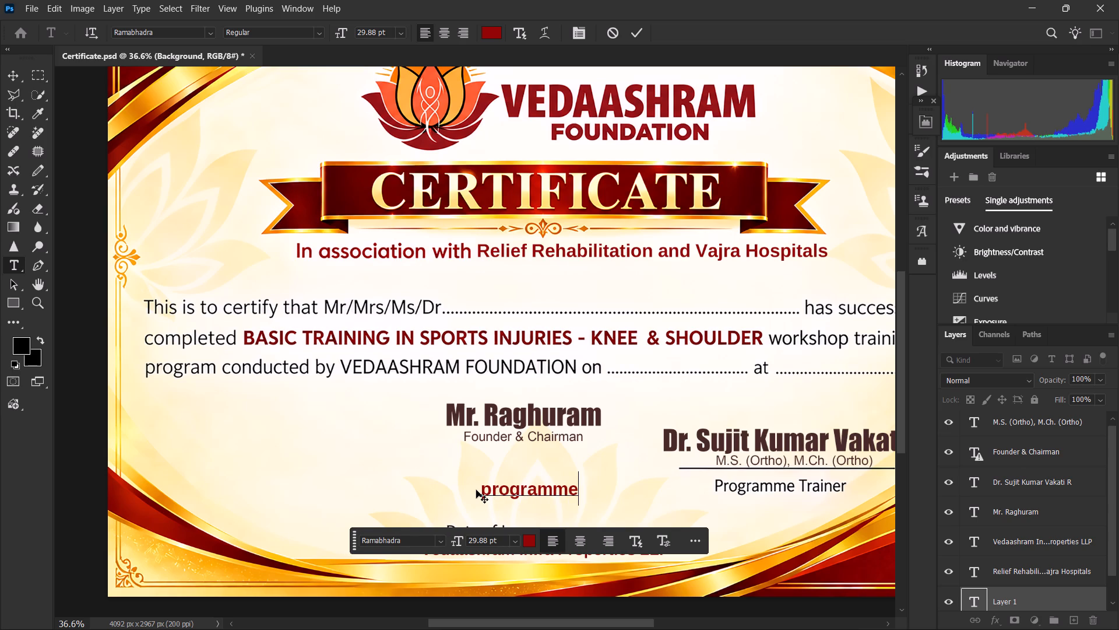
pyautogui.press('Right')
pyautogui.press('r')
pyautogui.press('BackSpace')
pyautogui.press('space')
pyautogui.write('di')
pyautogui.write('rectoe')
pyautogui.press('BackSpace')
pyautogui.press('r')
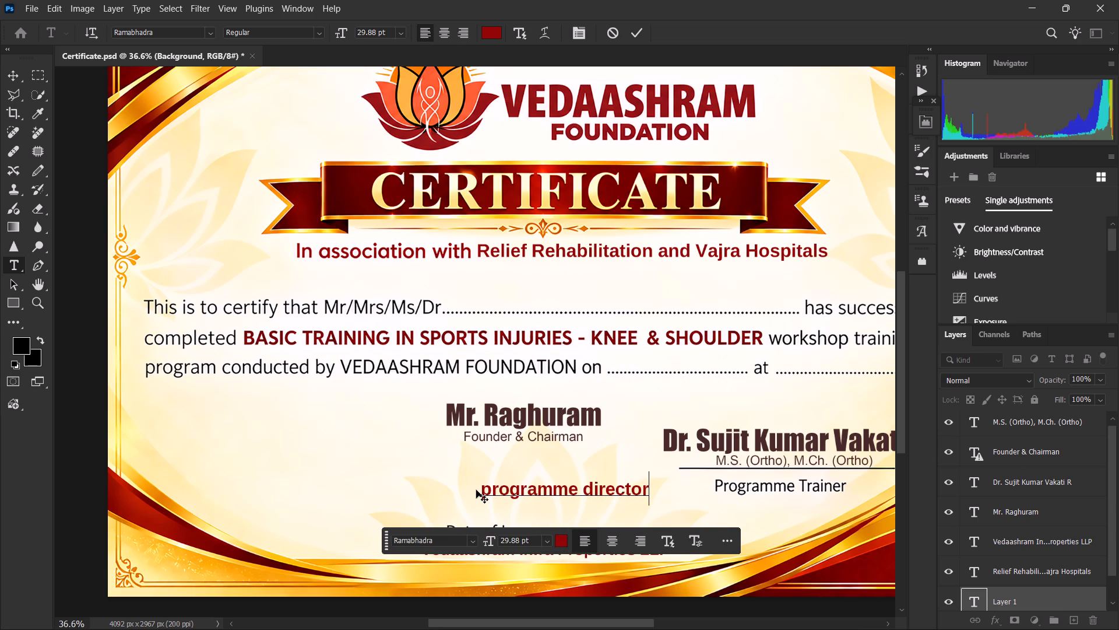
# Capitalise the initials of the new text line so it reads "Programme Director".
pyautogui.press('Left')
pyautogui.press('Left')
pyautogui.press('Left')
pyautogui.press('Left')
pyautogui.press('Left')
pyautogui.press('Left')
pyautogui.press('Left')
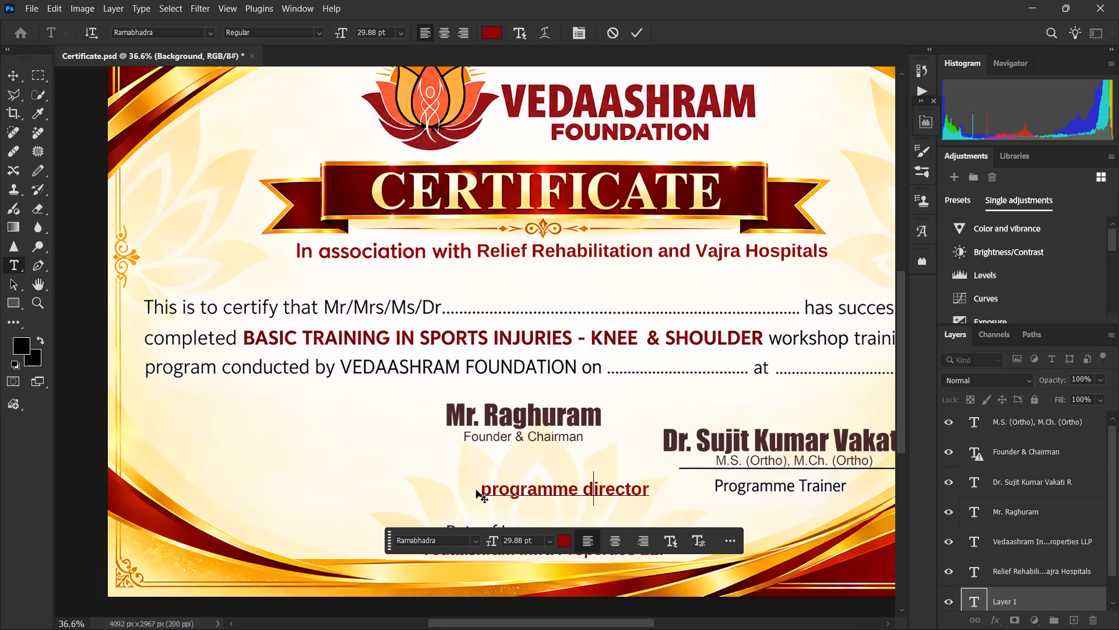
pyautogui.press('BackSpace')
pyautogui.hotkey('shift', 'd')
pyautogui.press('Left')
pyautogui.press('Left')
pyautogui.press('Left')
pyautogui.press('Left')
pyautogui.press('Left')
pyautogui.press('Left')
pyautogui.press('Left')
pyautogui.press('Left')
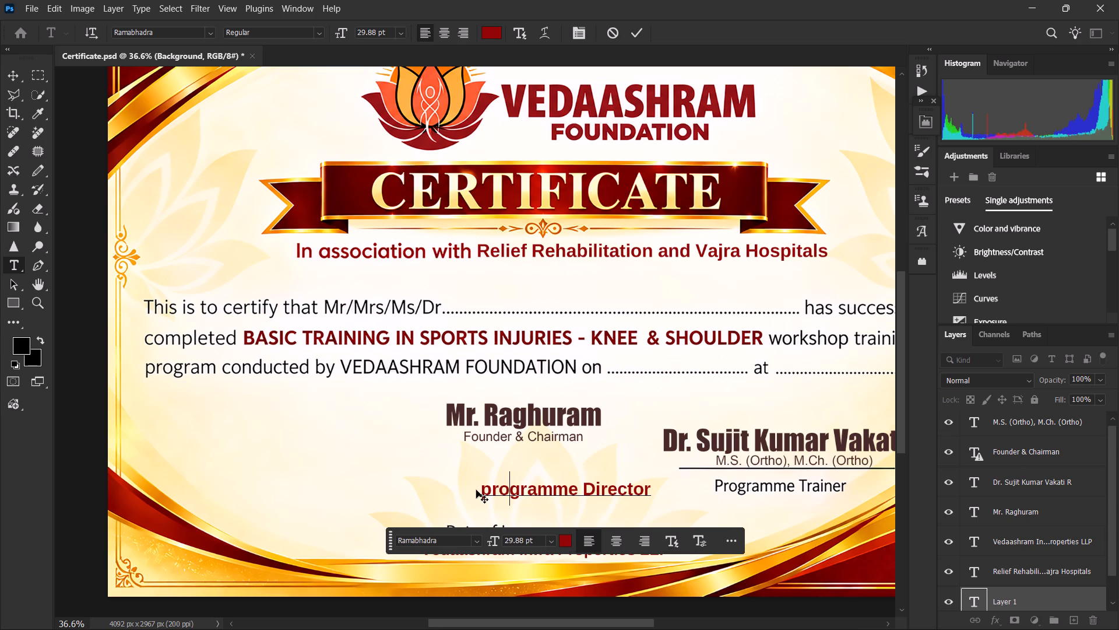
pyautogui.press('Left')
pyautogui.press('Left')
pyautogui.press('BackSpace')
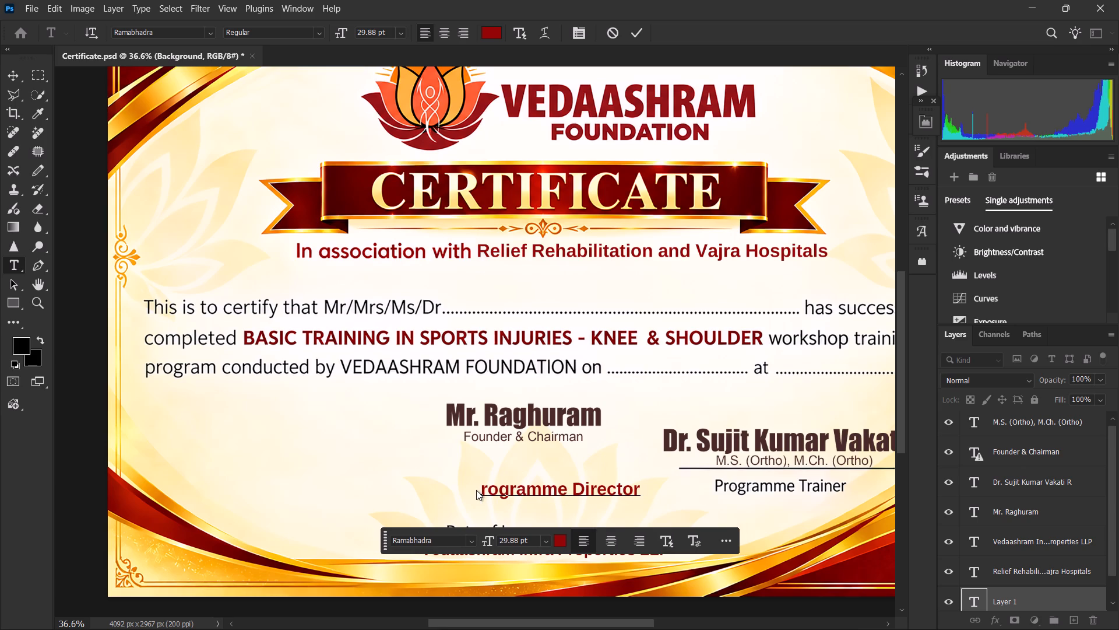
pyautogui.hotkey('shift', 'p')
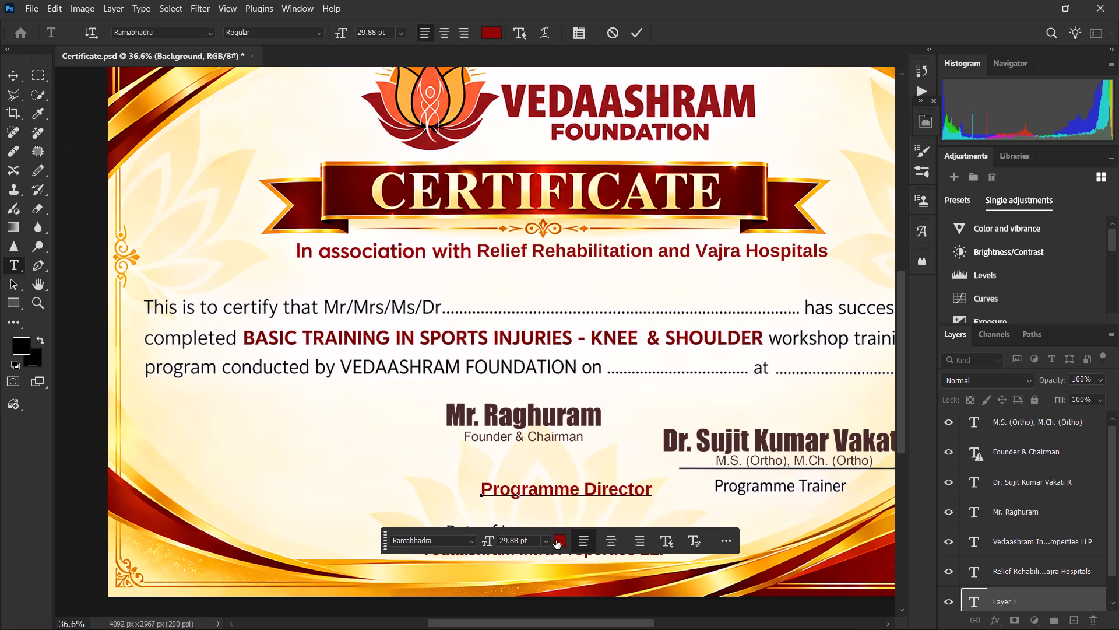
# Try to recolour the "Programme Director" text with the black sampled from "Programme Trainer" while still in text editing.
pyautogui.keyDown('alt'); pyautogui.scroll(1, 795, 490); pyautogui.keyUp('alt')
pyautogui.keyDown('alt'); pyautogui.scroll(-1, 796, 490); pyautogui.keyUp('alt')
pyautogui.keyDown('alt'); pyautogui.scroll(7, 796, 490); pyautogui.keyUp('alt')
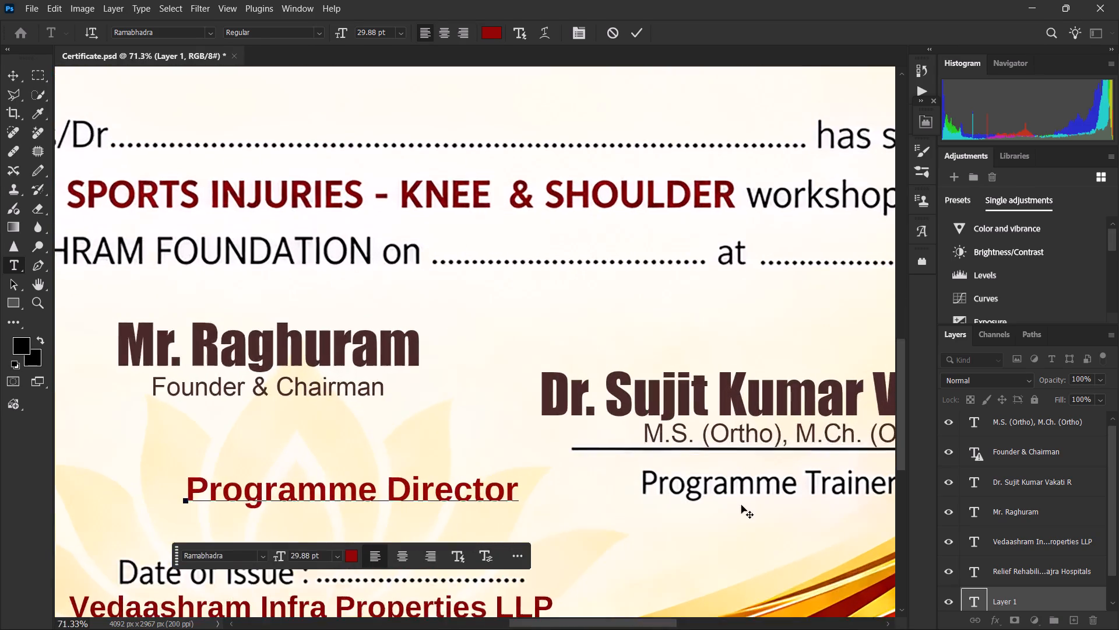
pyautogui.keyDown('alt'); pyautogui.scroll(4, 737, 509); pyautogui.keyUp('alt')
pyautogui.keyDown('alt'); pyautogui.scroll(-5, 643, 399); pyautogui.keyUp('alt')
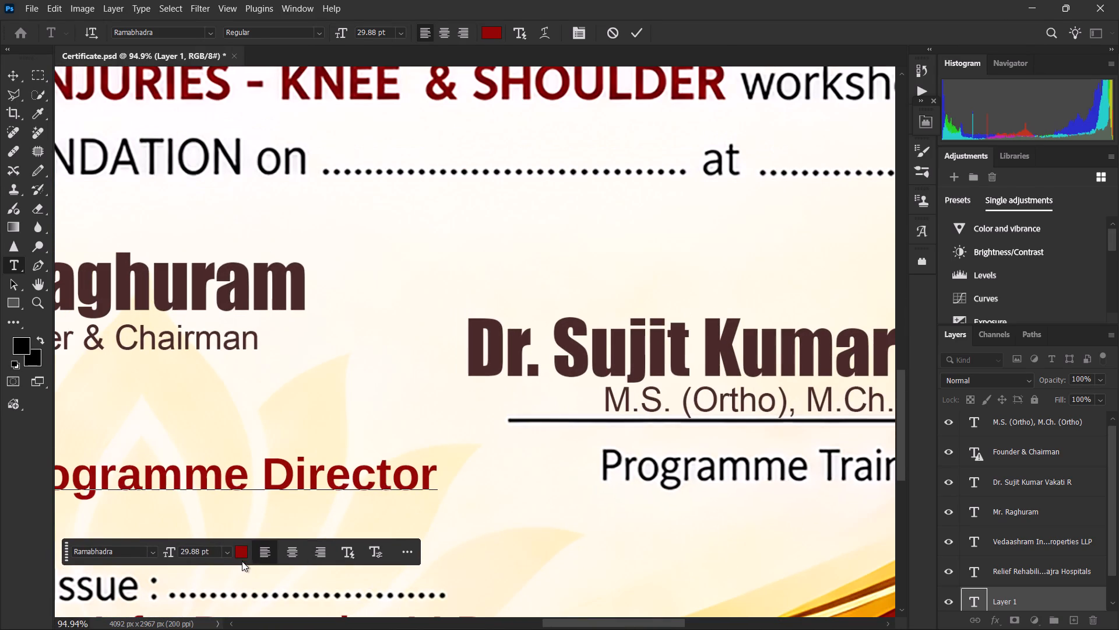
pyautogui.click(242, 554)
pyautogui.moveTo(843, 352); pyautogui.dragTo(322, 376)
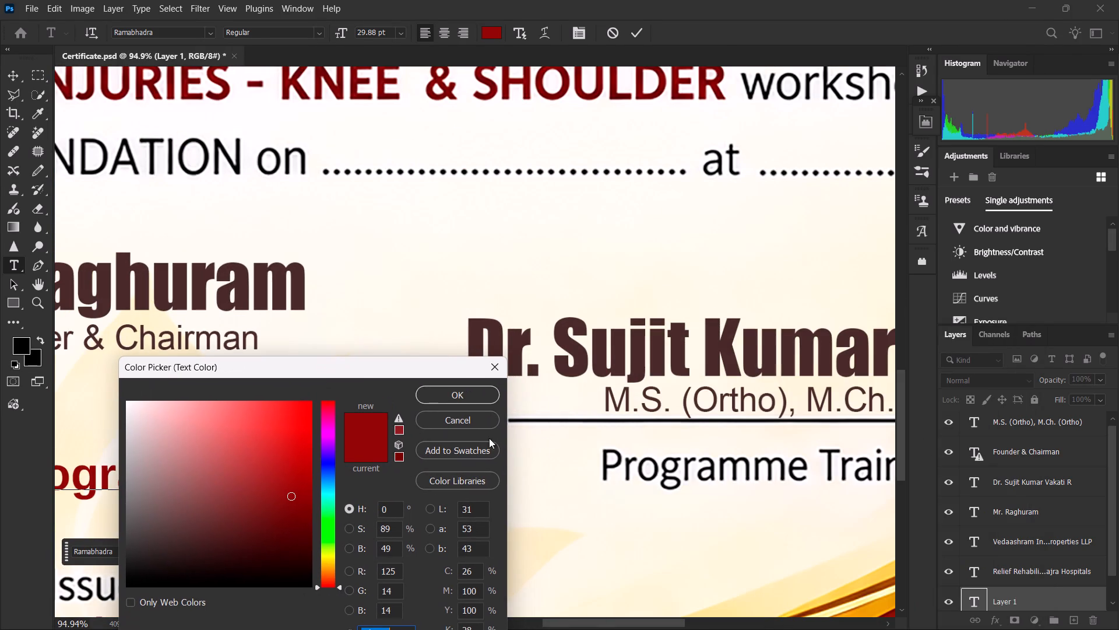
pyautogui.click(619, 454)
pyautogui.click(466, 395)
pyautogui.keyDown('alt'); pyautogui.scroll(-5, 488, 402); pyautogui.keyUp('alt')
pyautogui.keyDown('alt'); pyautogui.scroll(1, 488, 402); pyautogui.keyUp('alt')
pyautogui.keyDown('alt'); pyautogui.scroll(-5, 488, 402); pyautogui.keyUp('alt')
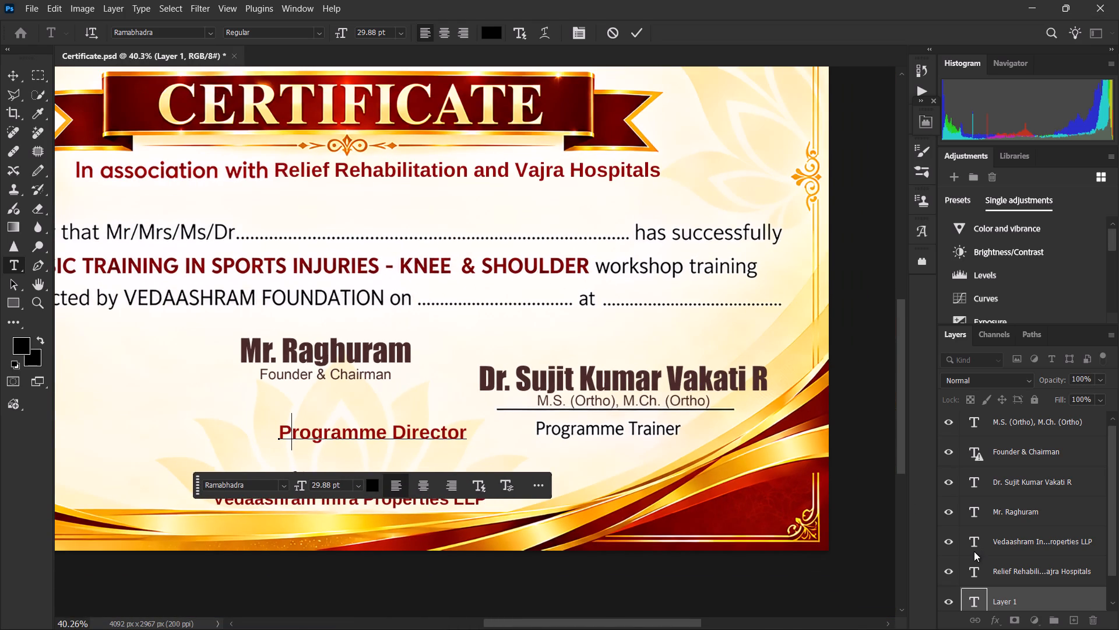
# Commit the text edit and recolour the whole "Programme Director" layer with the dark grey #252425 sampled from "Programme Trainer".
pyautogui.scroll(-3, 974, 551)
pyautogui.click(1022, 565)
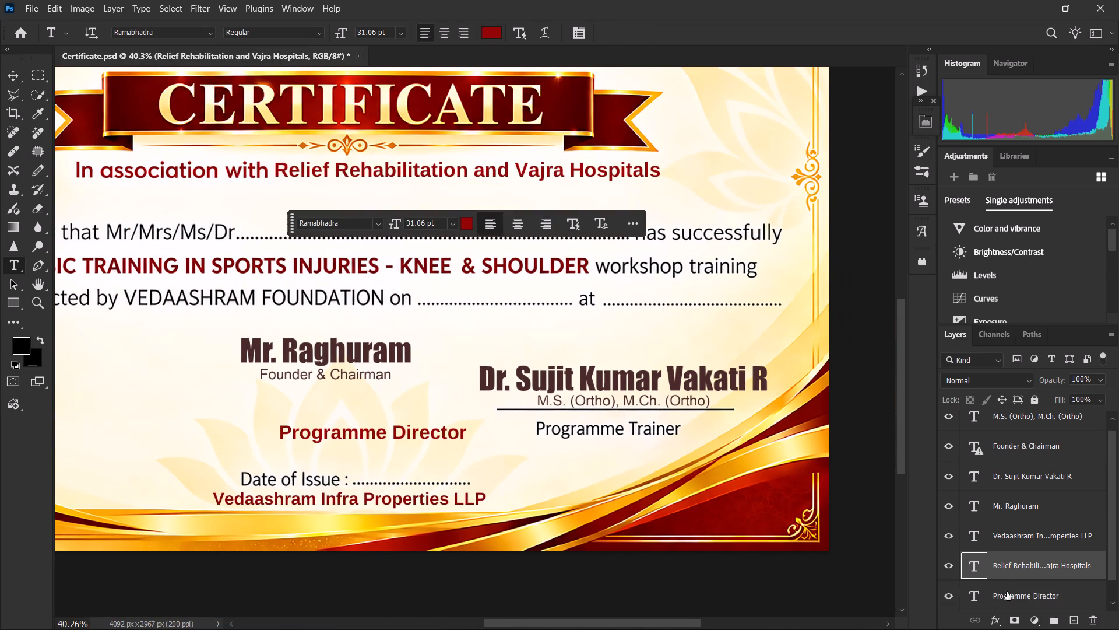
pyautogui.click(1007, 591)
pyautogui.click(371, 489)
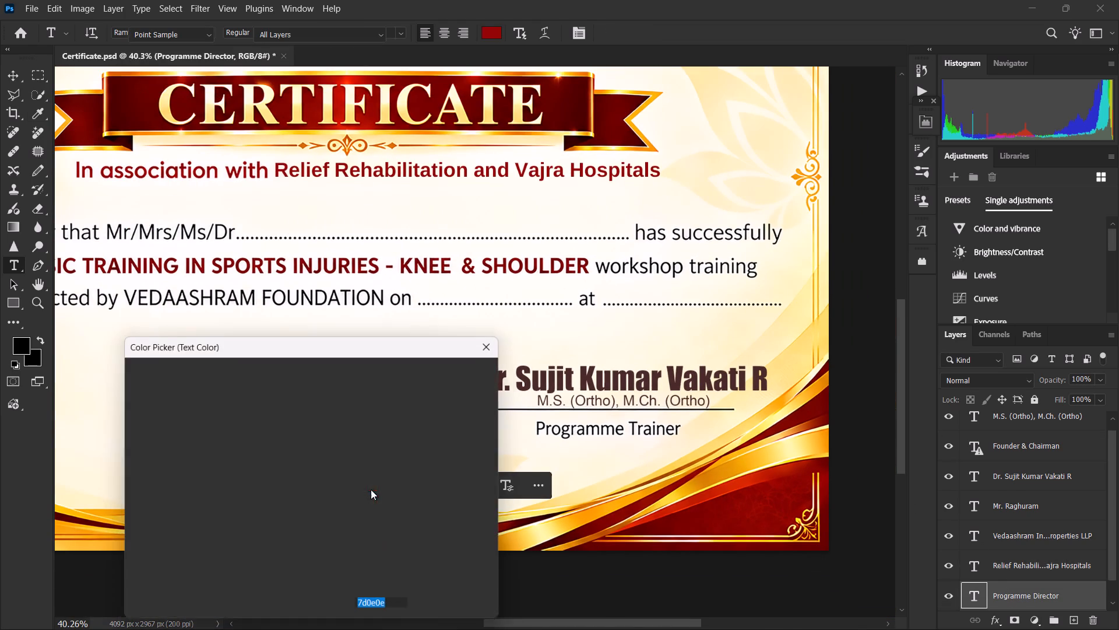
pyautogui.click(561, 429)
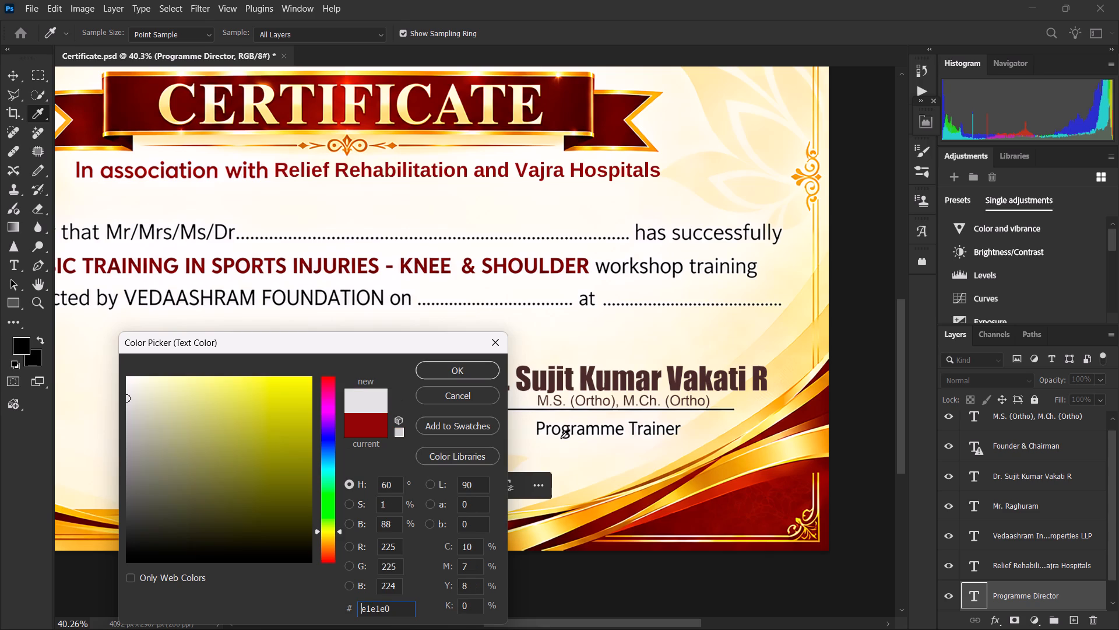
pyautogui.click(565, 432)
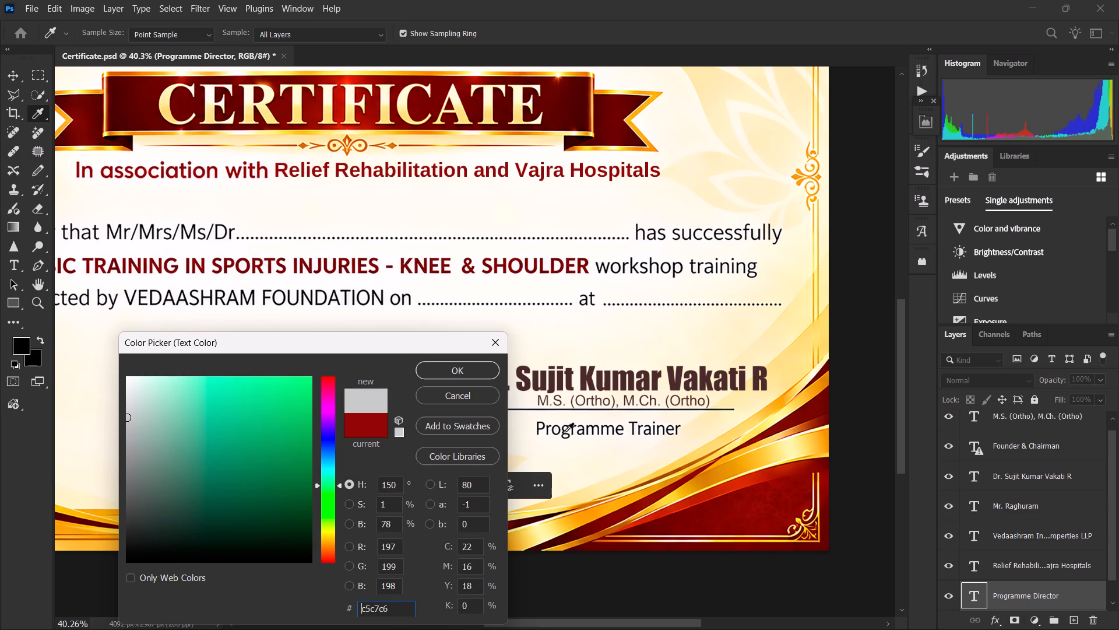
pyautogui.click(565, 432)
pyautogui.click(564, 431)
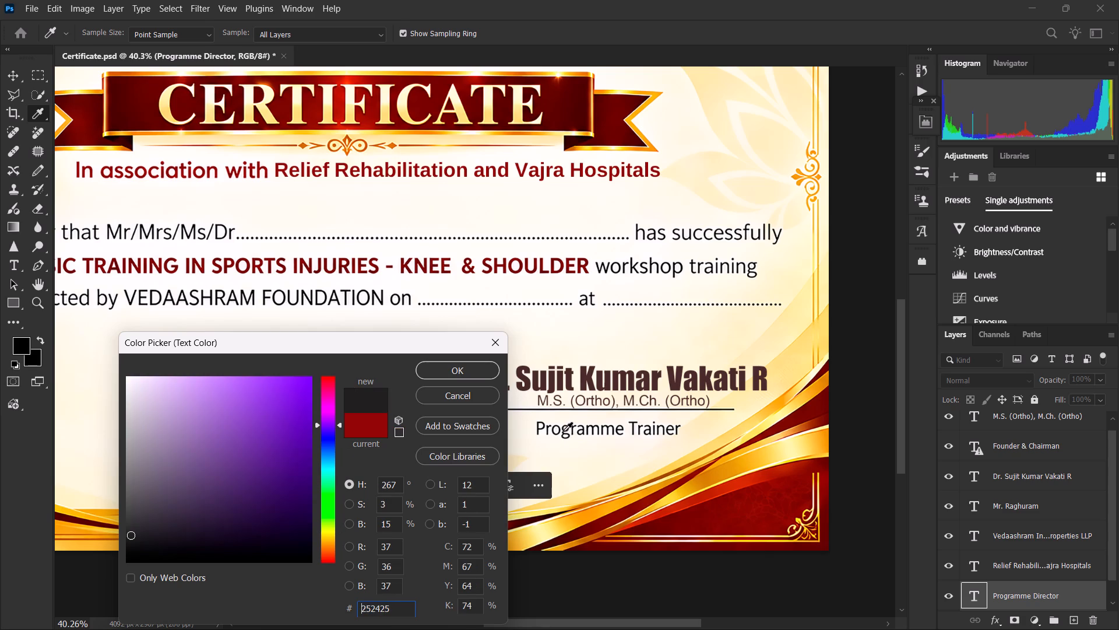
pyautogui.click(478, 370)
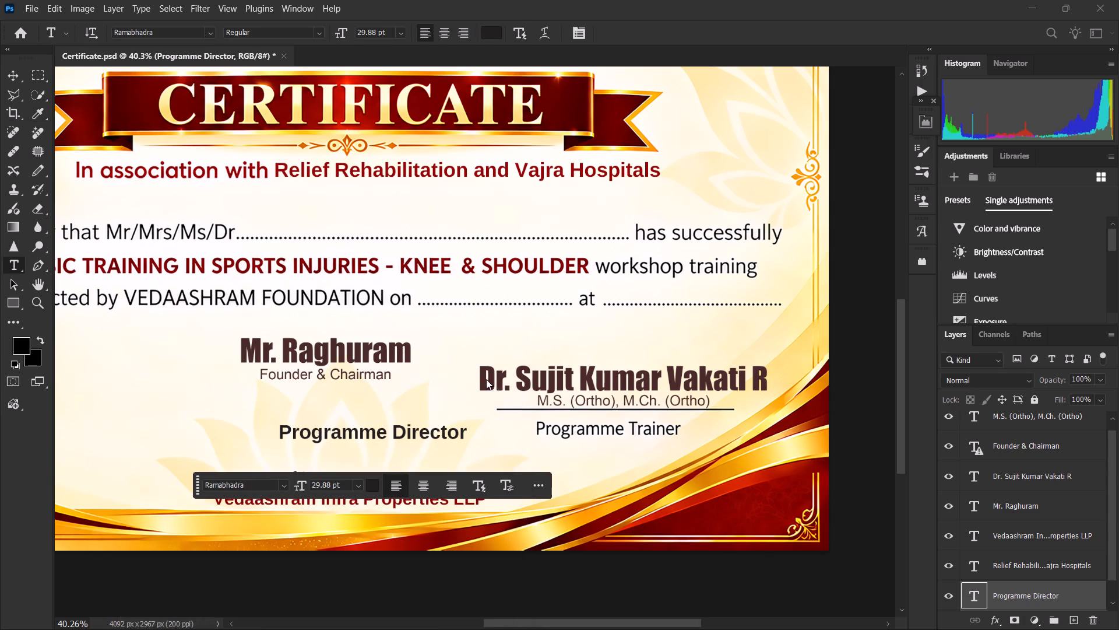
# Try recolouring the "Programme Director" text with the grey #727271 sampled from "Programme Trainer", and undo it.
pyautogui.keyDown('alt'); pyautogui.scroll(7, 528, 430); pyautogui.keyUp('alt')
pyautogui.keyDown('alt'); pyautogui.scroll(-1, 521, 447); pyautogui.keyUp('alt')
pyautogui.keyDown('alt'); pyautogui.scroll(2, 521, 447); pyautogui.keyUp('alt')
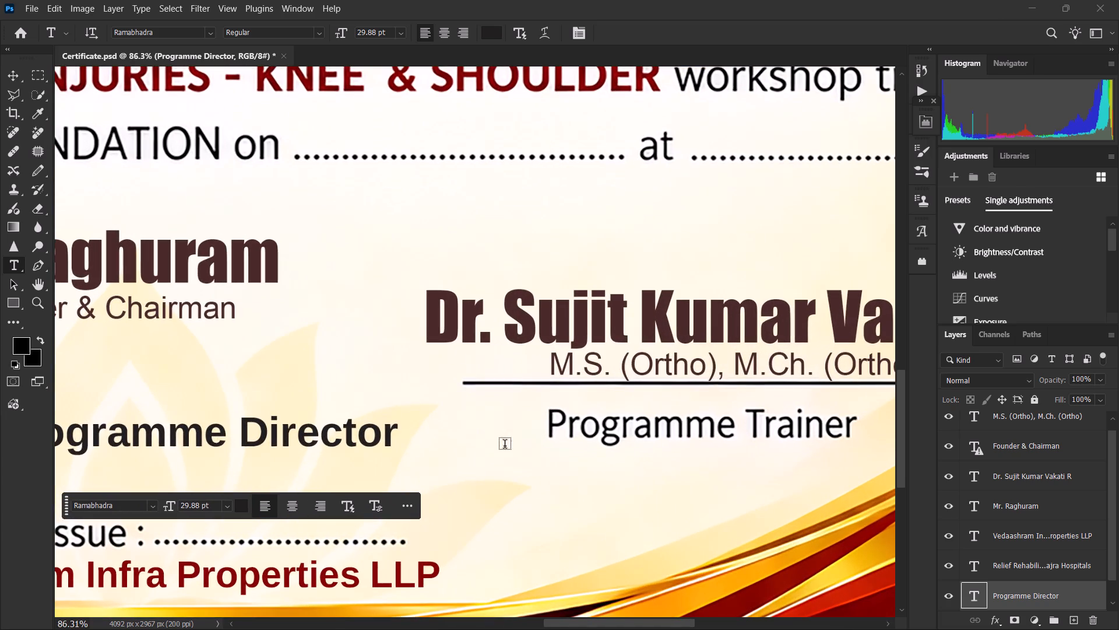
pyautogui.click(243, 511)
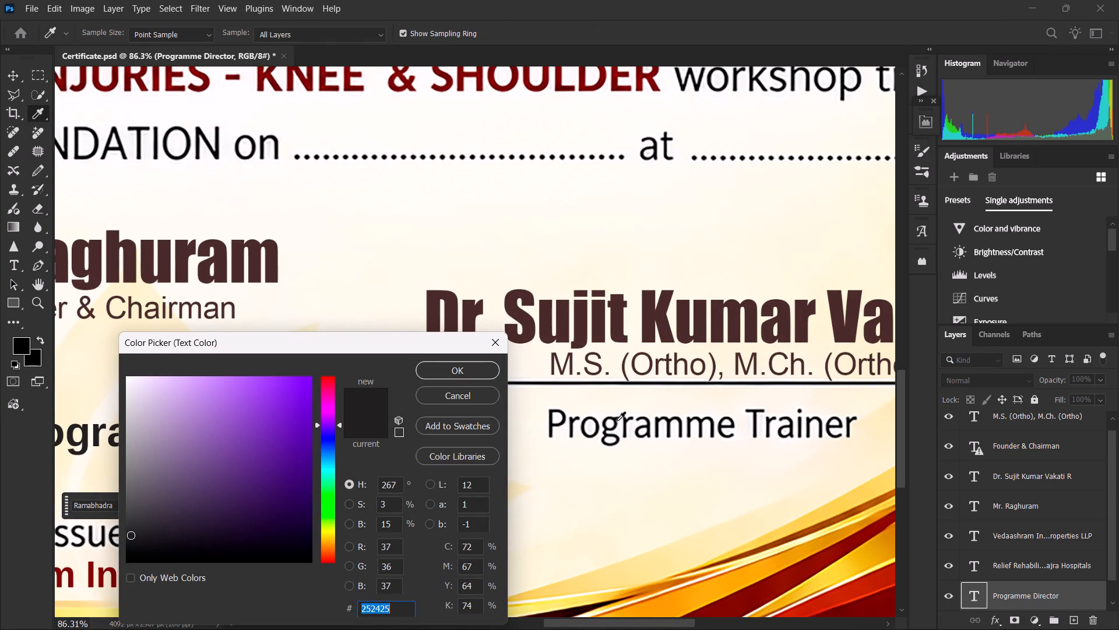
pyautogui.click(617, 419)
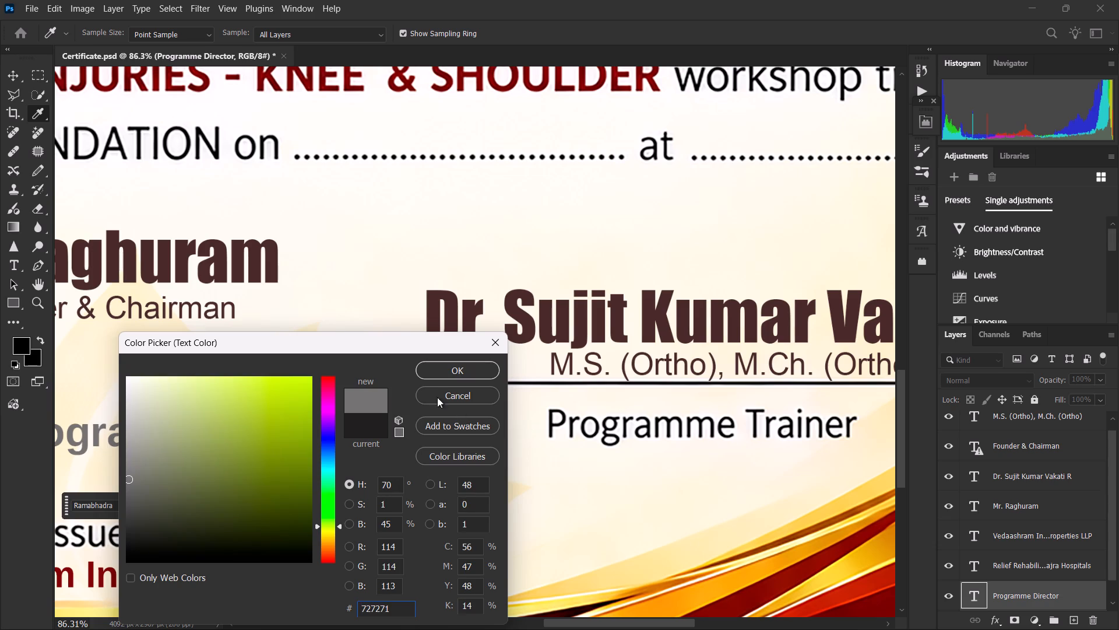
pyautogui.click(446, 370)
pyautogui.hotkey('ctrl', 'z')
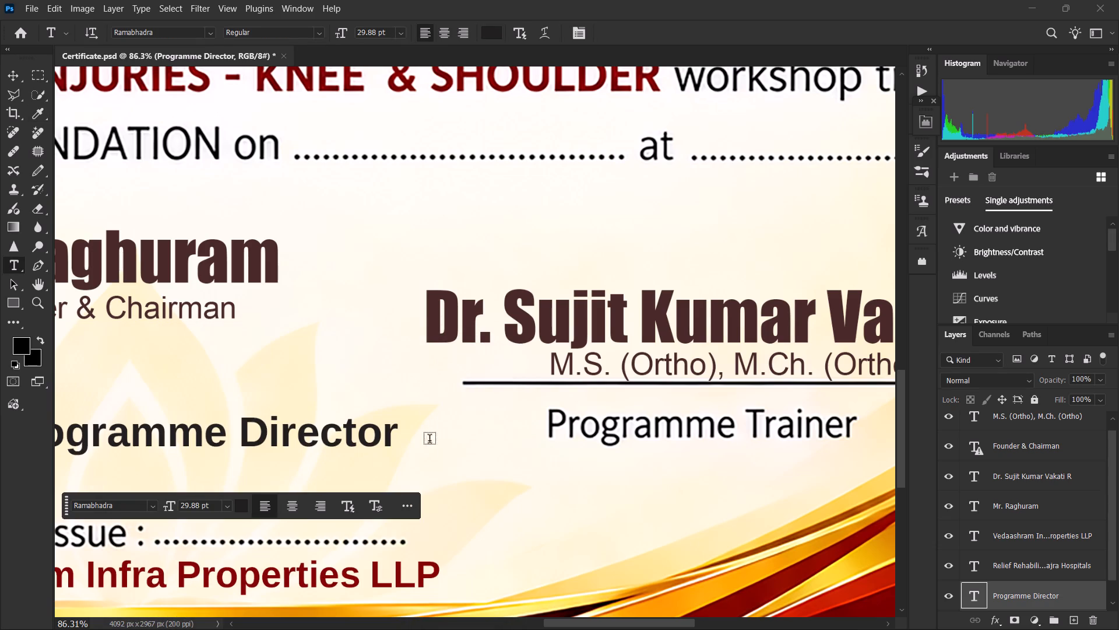
# Move the "Programme Director" text layer onto the printed "Programme Trainer" label under the signature line.
pyautogui.keyDown('alt'); pyautogui.scroll(-8, 462, 408); pyautogui.keyUp('alt')
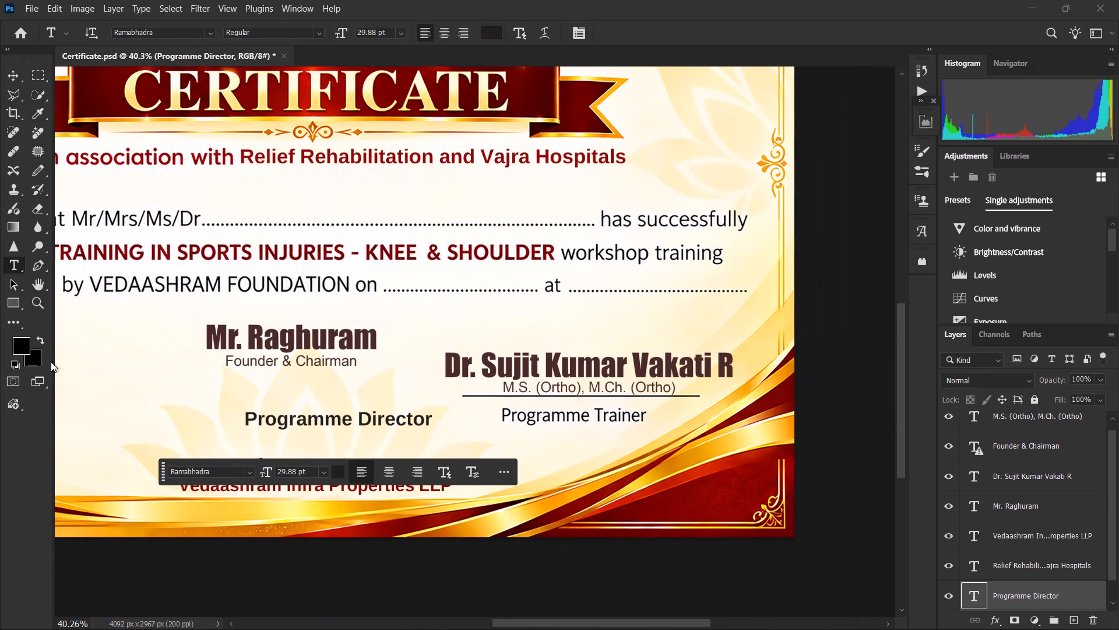
pyautogui.click(23, 78)
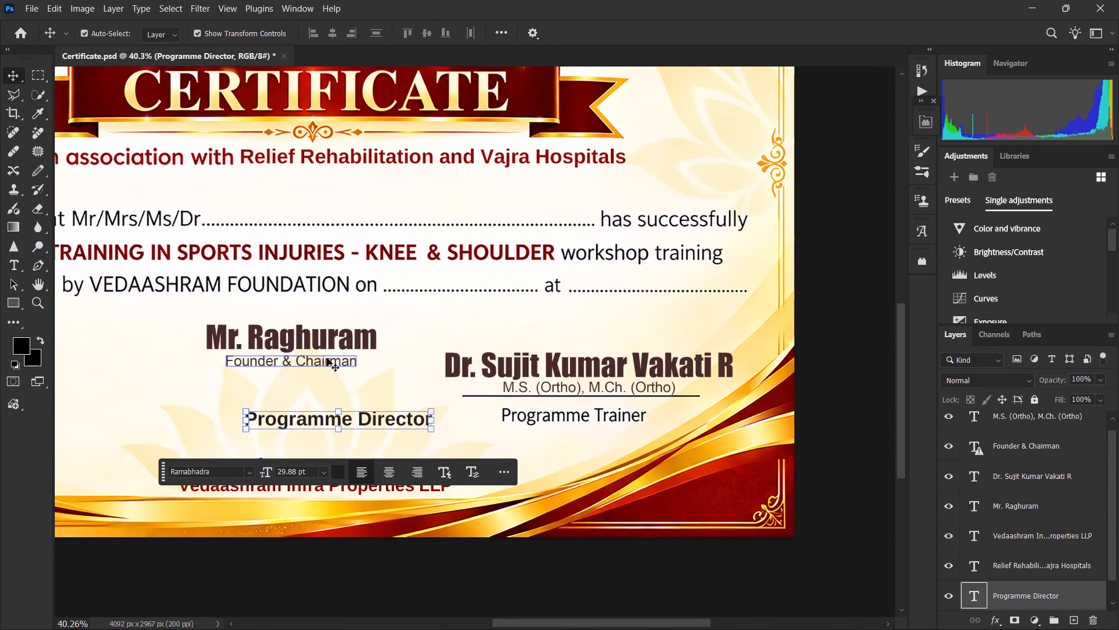
pyautogui.keyDown('alt'); pyautogui.scroll(-4, 420, 342); pyautogui.keyUp('alt')
pyautogui.keyDown('alt'); pyautogui.scroll(3, 222, 433); pyautogui.keyUp('alt')
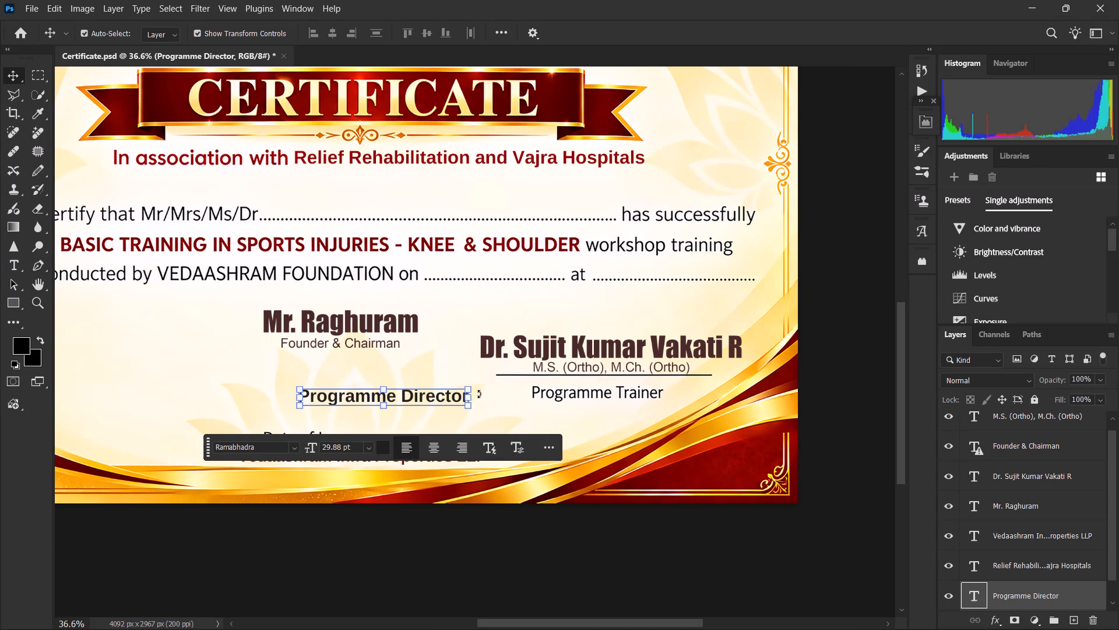
pyautogui.click(469, 397)
pyautogui.moveTo(446, 399); pyautogui.dragTo(645, 389)
pyautogui.keyDown('alt'); pyautogui.scroll(5, 631, 392); pyautogui.keyUp('alt')
pyautogui.keyDown('alt'); pyautogui.scroll(-1, 614, 400); pyautogui.keyUp('alt')
pyautogui.scroll(3, 612, 377)
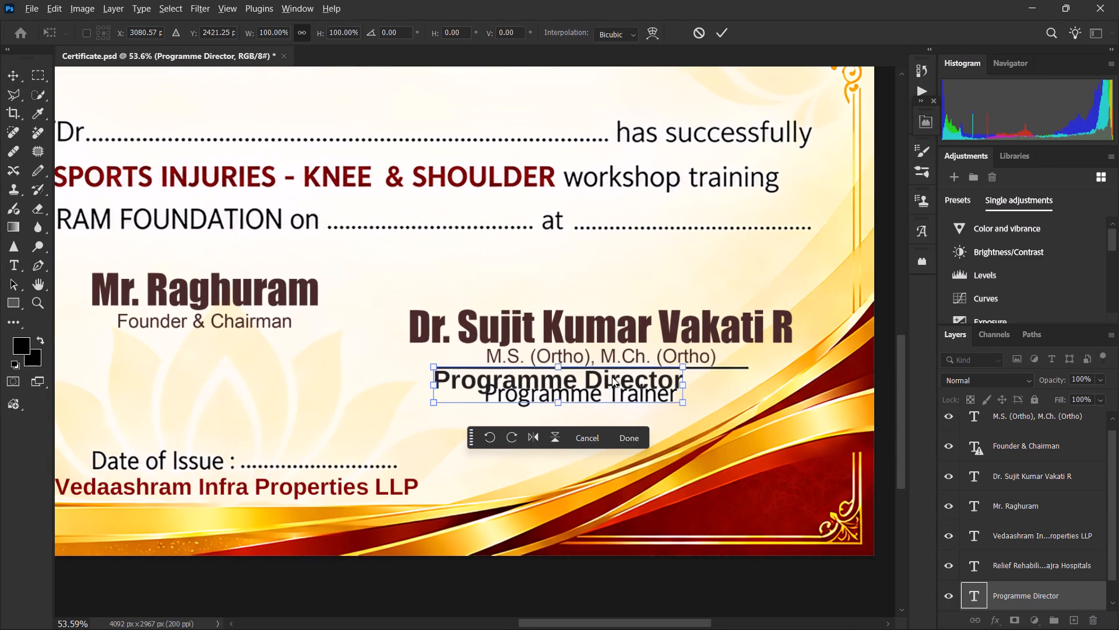
pyautogui.scroll(1, 612, 377)
pyautogui.keyDown('alt'); pyautogui.scroll(-1, 612, 377); pyautogui.keyUp('alt')
# Scale the "Programme Director" text to about 82%, position it over "Programme Trainer", and commit the transform.
pyautogui.click(682, 382)
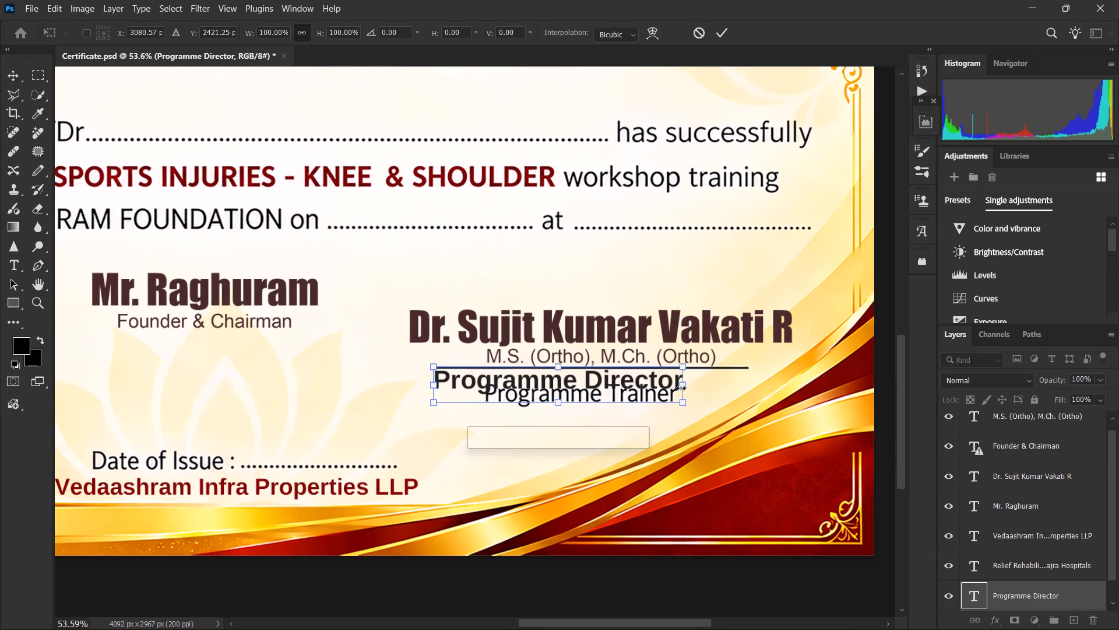
pyautogui.moveTo(681, 388); pyautogui.dragTo(636, 391)
pyautogui.moveTo(614, 393); pyautogui.dragTo(658, 404)
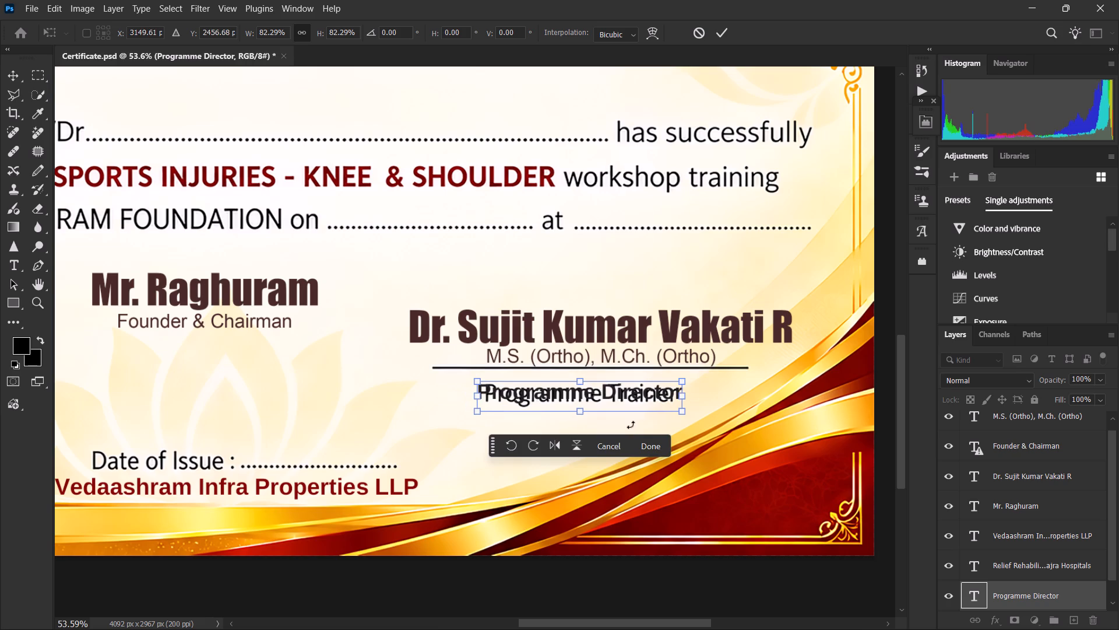
pyautogui.click(665, 450)
pyautogui.click(725, 409)
# Change the font of the "Programme Director" text to Arial.
pyautogui.click(651, 397)
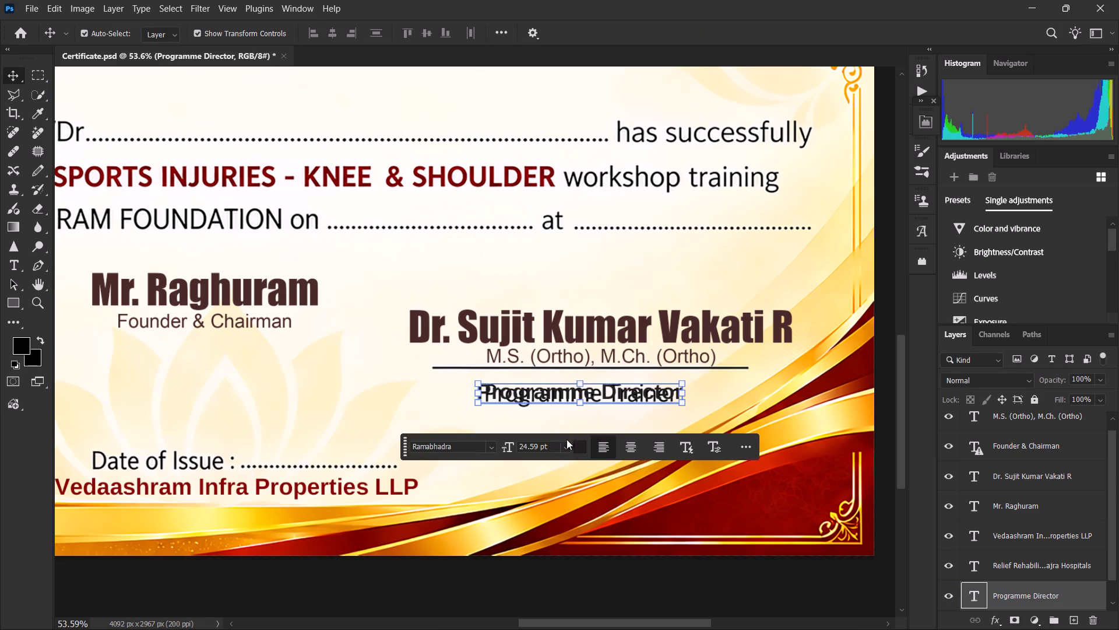
pyautogui.click(480, 449)
pyautogui.moveTo(492, 450); pyautogui.dragTo(497, 452)
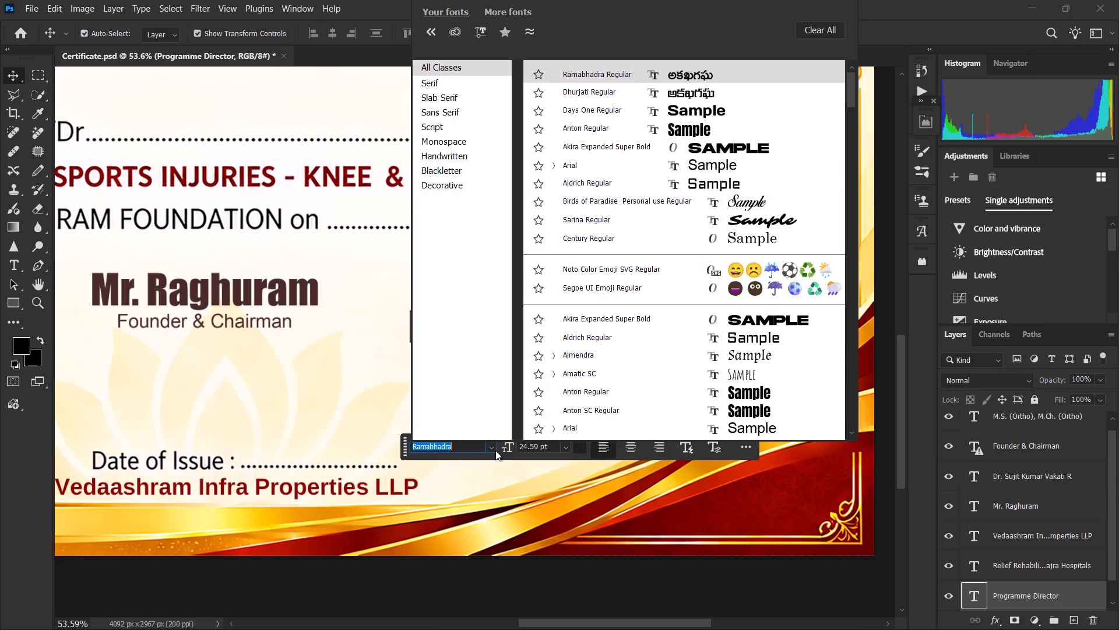
pyautogui.click(762, 174)
pyautogui.click(713, 391)
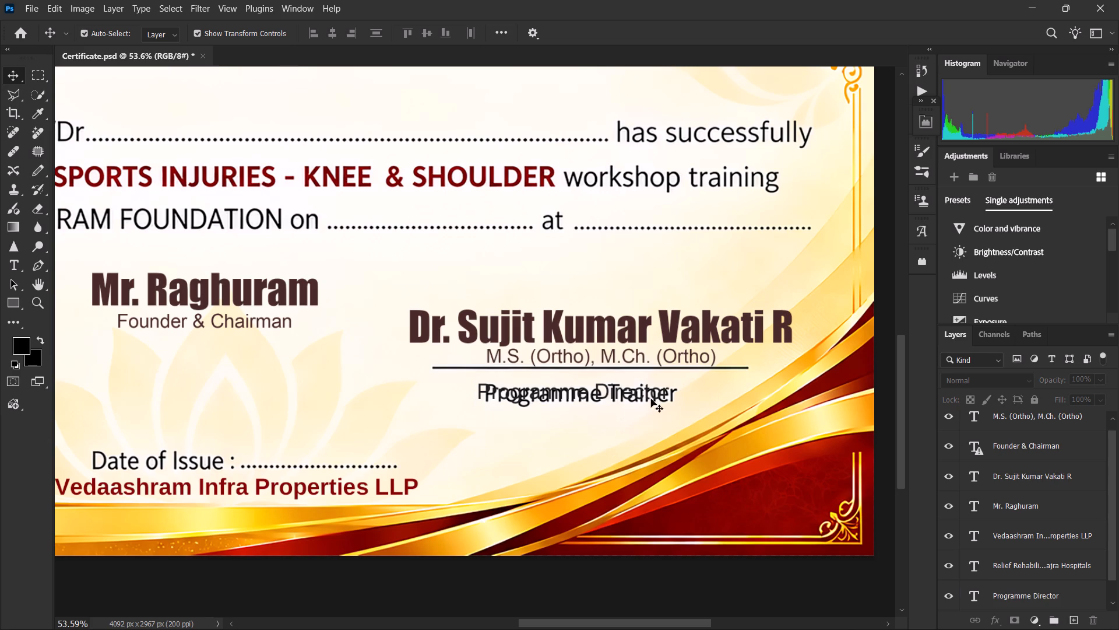
# Align the "Programme Director" text with the start of "Programme Trainer" and scale it to about 99% to match the label's width.
pyautogui.click(624, 399)
pyautogui.keyDown('alt'); pyautogui.scroll(5, 607, 401); pyautogui.keyUp('alt')
pyautogui.keyDown('alt'); pyautogui.scroll(-2, 607, 401); pyautogui.keyUp('alt')
pyautogui.keyDown('alt'); pyautogui.scroll(1, 607, 401); pyautogui.keyUp('alt')
pyautogui.keyDown('alt'); pyautogui.scroll(-1, 607, 401); pyautogui.keyUp('alt')
pyautogui.keyDown('alt'); pyautogui.scroll(4, 607, 401); pyautogui.keyUp('alt')
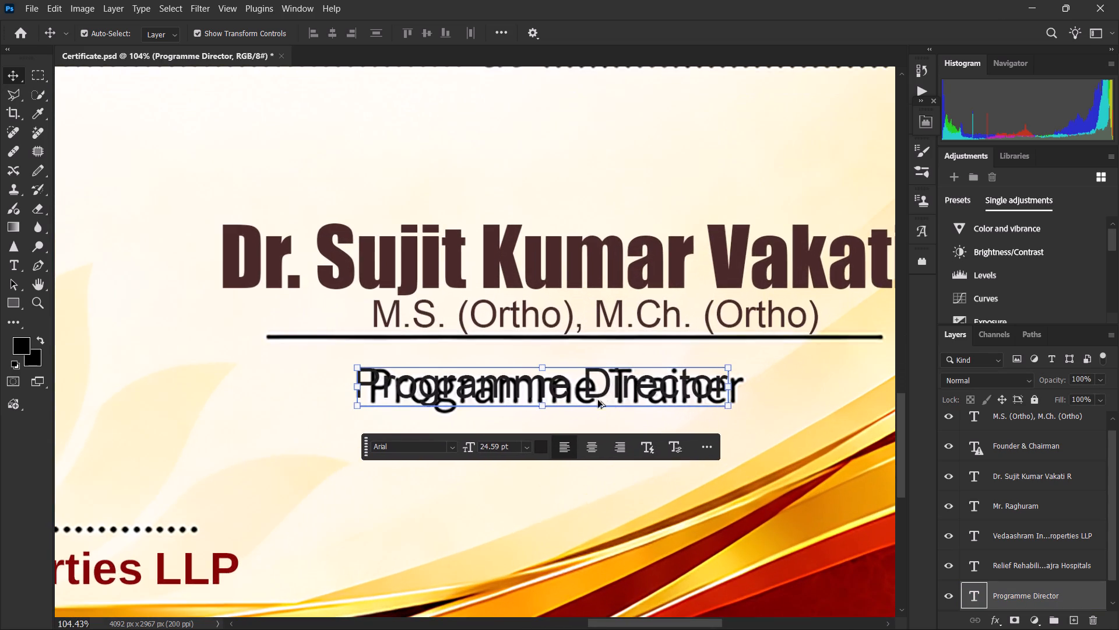
pyautogui.moveTo(727, 389); pyautogui.dragTo(698, 389)
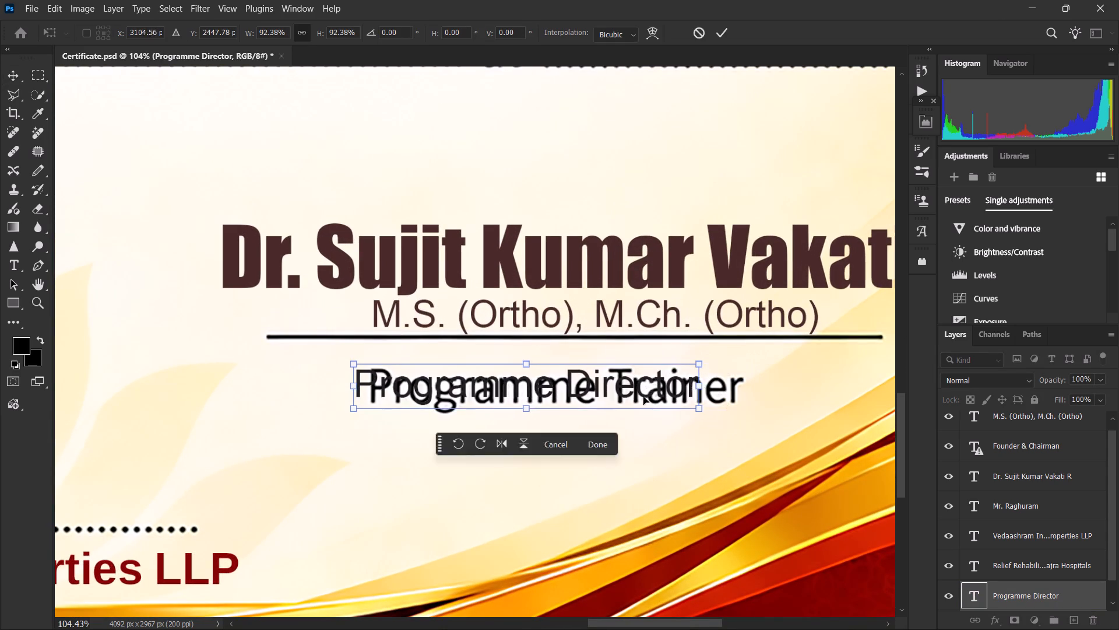
pyautogui.moveTo(642, 397); pyautogui.dragTo(659, 400)
pyautogui.moveTo(715, 390); pyautogui.dragTo(726, 390)
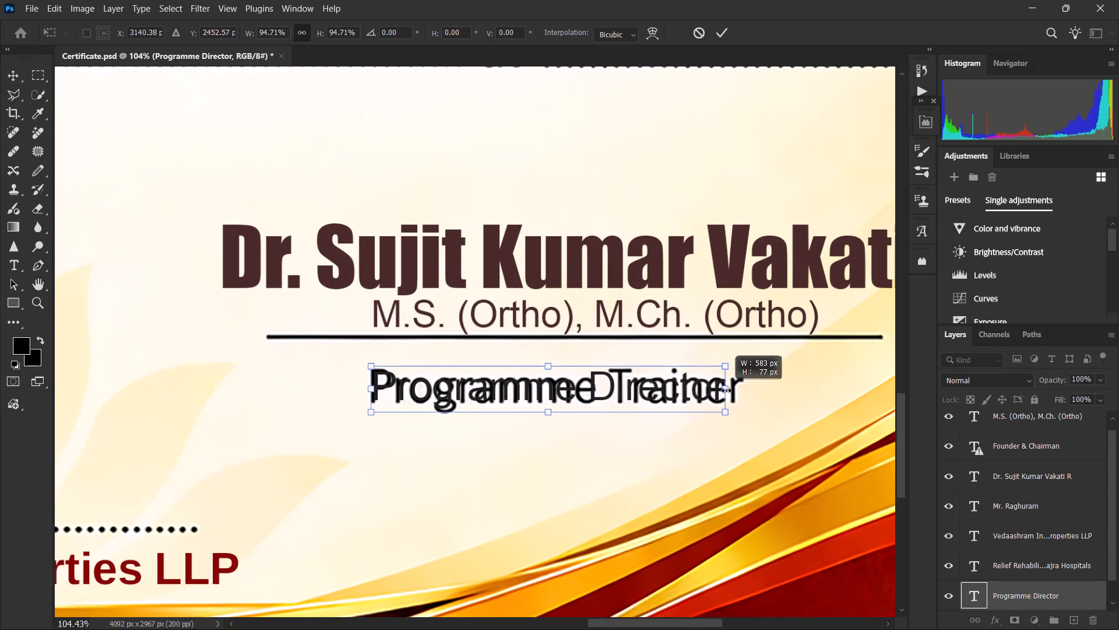
pyautogui.moveTo(726, 390); pyautogui.dragTo(731, 392)
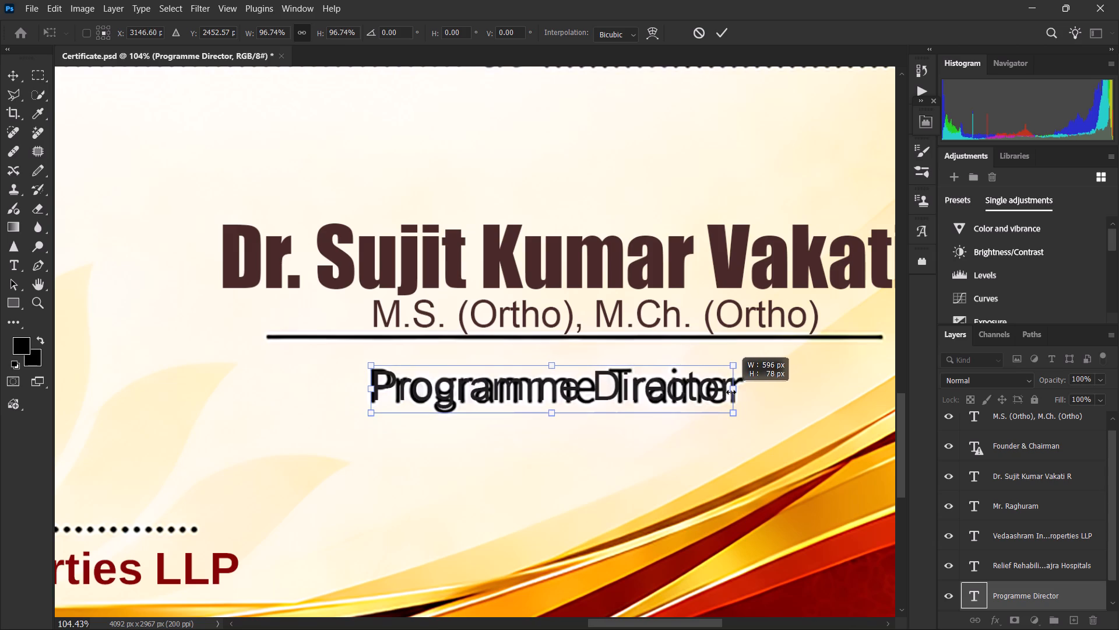
pyautogui.moveTo(731, 392); pyautogui.dragTo(739, 393)
pyautogui.click(691, 395)
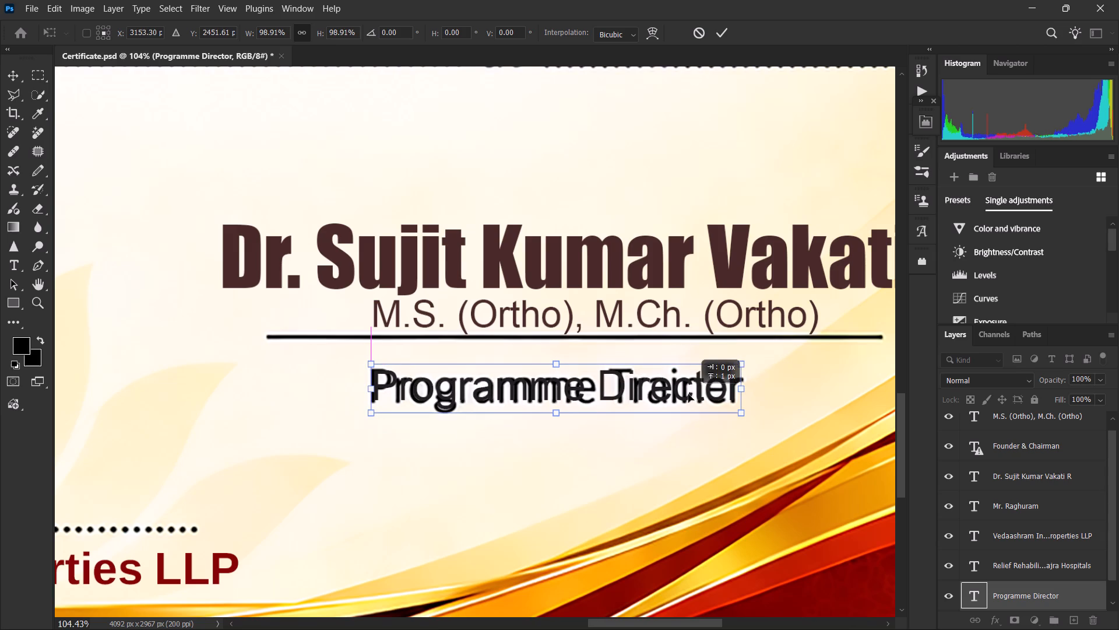
# Fine-tune the start of the "Programme Director" text against the "P" of "Programme Trainer", bringing the scale to about 99.8%.
pyautogui.moveTo(369, 391); pyautogui.dragTo(364, 390)
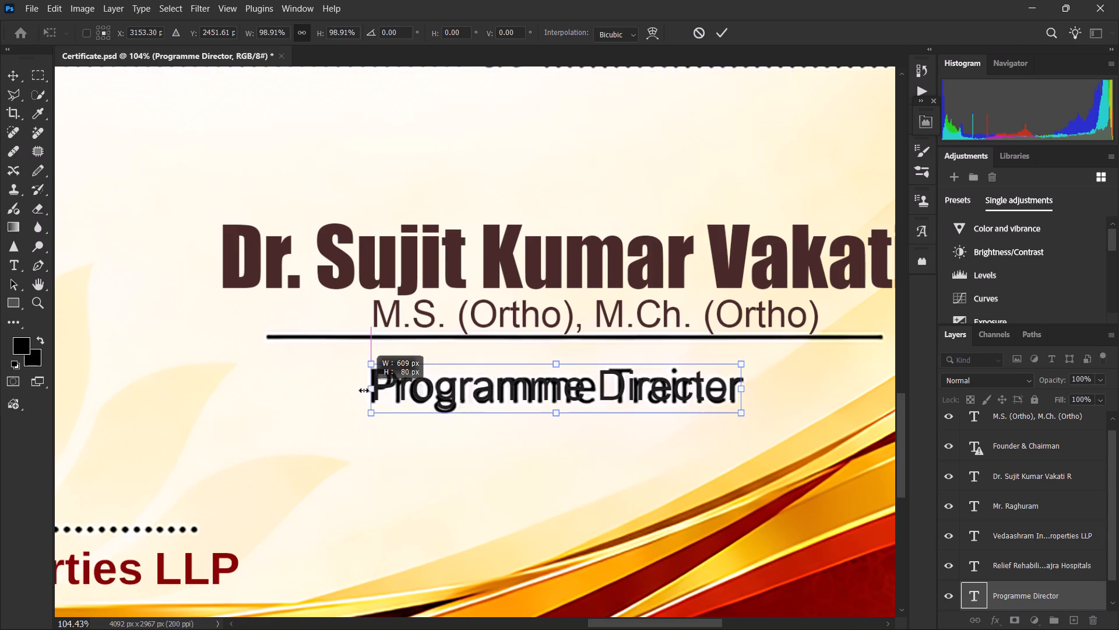
pyautogui.moveTo(364, 390); pyautogui.dragTo(364, 391)
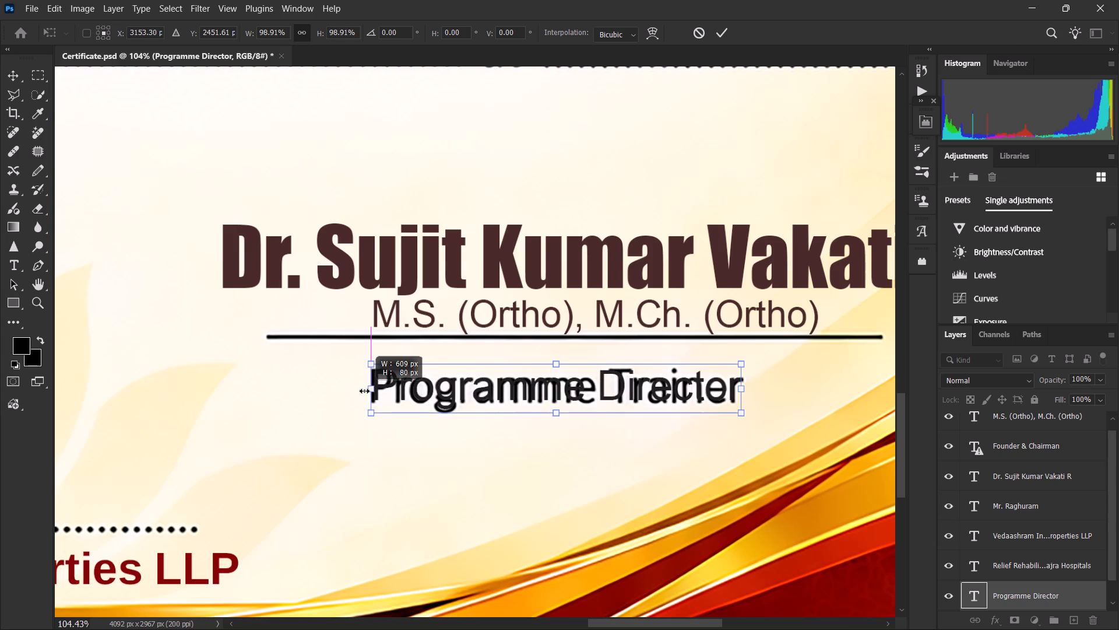
pyautogui.moveTo(364, 391); pyautogui.dragTo(363, 390)
pyautogui.keyDown('alt'); pyautogui.scroll(4, 363, 390); pyautogui.keyUp('alt')
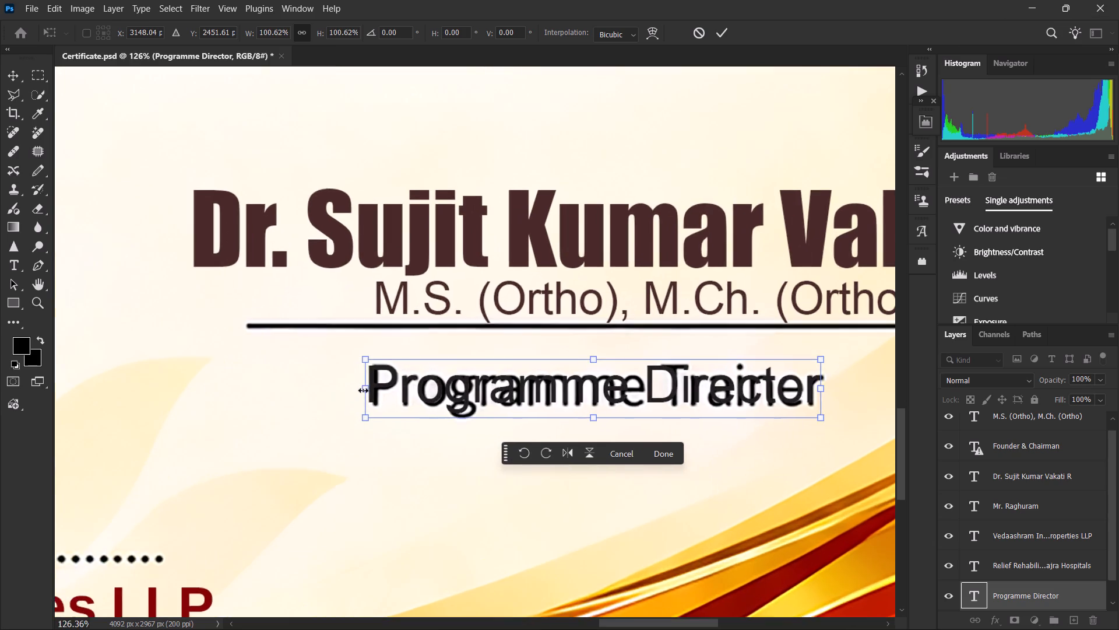
pyautogui.keyDown('alt'); pyautogui.scroll(8, 363, 390); pyautogui.keyUp('alt')
pyautogui.moveTo(369, 388); pyautogui.dragTo(371, 388)
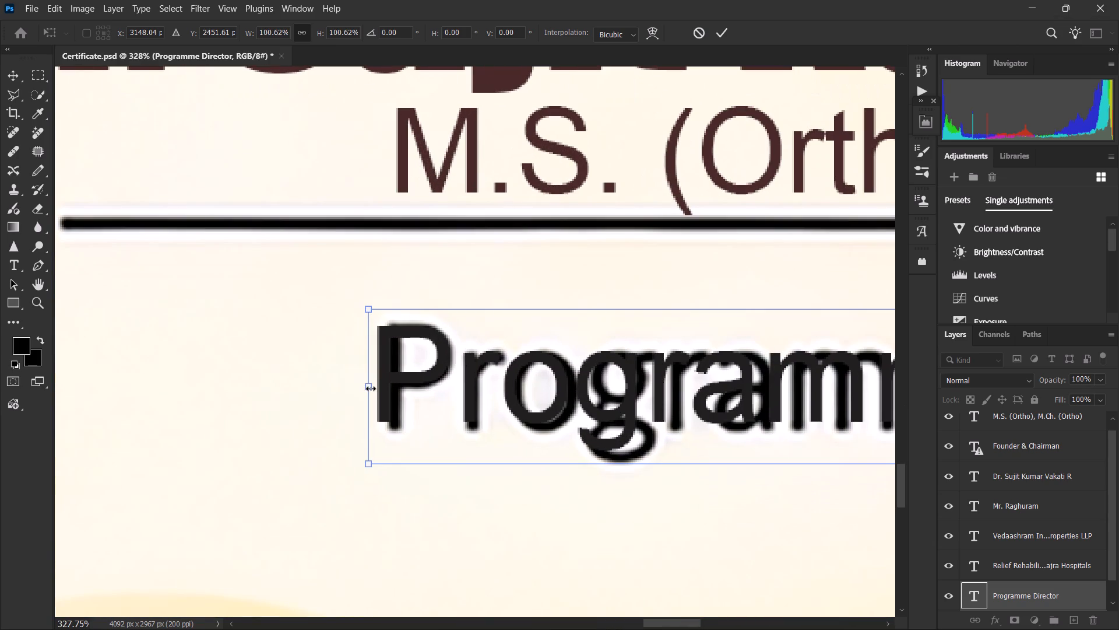
pyautogui.moveTo(371, 388); pyautogui.dragTo(378, 388)
# Stretch the end of the "Programme Director" text to meet the final "r" of "Programme Trainer", at about 100.5% scale.
pyautogui.scroll(1, 350, 397)
pyautogui.scroll(-4, 350, 398)
pyautogui.keyDown('alt'); pyautogui.scroll(-2, 346, 405); pyautogui.keyUp('alt')
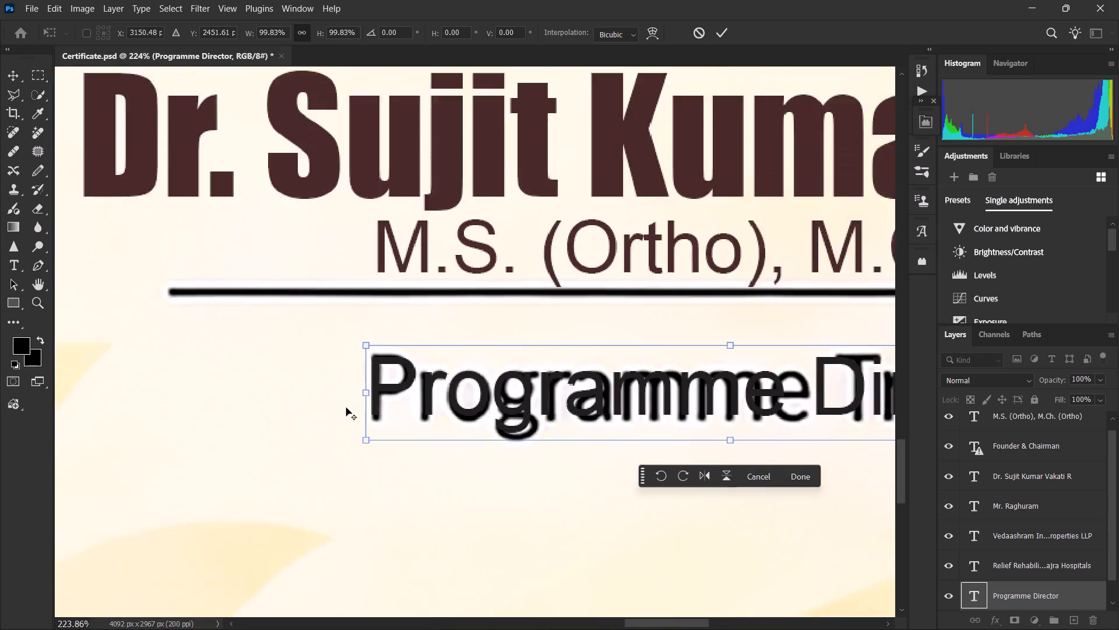
pyautogui.keyDown('alt'); pyautogui.scroll(-8, 346, 408); pyautogui.keyUp('alt')
pyautogui.keyDown('alt'); pyautogui.scroll(2, 656, 362); pyautogui.keyUp('alt')
pyautogui.keyDown('alt'); pyautogui.scroll(-1, 712, 370); pyautogui.keyUp('alt')
pyautogui.keyDown('alt'); pyautogui.scroll(3, 712, 370); pyautogui.keyUp('alt')
pyautogui.keyDown('alt'); pyautogui.scroll(5, 705, 418); pyautogui.keyUp('alt')
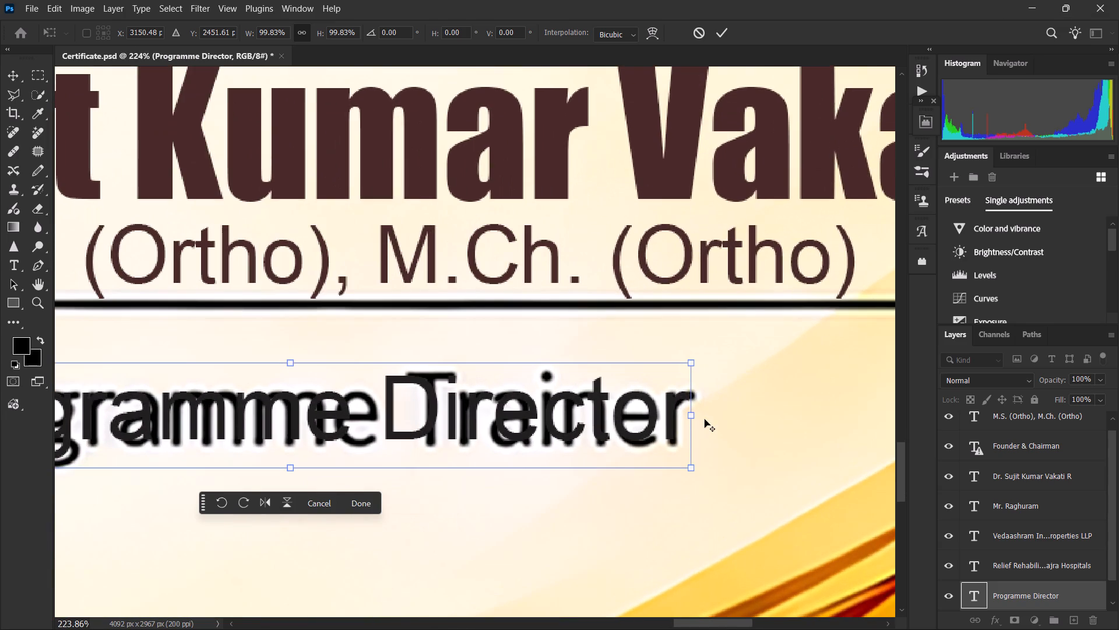
pyautogui.moveTo(692, 415); pyautogui.dragTo(700, 418)
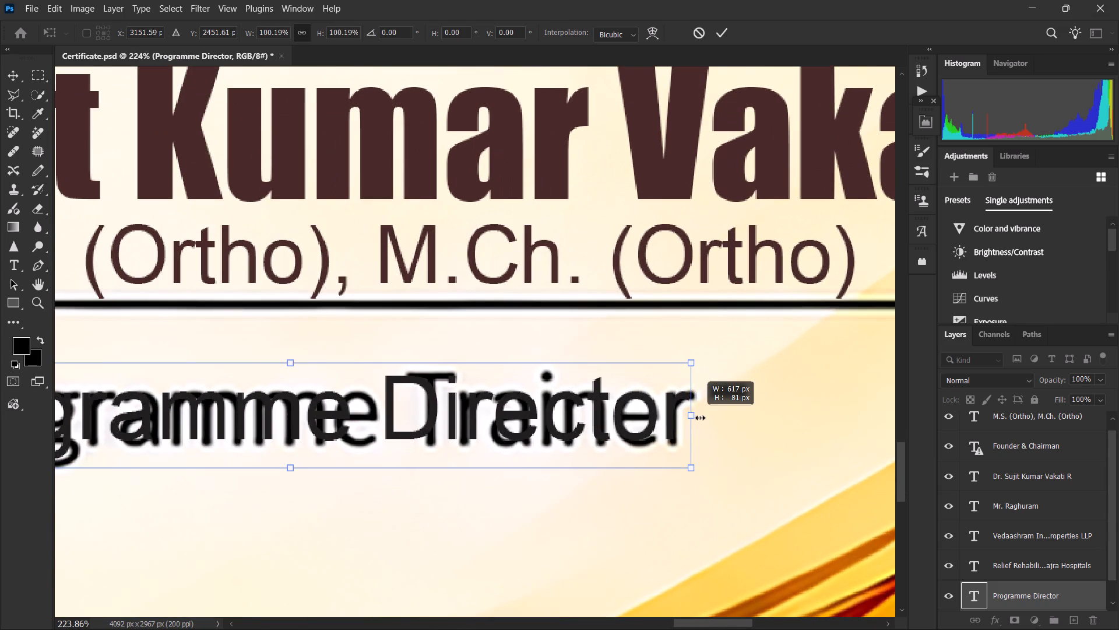
pyautogui.moveTo(700, 418); pyautogui.dragTo(697, 422)
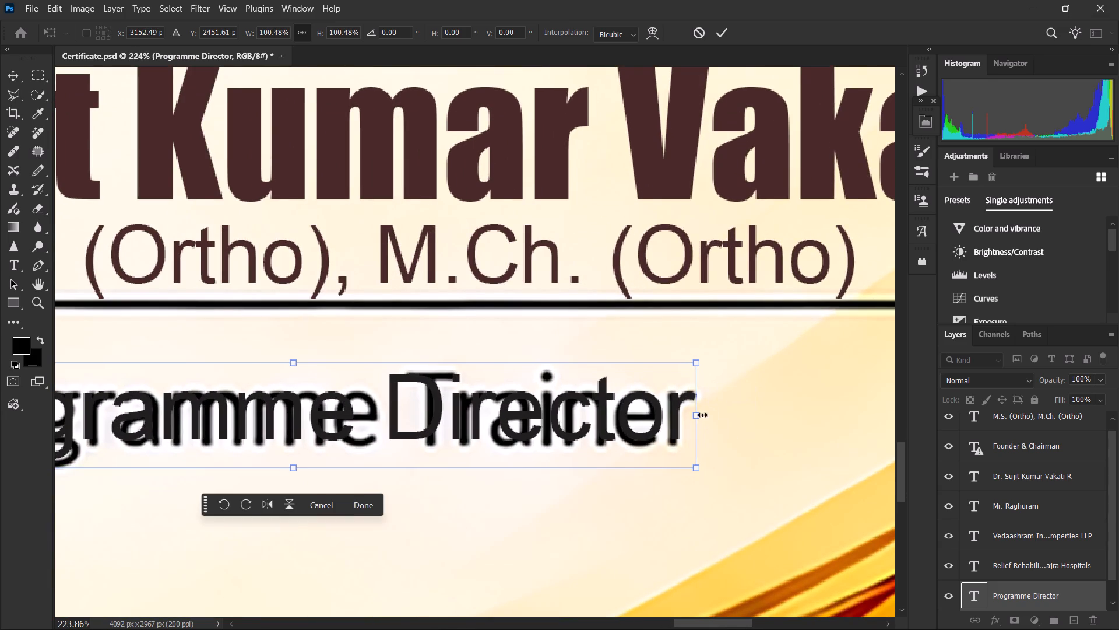
# Commit the scaling and move the "Programme Director" text off "Programme Trainer" to the space below "Founder & Chairman".
pyautogui.keyDown('alt'); pyautogui.scroll(-4, 706, 410); pyautogui.keyUp('alt')
pyautogui.click(494, 487)
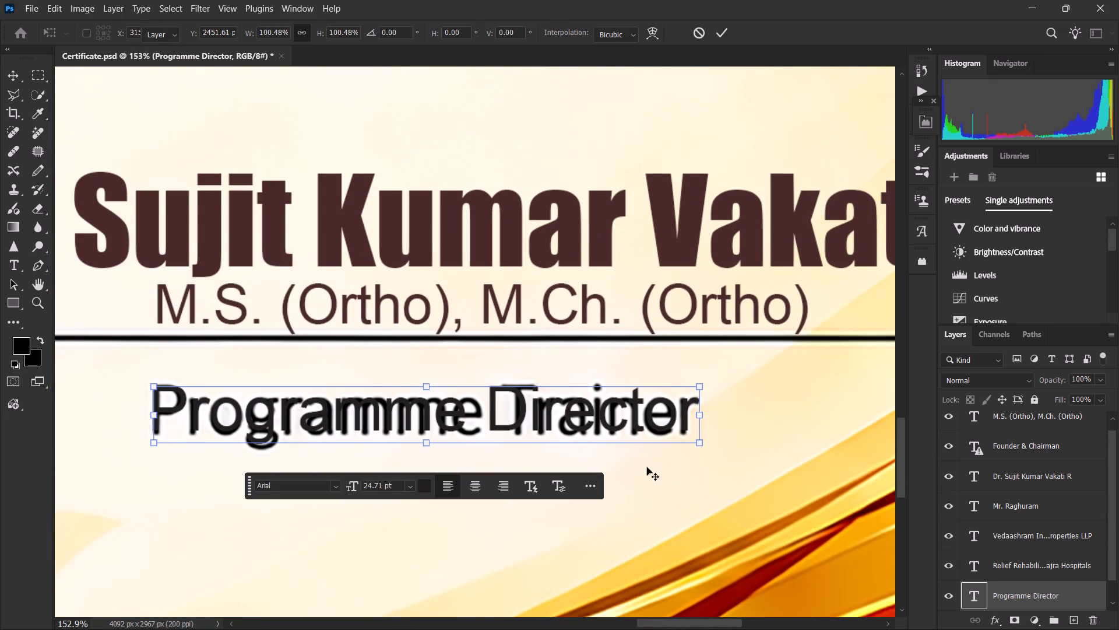
pyautogui.click(661, 478)
pyautogui.keyDown('alt'); pyautogui.scroll(-8, 532, 479); pyautogui.keyUp('alt')
pyautogui.keyDown('alt'); pyautogui.scroll(1, 529, 477); pyautogui.keyUp('alt')
pyautogui.keyDown('alt'); pyautogui.scroll(-3, 529, 477); pyautogui.keyUp('alt')
pyautogui.keyDown('alt'); pyautogui.scroll(-3, 449, 457); pyautogui.keyUp('alt')
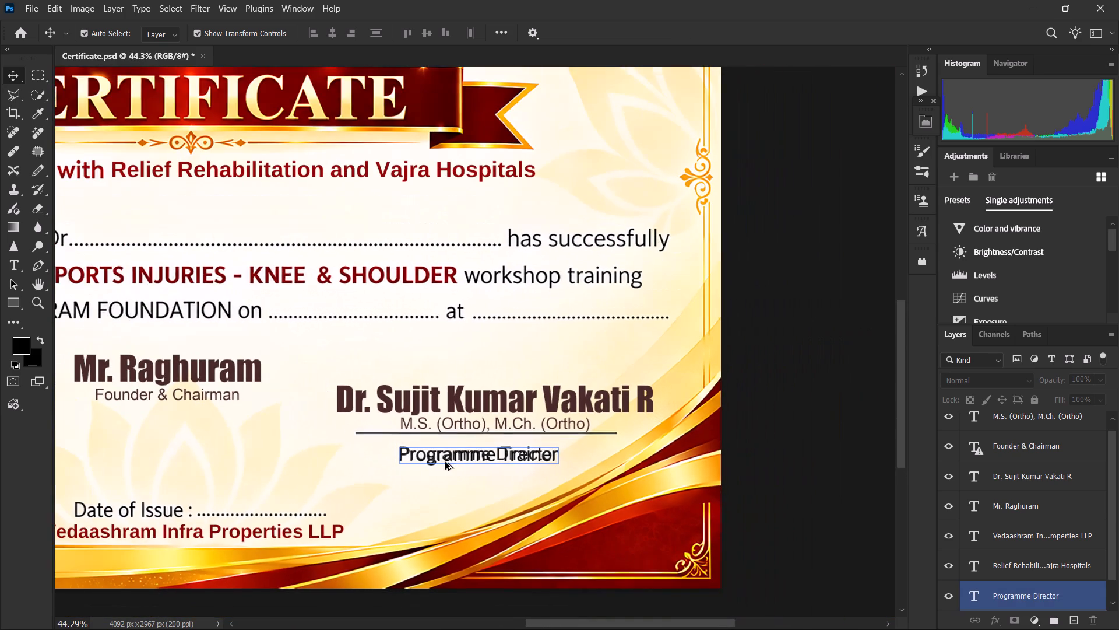
pyautogui.click(459, 460)
pyautogui.moveTo(506, 460); pyautogui.dragTo(253, 456)
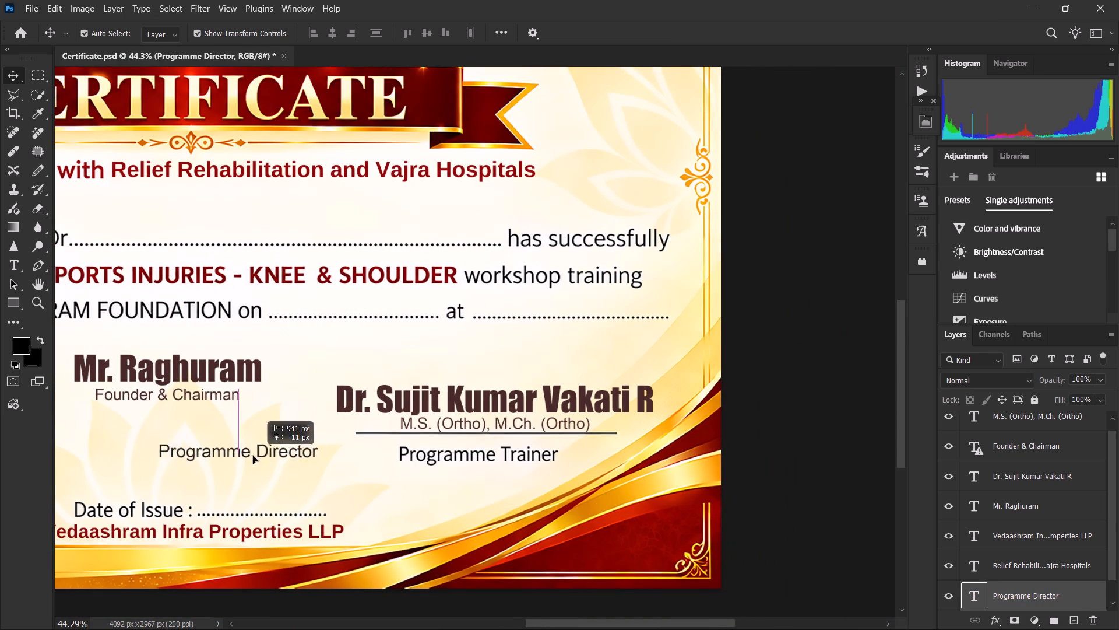
pyautogui.moveTo(253, 456); pyautogui.dragTo(220, 456)
# Fine-tune the position of the "Programme Director" text beneath "Founder & Chairman", level with "Programme Trainer".
pyautogui.keyDown('alt'); pyautogui.scroll(-8, 492, 389); pyautogui.keyUp('alt')
pyautogui.keyDown('alt'); pyautogui.scroll(5, 294, 460); pyautogui.keyUp('alt')
pyautogui.keyDown('alt'); pyautogui.scroll(-1, 287, 460); pyautogui.keyUp('alt')
pyautogui.keyDown('alt'); pyautogui.scroll(2, 287, 460); pyautogui.keyUp('alt')
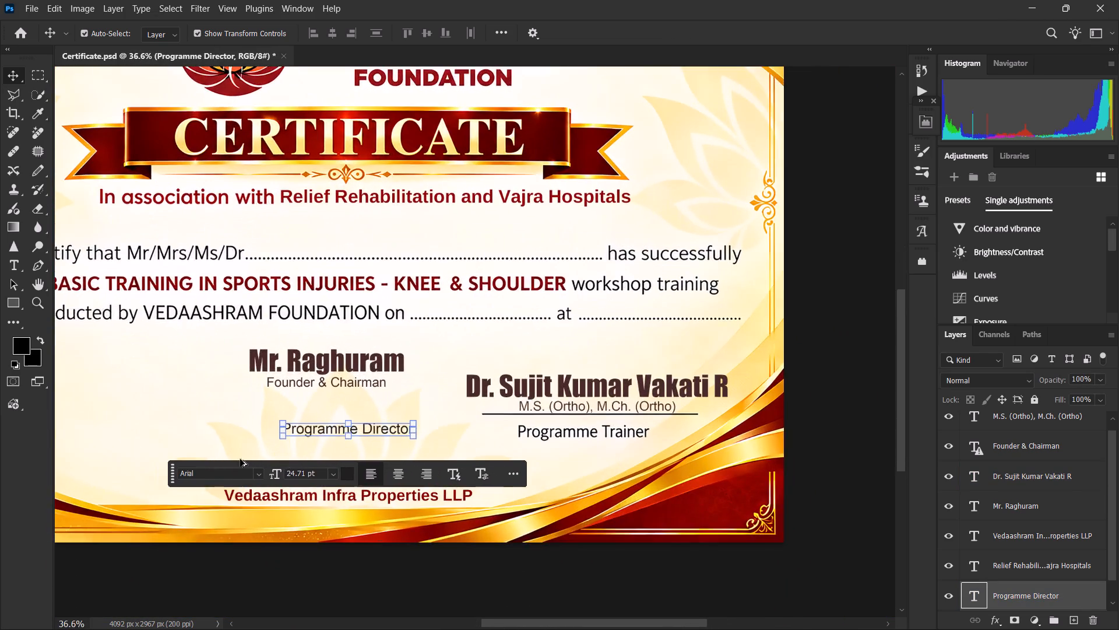
pyautogui.keyDown('alt'); pyautogui.scroll(3, 240, 459); pyautogui.keyUp('alt')
pyautogui.keyDown('alt'); pyautogui.scroll(-1, 240, 459); pyautogui.keyUp('alt')
pyautogui.keyDown('alt'); pyautogui.scroll(2, 240, 459); pyautogui.keyUp('alt')
pyautogui.moveTo(397, 430); pyautogui.dragTo(555, 438)
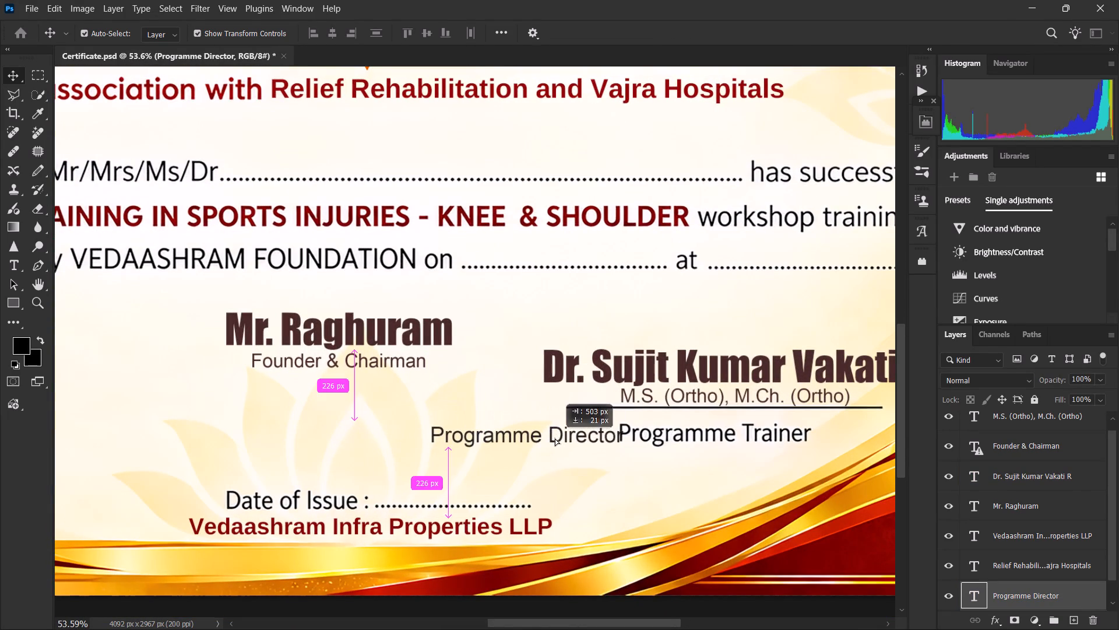
pyautogui.moveTo(555, 438); pyautogui.dragTo(456, 436)
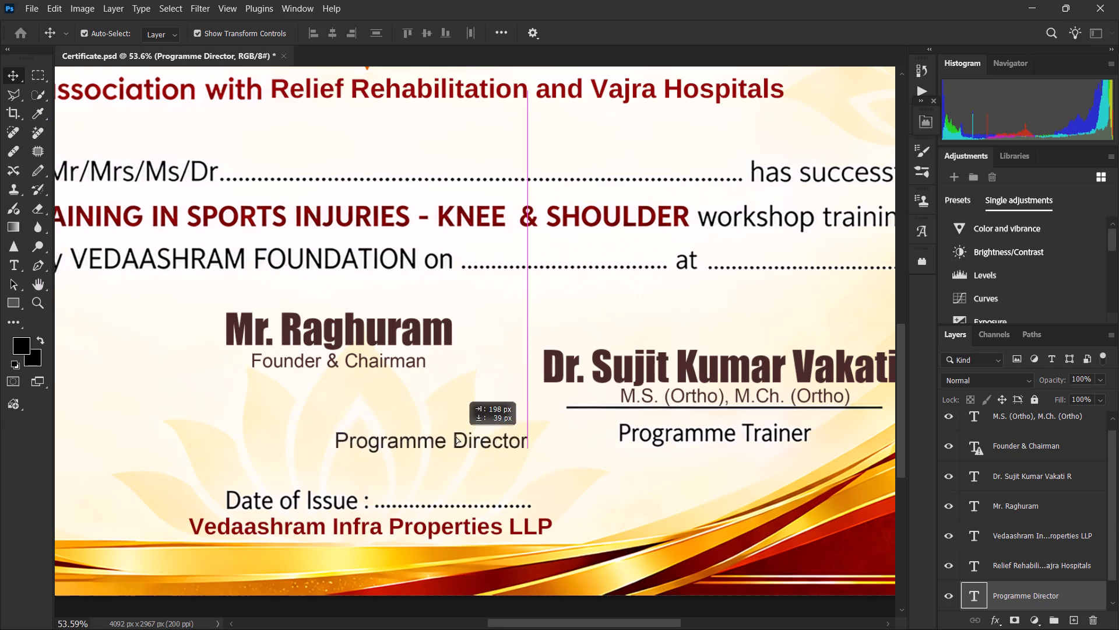
pyautogui.moveTo(456, 436); pyautogui.dragTo(376, 435)
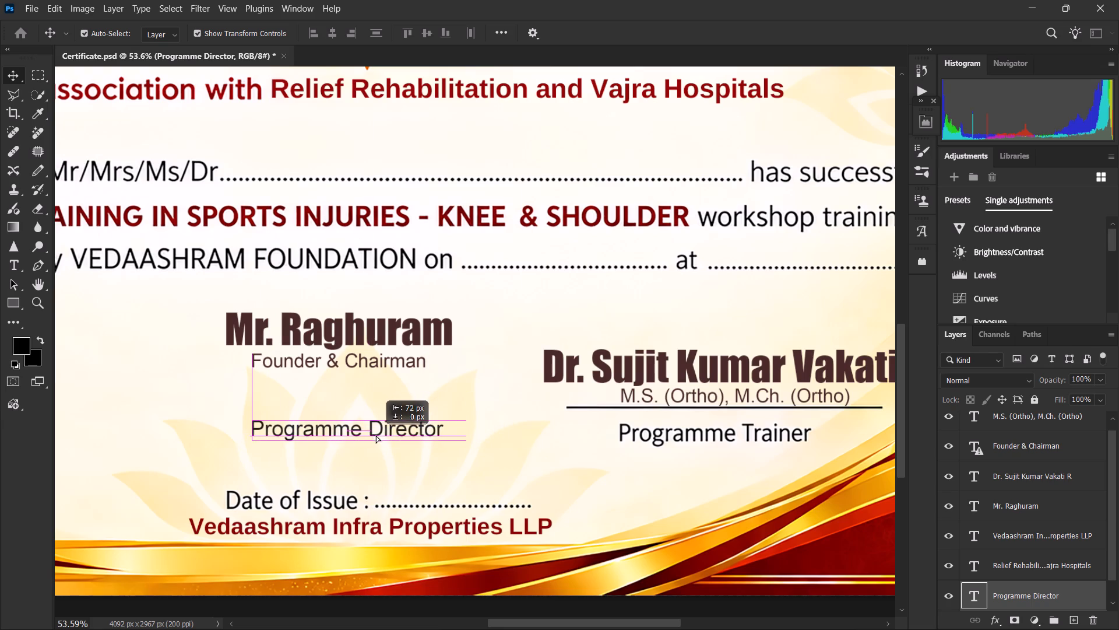
pyautogui.moveTo(376, 435); pyautogui.dragTo(381, 435)
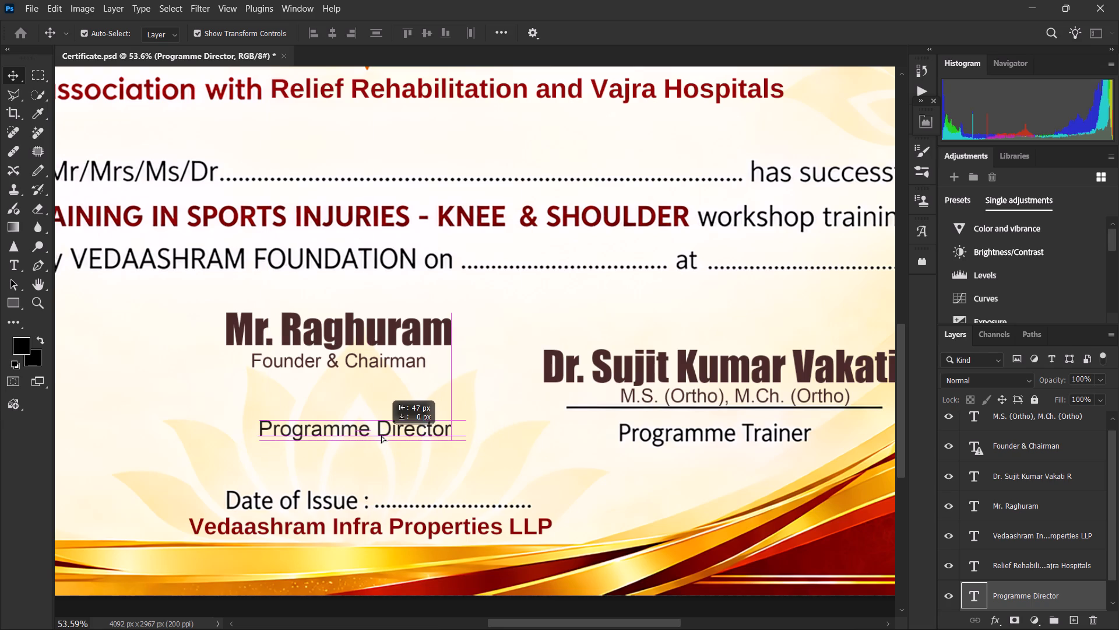
pyautogui.moveTo(381, 435); pyautogui.dragTo(377, 436)
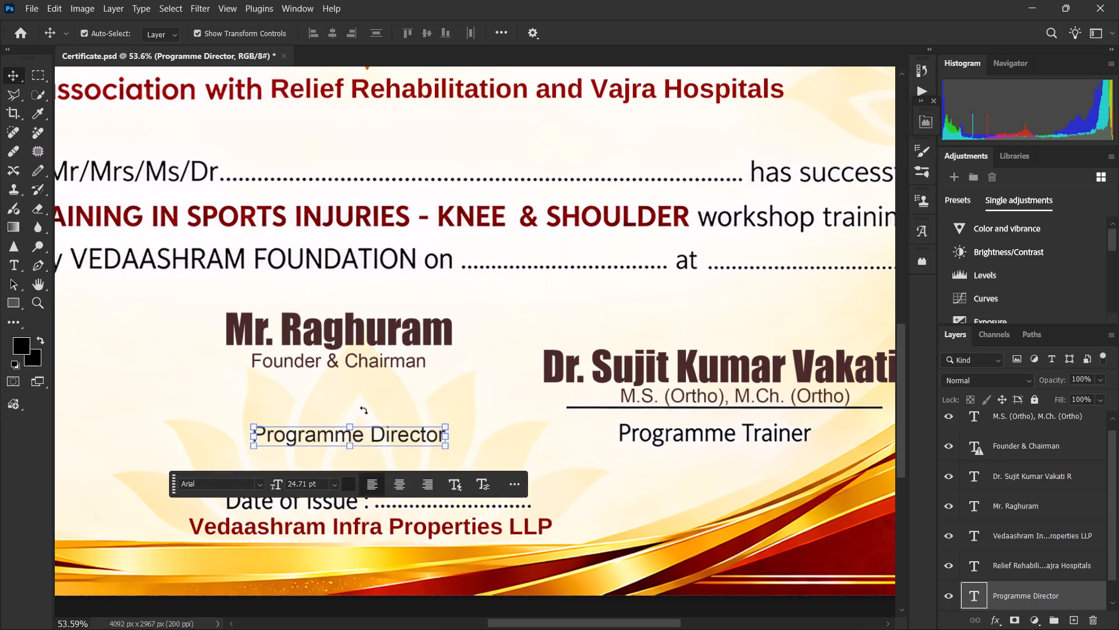
pyautogui.click(360, 402)
# Move the founder's name with its linked "Founder & Chairman" line about 95 px down and 35 px right, centred above "Programme Director".
pyautogui.click(318, 346)
pyautogui.moveTo(357, 335); pyautogui.dragTo(370, 351)
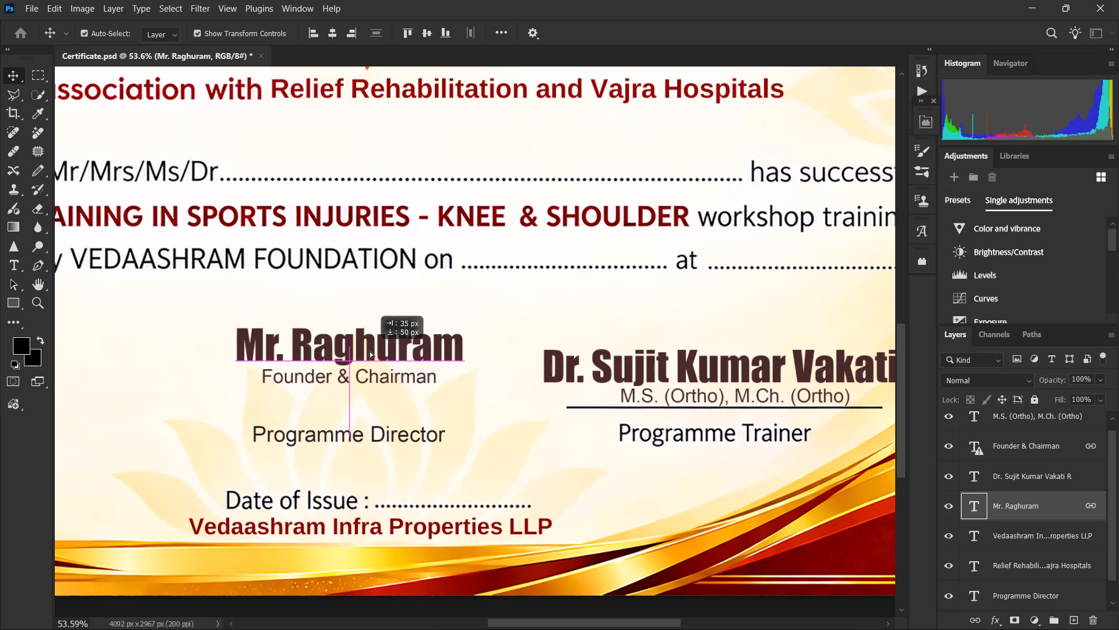
pyautogui.moveTo(370, 351); pyautogui.dragTo(365, 363)
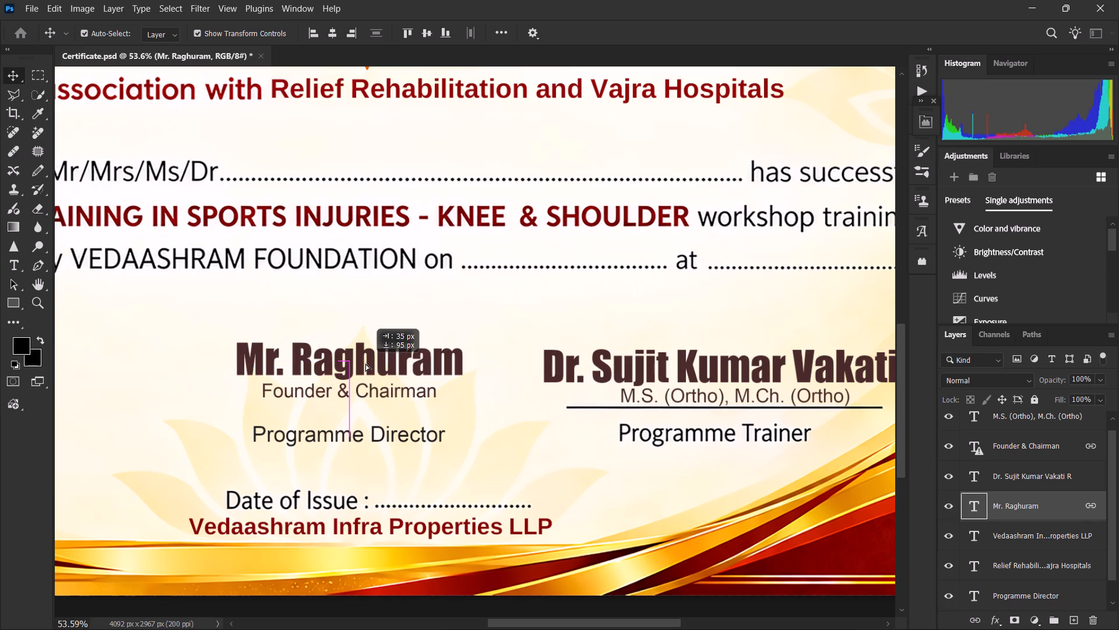
pyautogui.moveTo(365, 363); pyautogui.dragTo(364, 363)
pyautogui.keyDown('alt'); pyautogui.scroll(-6, 331, 370); pyautogui.keyUp('alt')
pyautogui.click(433, 363)
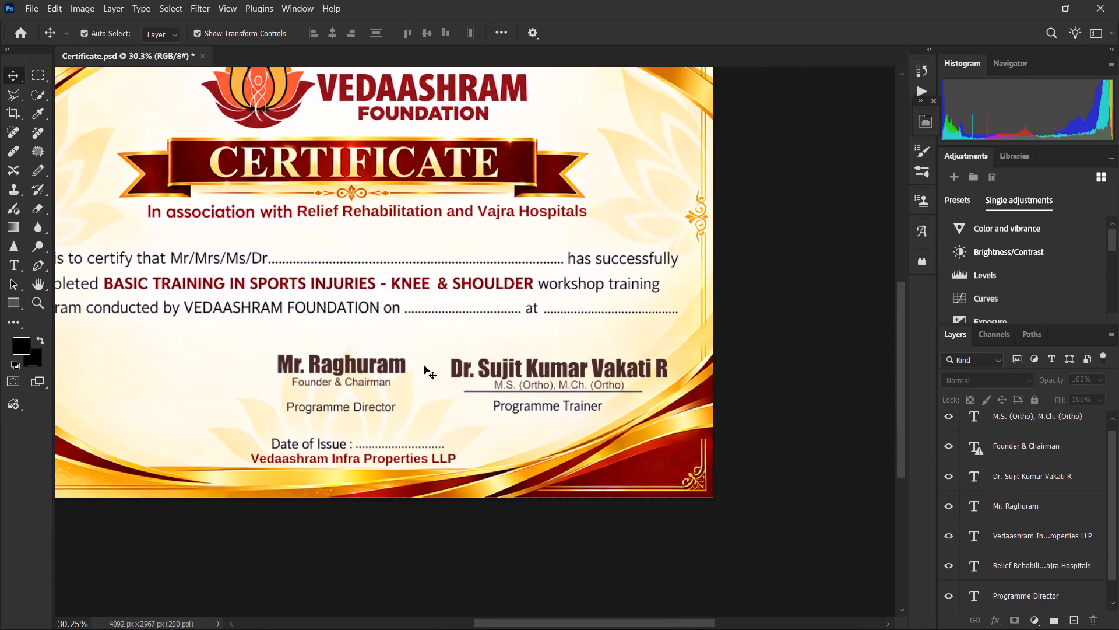
# Examine the arrangement of the two signature blocks in the certificate's lower part, including the "Programme Trainer" label.
pyautogui.keyDown('alt'); pyautogui.scroll(-4, 621, 346); pyautogui.keyUp('alt')
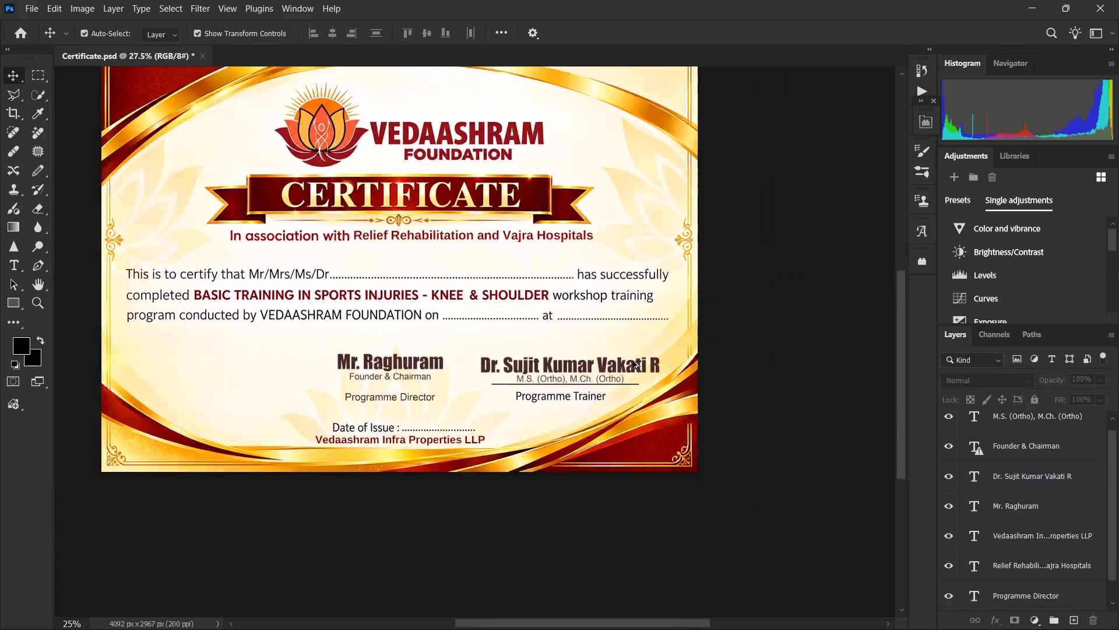
pyautogui.keyDown('alt'); pyautogui.scroll(-3, 632, 360); pyautogui.keyUp('alt')
pyautogui.keyDown('alt'); pyautogui.scroll(-1, 560, 418); pyautogui.keyUp('alt')
pyautogui.keyDown('alt'); pyautogui.scroll(8, 557, 418); pyautogui.keyUp('alt')
pyautogui.keyDown('alt'); pyautogui.scroll(-1, 555, 418); pyautogui.keyUp('alt')
pyautogui.keyDown('alt'); pyautogui.scroll(1, 555, 418); pyautogui.keyUp('alt')
pyautogui.keyDown('alt'); pyautogui.scroll(2, 628, 364); pyautogui.keyUp('alt')
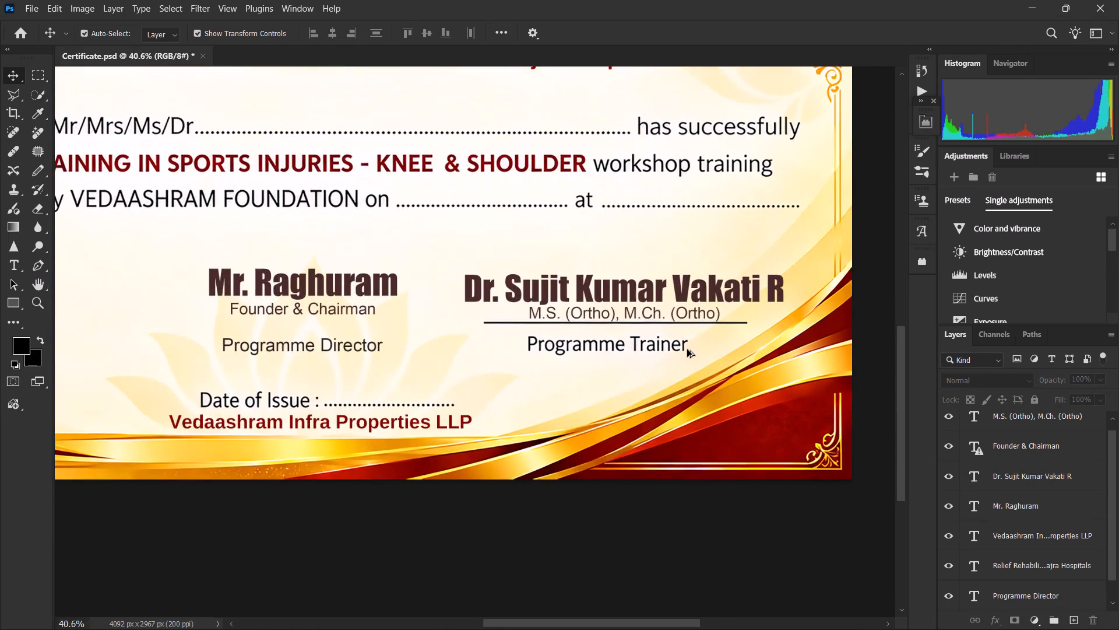
pyautogui.keyDown('alt'); pyautogui.scroll(3, 687, 349); pyautogui.keyUp('alt')
pyautogui.keyDown('alt'); pyautogui.scroll(-1, 698, 346); pyautogui.keyUp('alt')
pyautogui.scroll(1, 945, 460)
pyautogui.scroll(-6, 945, 467)
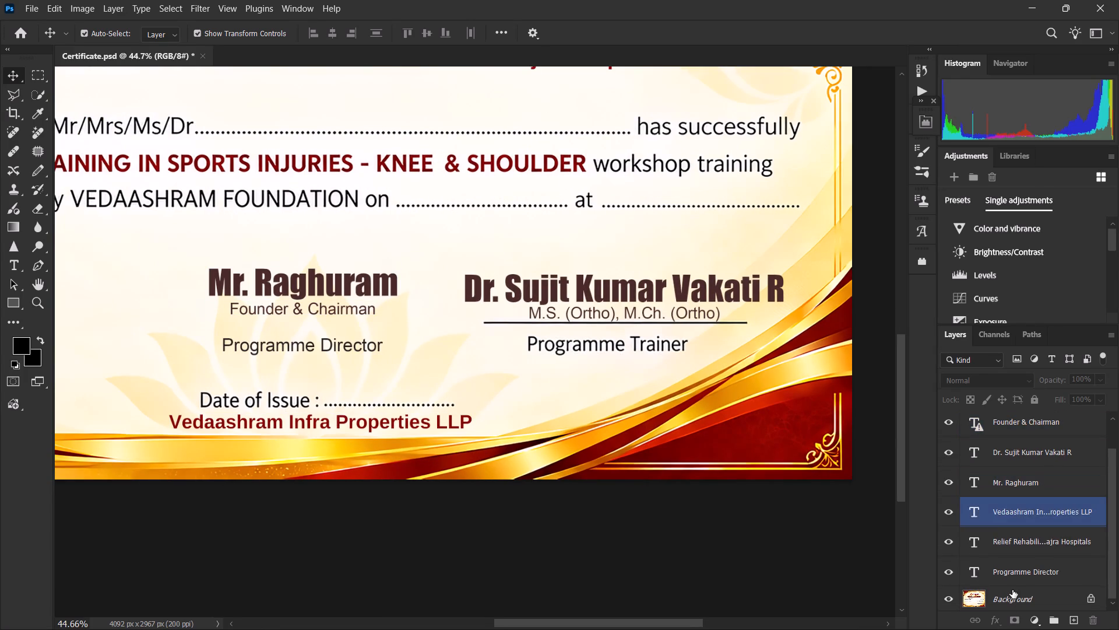
# Marquee-select the "Programme Trainer" label on the Background layer and copy it to a new layer.
pyautogui.click(1012, 590)
pyautogui.click(40, 78)
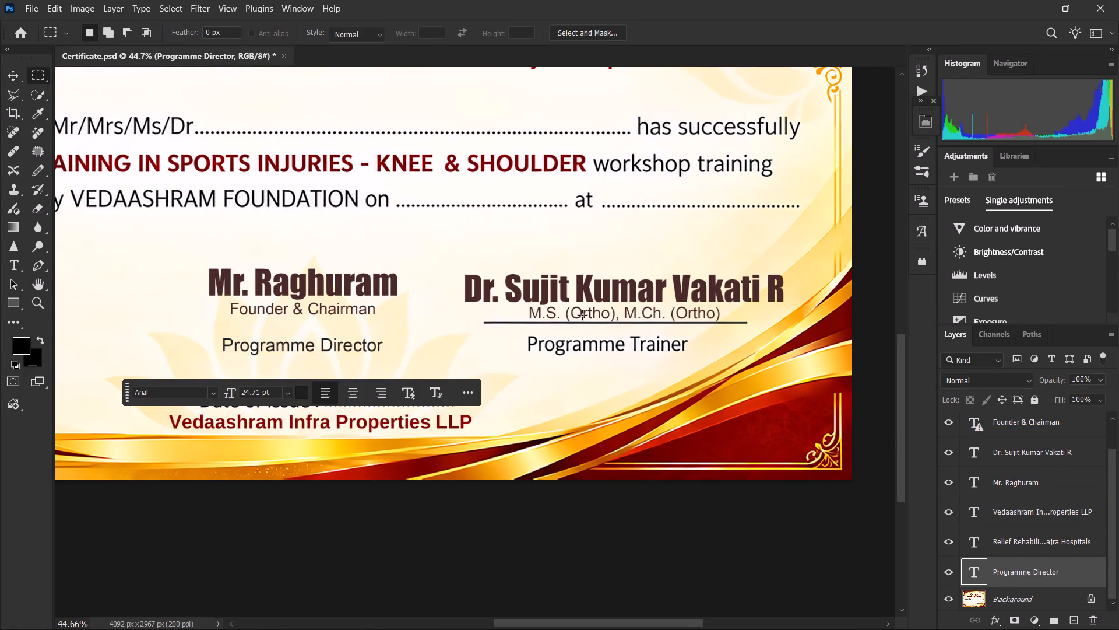
pyautogui.keyDown('alt'); pyautogui.scroll(6, 564, 354); pyautogui.keyUp('alt')
pyautogui.moveTo(492, 313); pyautogui.dragTo(541, 386)
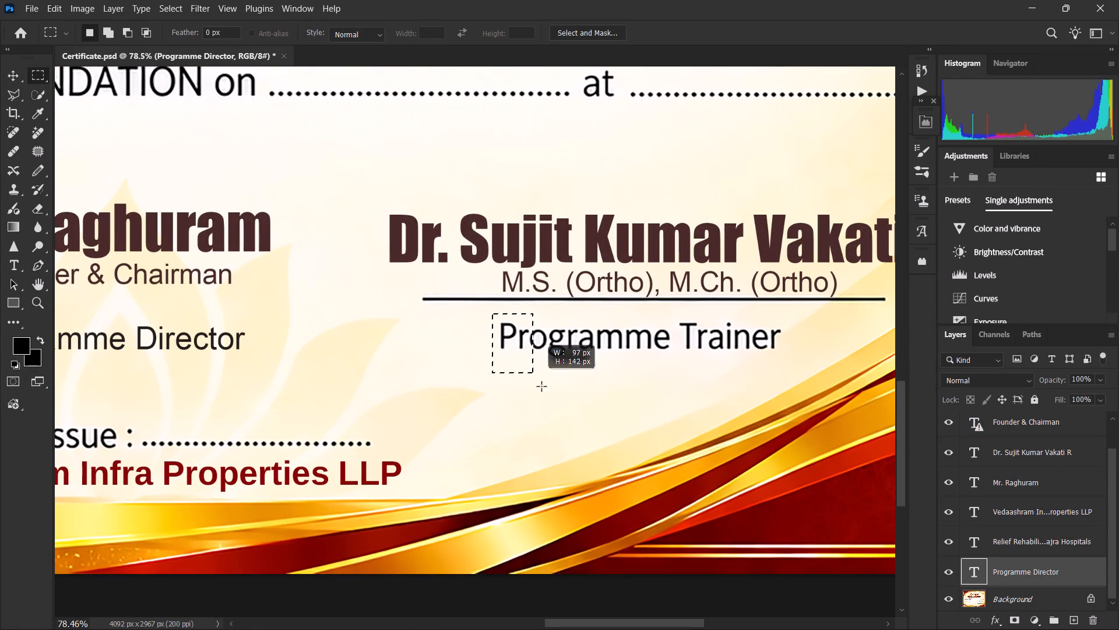
pyautogui.moveTo(541, 386); pyautogui.dragTo(783, 362)
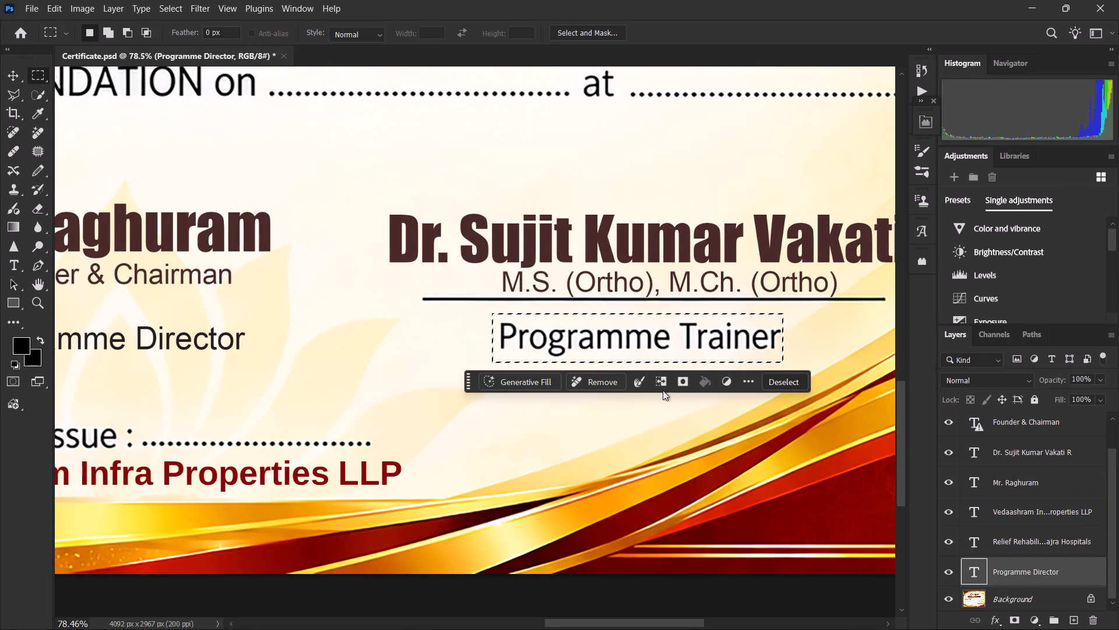
pyautogui.keyDown('alt'); pyautogui.scroll(-4, 660, 390); pyautogui.keyUp('alt')
pyautogui.click(1022, 585)
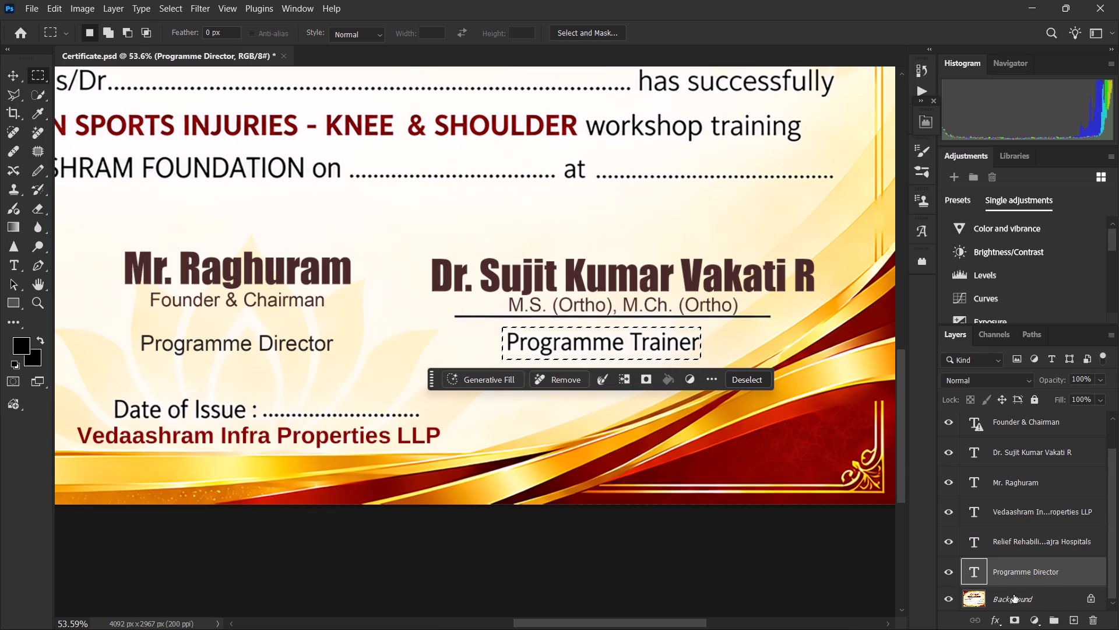
pyautogui.click(1014, 594)
pyautogui.hotkey('ctrl', 'j')
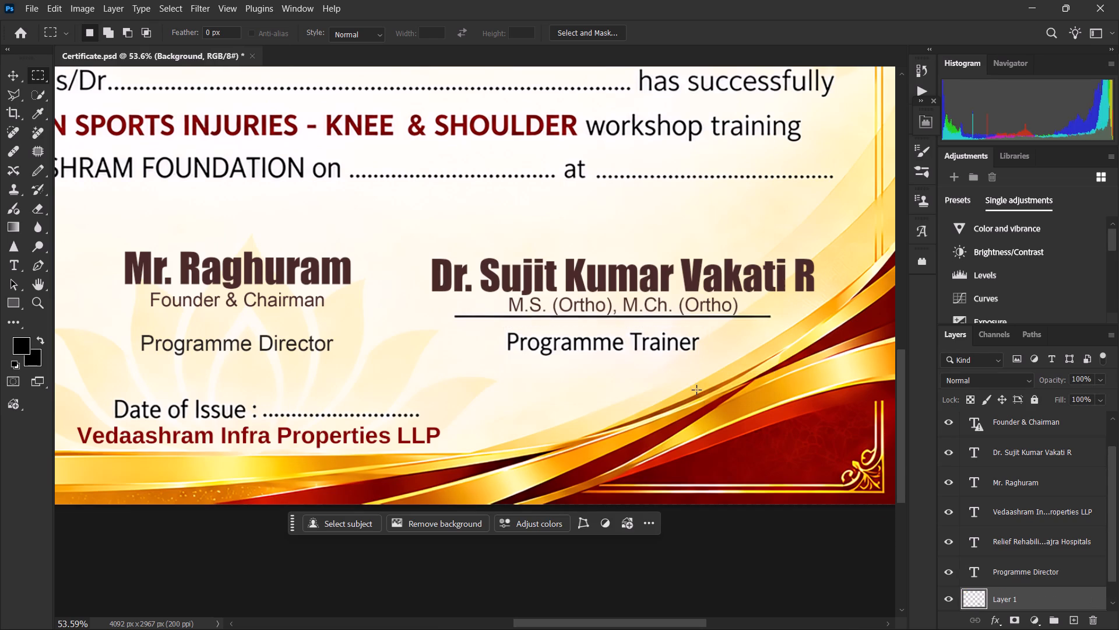
# Move the copied "Programme Trainer" label from under the doctor's signature line to the empty area left of "Programme Director".
pyautogui.scroll(-4, 1021, 543)
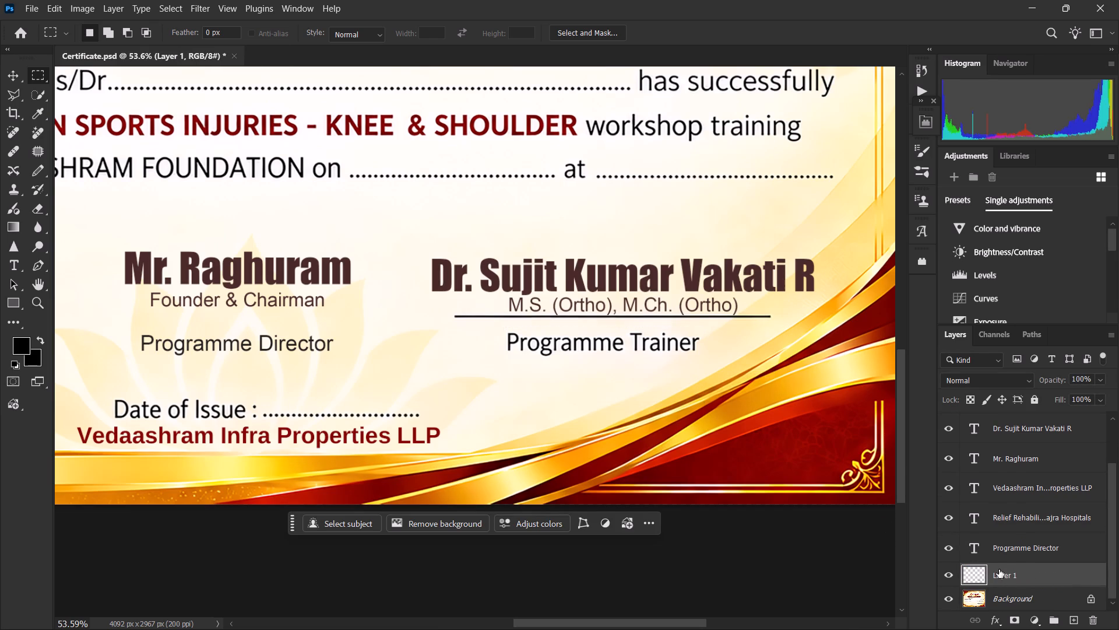
pyautogui.click(999, 569)
pyautogui.click(11, 80)
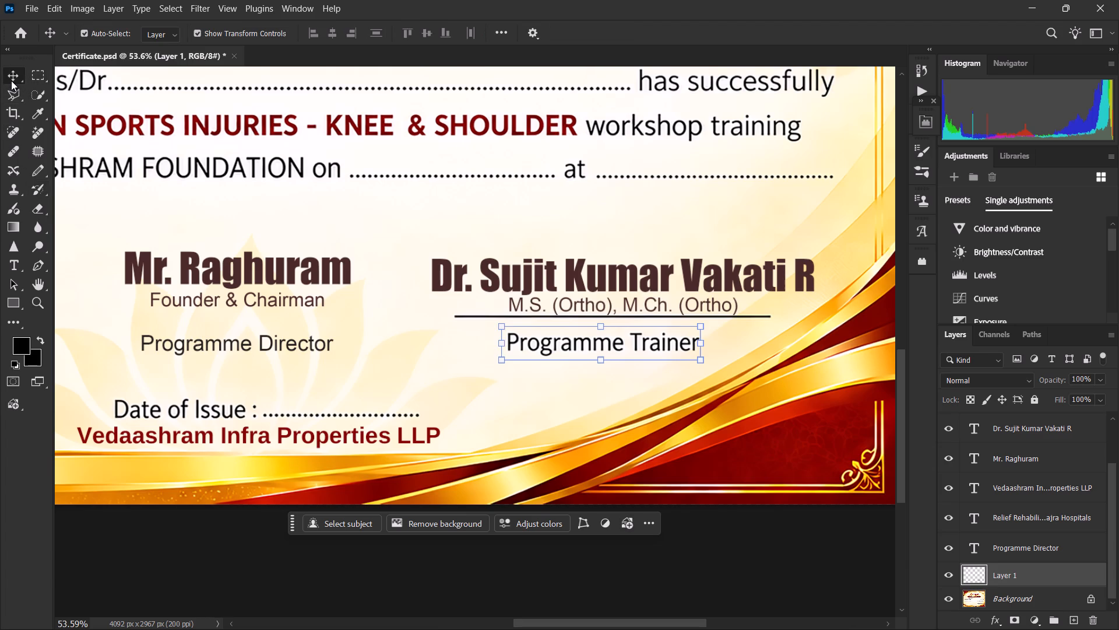
pyautogui.keyDown('alt'); pyautogui.scroll(-4, 516, 239); pyautogui.keyUp('alt')
pyautogui.keyDown('alt'); pyautogui.scroll(1, 529, 264); pyautogui.keyUp('alt')
pyautogui.keyDown('alt'); pyautogui.scroll(-2, 529, 264); pyautogui.keyUp('alt')
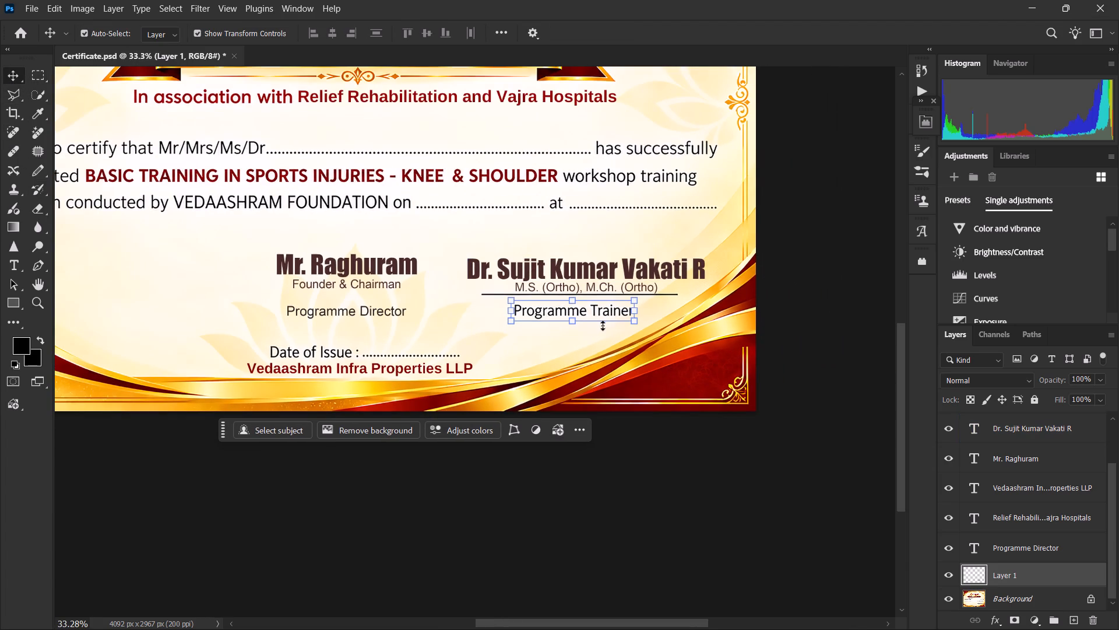
pyautogui.moveTo(602, 316); pyautogui.dragTo(176, 319)
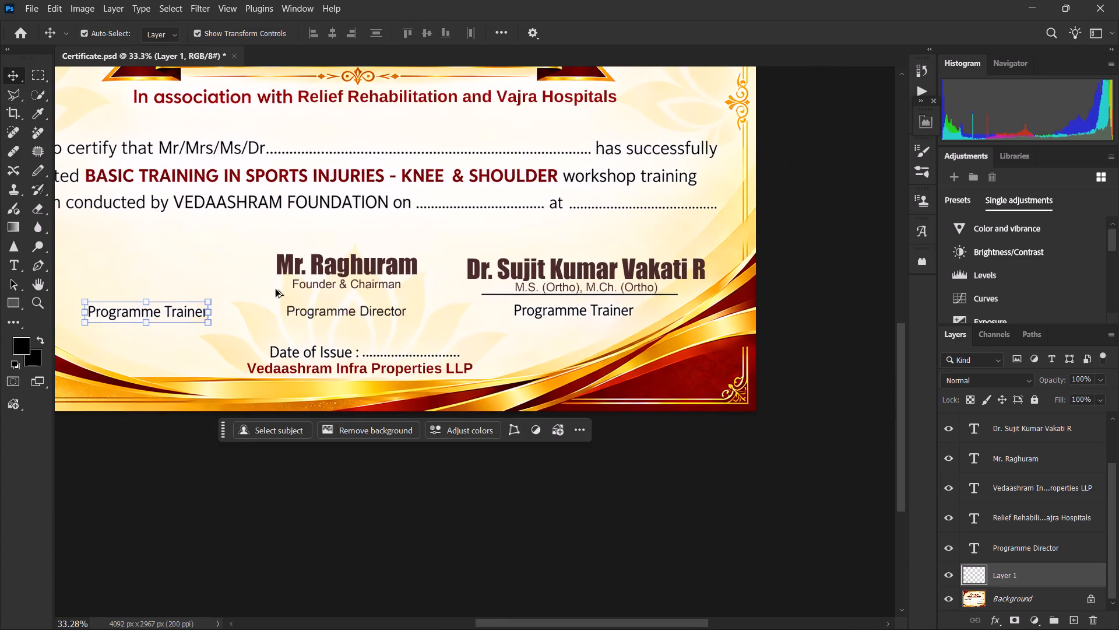
# Shift the copied "Programme Trainer" label about 124 px further left, keeping it level with "Programme Director", and deselect it.
pyautogui.keyDown('alt'); pyautogui.scroll(-6, 276, 289); pyautogui.keyUp('alt')
pyautogui.keyDown('alt'); pyautogui.scroll(6, 147, 301); pyautogui.keyUp('alt')
pyautogui.keyDown('alt'); pyautogui.scroll(-1, 146, 301); pyautogui.keyUp('alt')
pyautogui.keyDown('alt'); pyautogui.scroll(1, 146, 301); pyautogui.keyUp('alt')
pyautogui.keyDown('alt'); pyautogui.scroll(-1, 147, 301); pyautogui.keyUp('alt')
pyautogui.keyDown('alt'); pyautogui.scroll(3, 147, 301); pyautogui.keyUp('alt')
pyautogui.keyDown('alt'); pyautogui.scroll(-1, 147, 301); pyautogui.keyUp('alt')
pyautogui.keyDown('alt'); pyautogui.scroll(2, 147, 301); pyautogui.keyUp('alt')
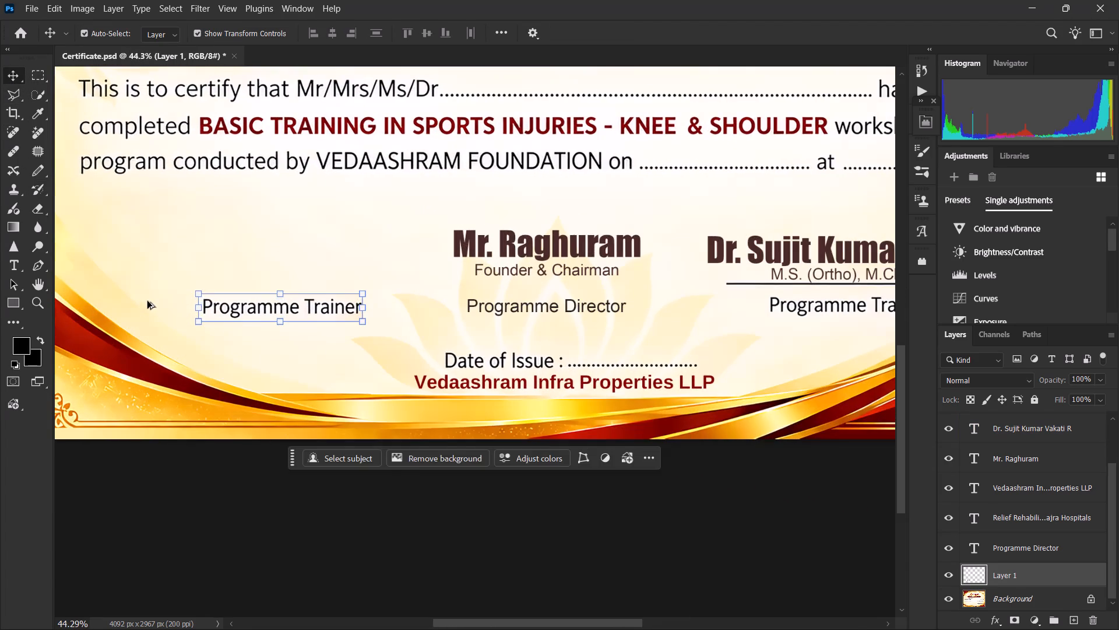
pyautogui.moveTo(281, 311); pyautogui.dragTo(249, 310)
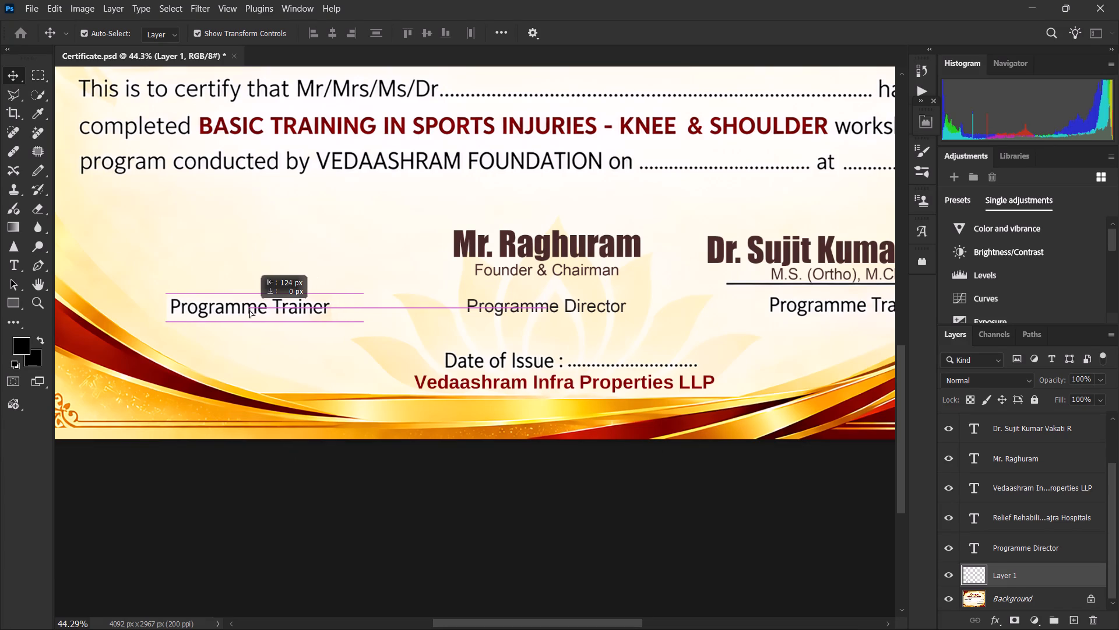
pyautogui.moveTo(249, 310); pyautogui.dragTo(261, 310)
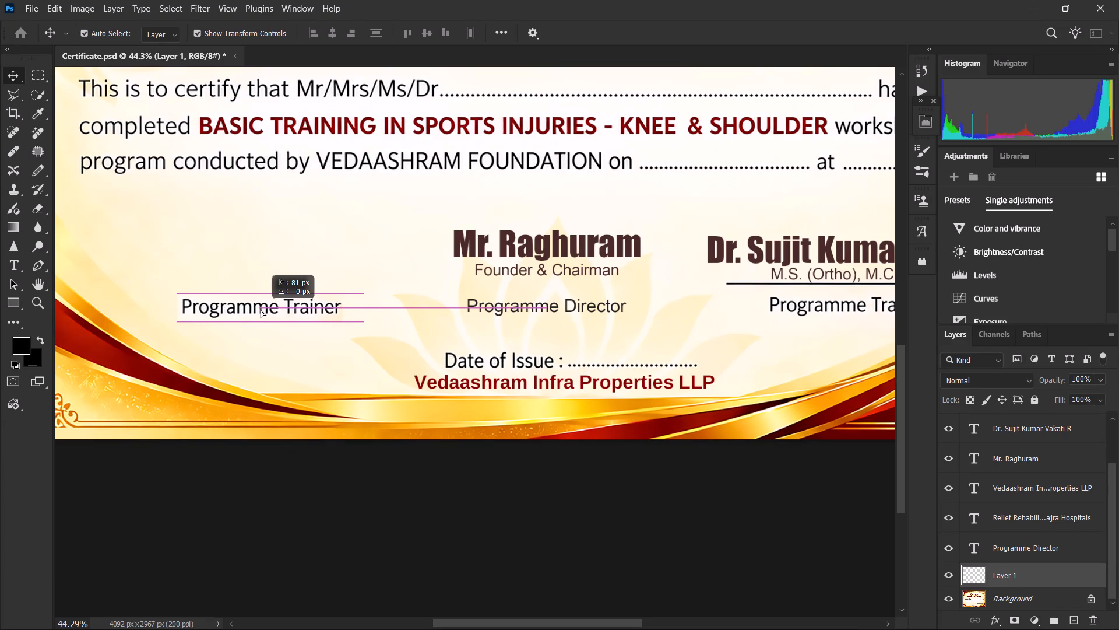
pyautogui.moveTo(261, 310); pyautogui.dragTo(251, 314)
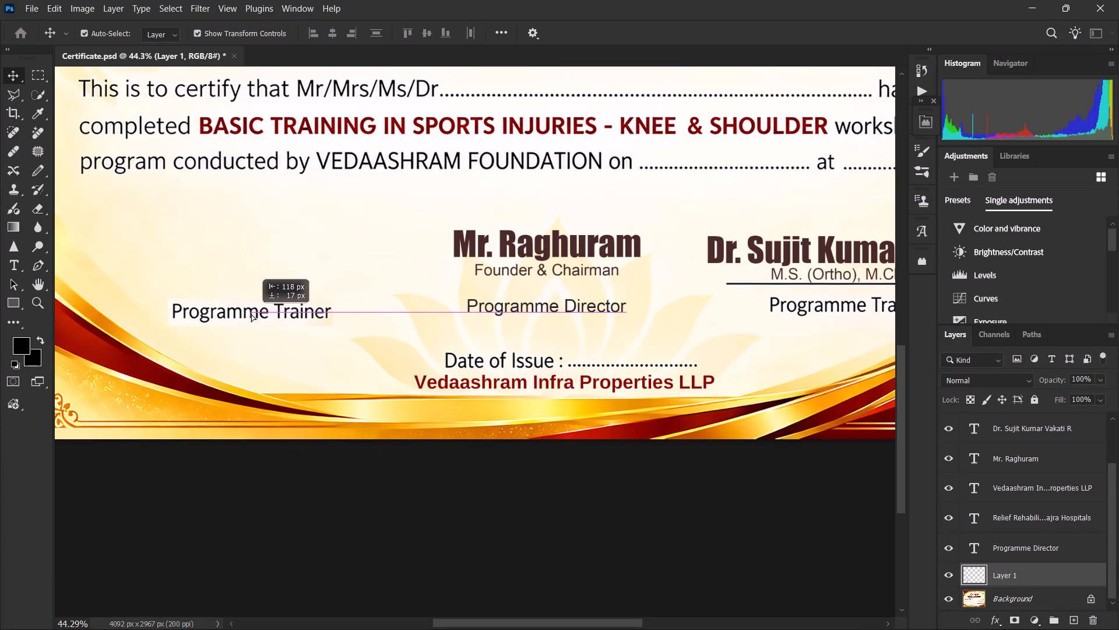
pyautogui.moveTo(251, 314); pyautogui.dragTo(250, 313)
pyautogui.click(332, 260)
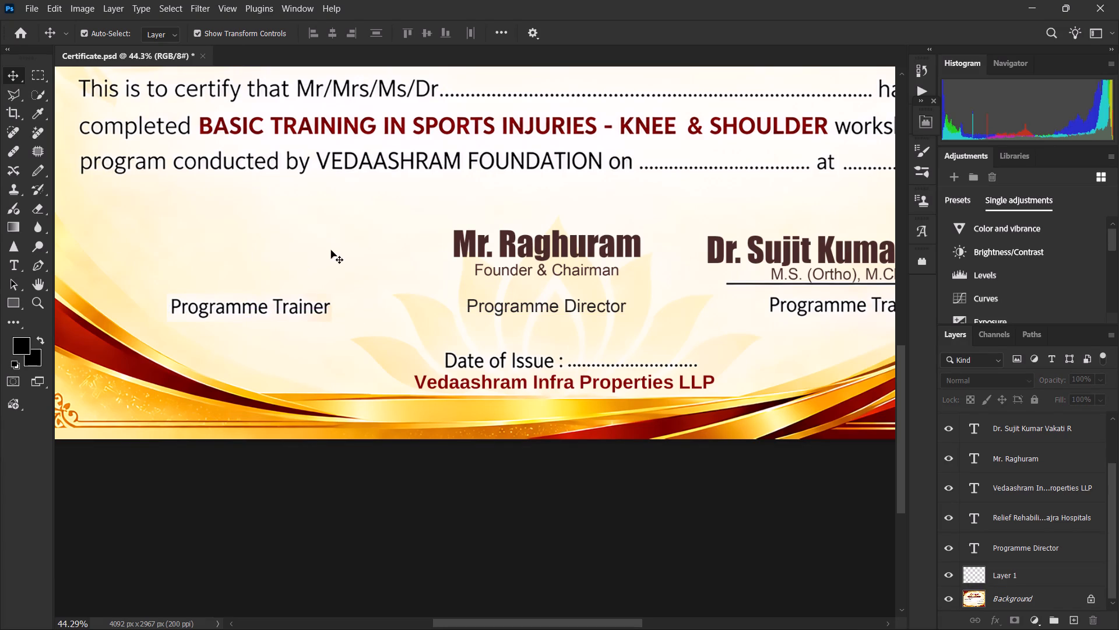
pyautogui.click(270, 302)
pyautogui.click(275, 305)
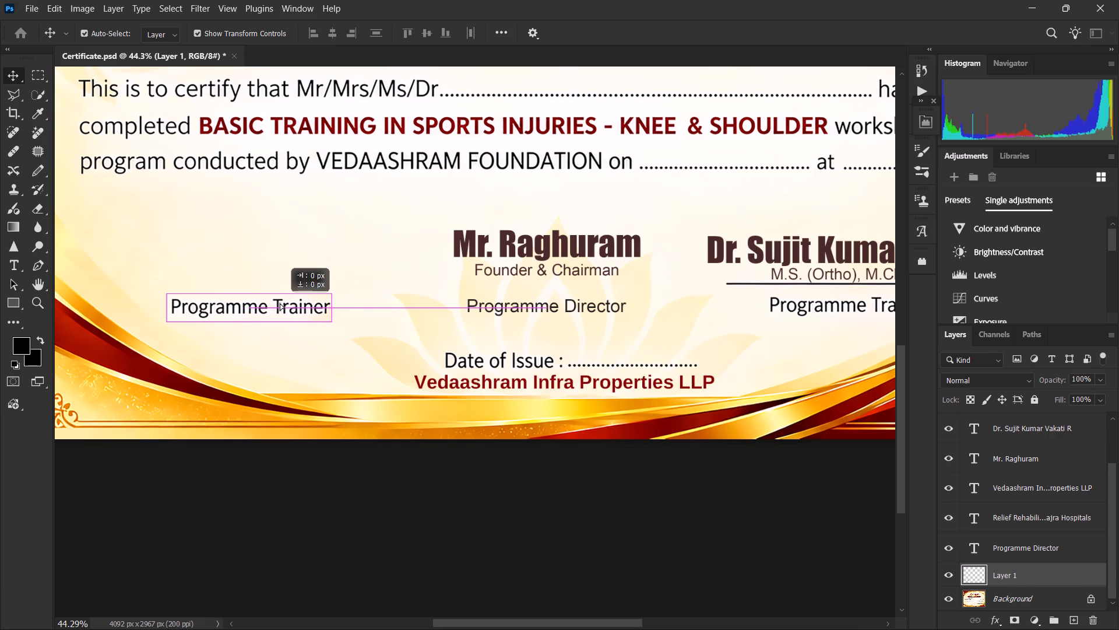
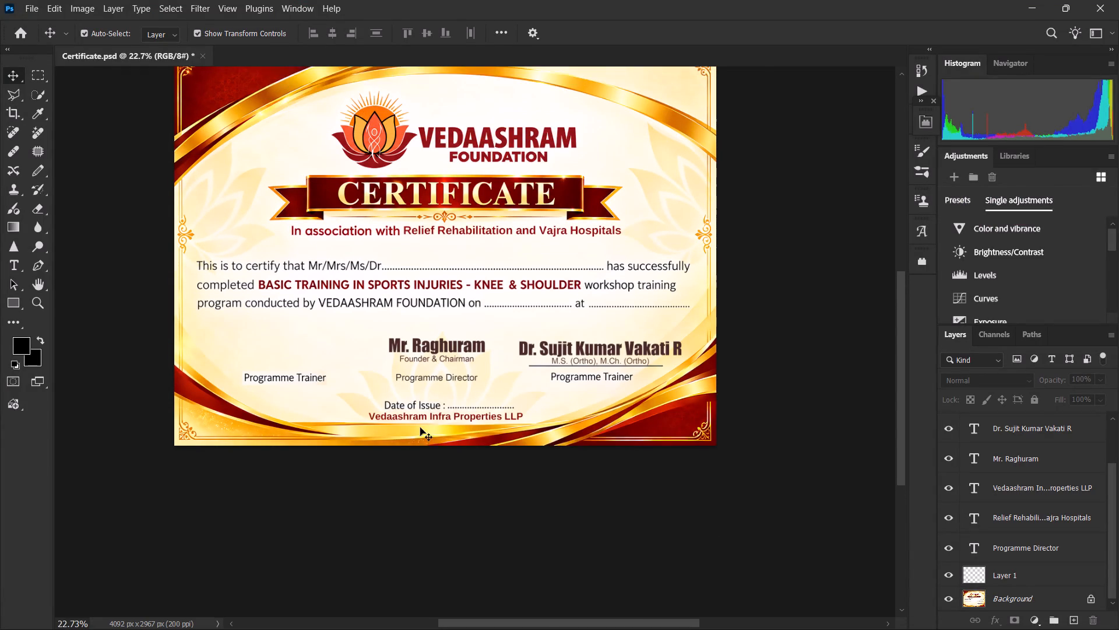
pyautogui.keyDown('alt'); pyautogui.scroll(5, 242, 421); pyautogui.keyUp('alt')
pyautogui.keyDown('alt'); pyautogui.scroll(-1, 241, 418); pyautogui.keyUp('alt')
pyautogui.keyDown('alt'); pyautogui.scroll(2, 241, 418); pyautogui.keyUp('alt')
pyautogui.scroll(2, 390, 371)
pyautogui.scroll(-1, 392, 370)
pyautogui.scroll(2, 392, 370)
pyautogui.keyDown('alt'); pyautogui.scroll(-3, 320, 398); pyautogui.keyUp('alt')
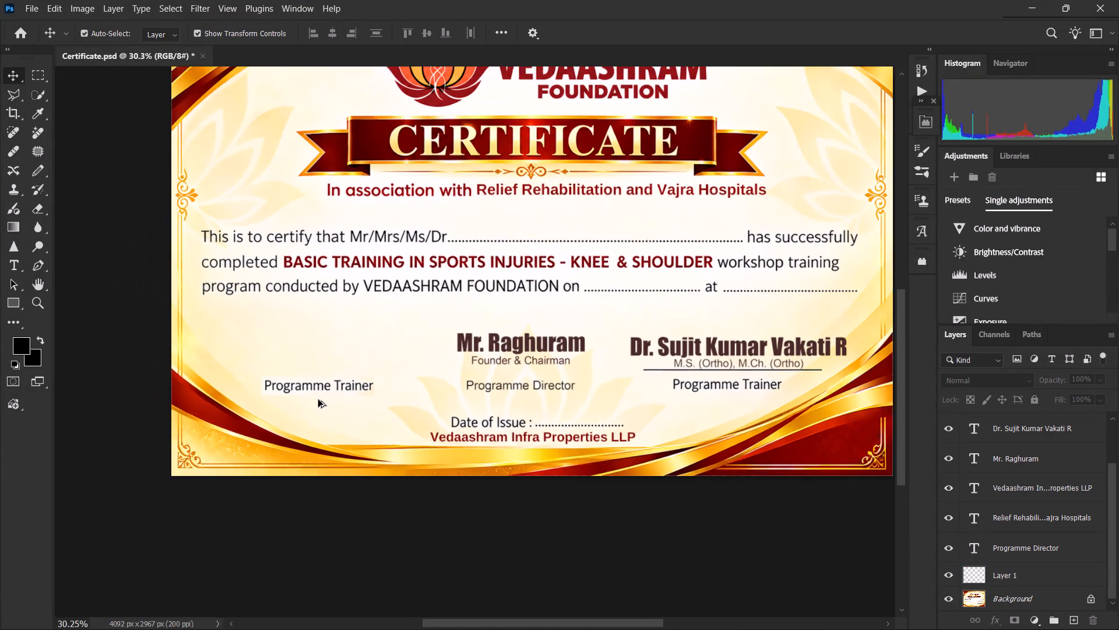
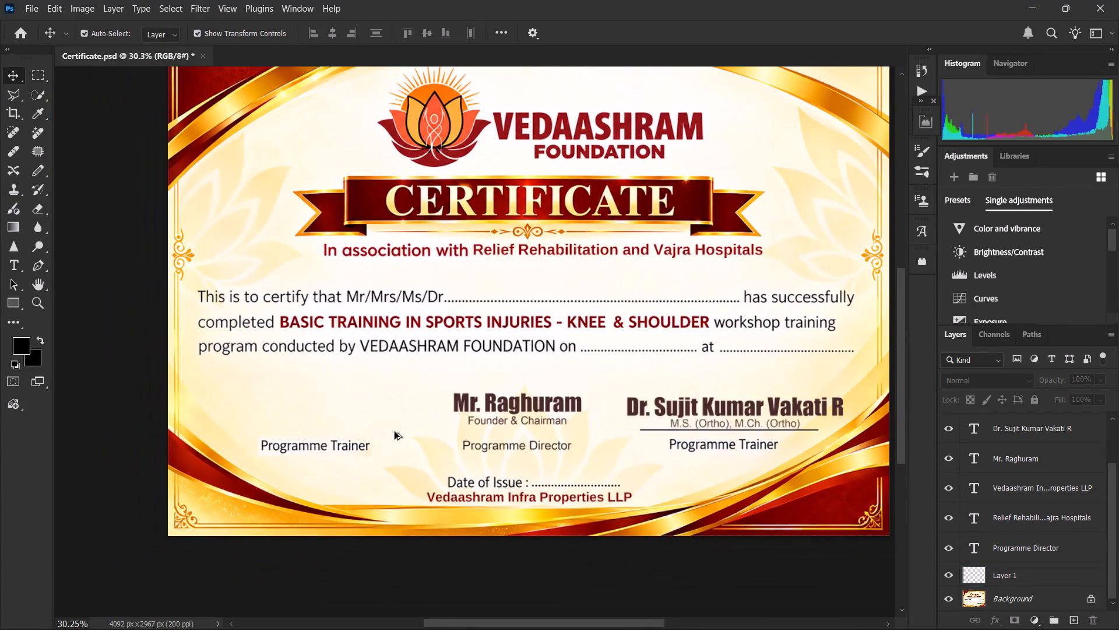
# Erase the pale patch edges around the leftmost "Programme Trainer" label on Layer 1 with the soft Eraser, along its left side and upper edge.
pyautogui.keyDown('alt'); pyautogui.scroll(-2, 395, 432); pyautogui.keyUp('alt')
pyautogui.keyDown('alt'); pyautogui.scroll(4, 461, 439); pyautogui.keyUp('alt')
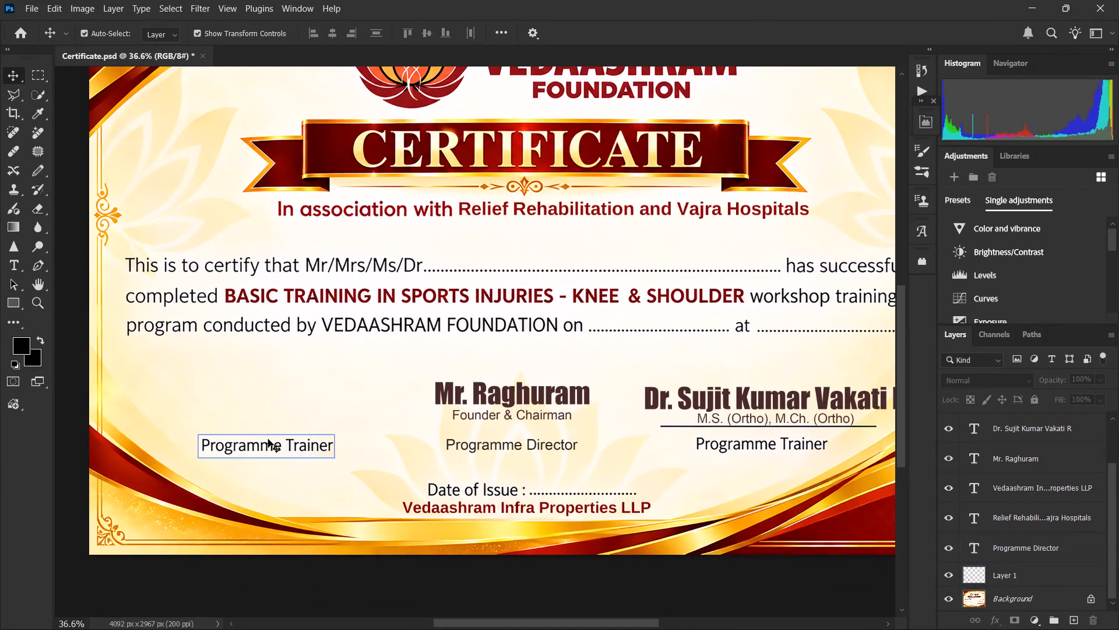
pyautogui.click(268, 439)
pyautogui.keyDown('alt'); pyautogui.scroll(4, 196, 452); pyautogui.keyUp('alt')
pyautogui.keyDown('alt'); pyautogui.scroll(-1, 191, 456); pyautogui.keyUp('alt')
pyautogui.keyDown('alt'); pyautogui.scroll(5, 191, 456); pyautogui.keyUp('alt')
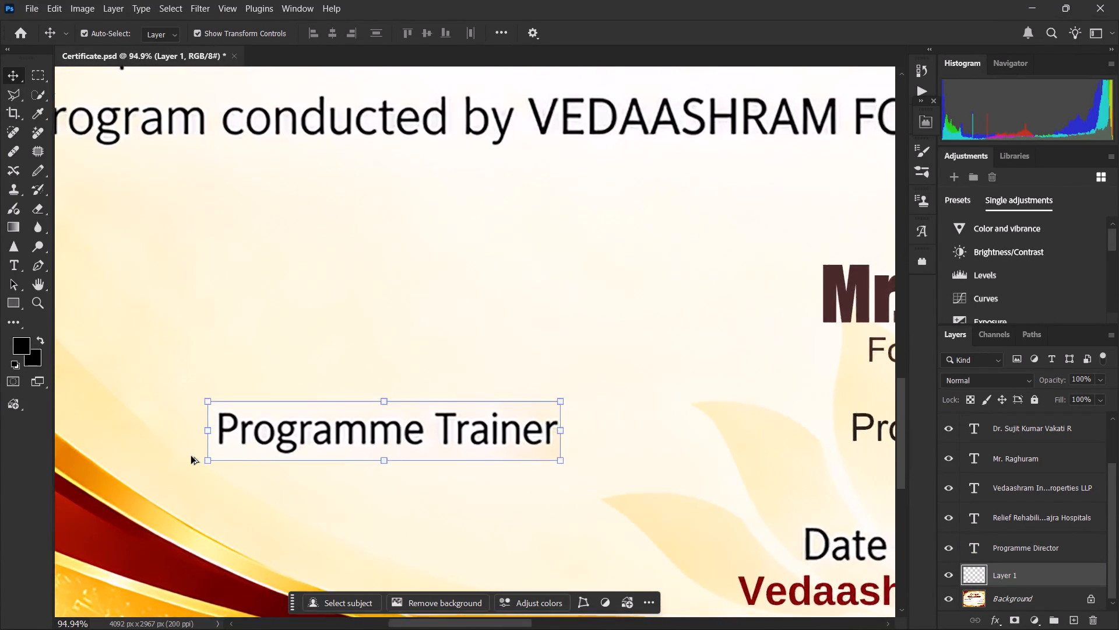
pyautogui.keyDown('alt'); pyautogui.scroll(4, 191, 456); pyautogui.keyUp('alt')
pyautogui.keyDown('alt'); pyautogui.scroll(-1, 191, 456); pyautogui.keyUp('alt')
pyautogui.keyDown('alt'); pyautogui.scroll(1, 191, 456); pyautogui.keyUp('alt')
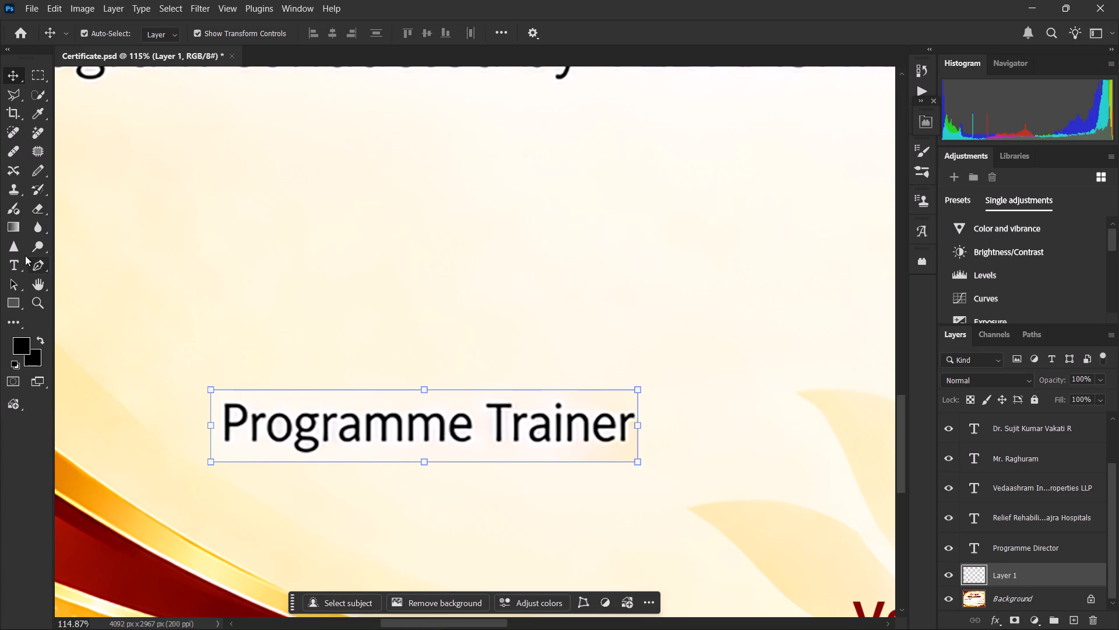
pyautogui.click(34, 216)
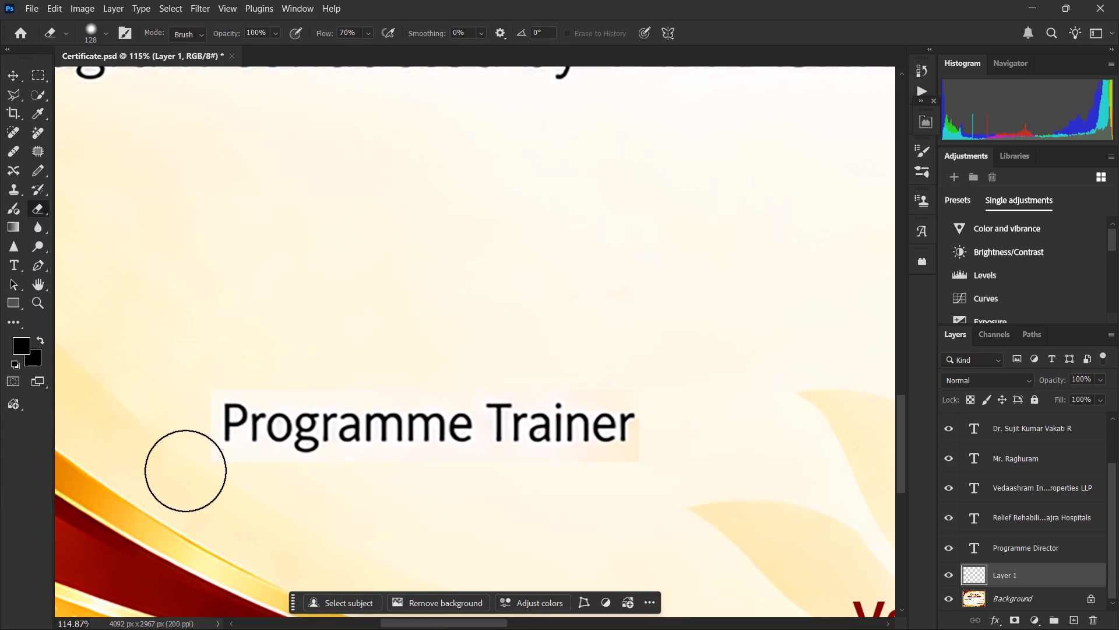
pyautogui.moveTo(209, 477); pyautogui.dragTo(180, 467)
pyautogui.moveTo(184, 390); pyautogui.dragTo(230, 357)
pyautogui.moveTo(275, 365); pyautogui.dragTo(359, 357)
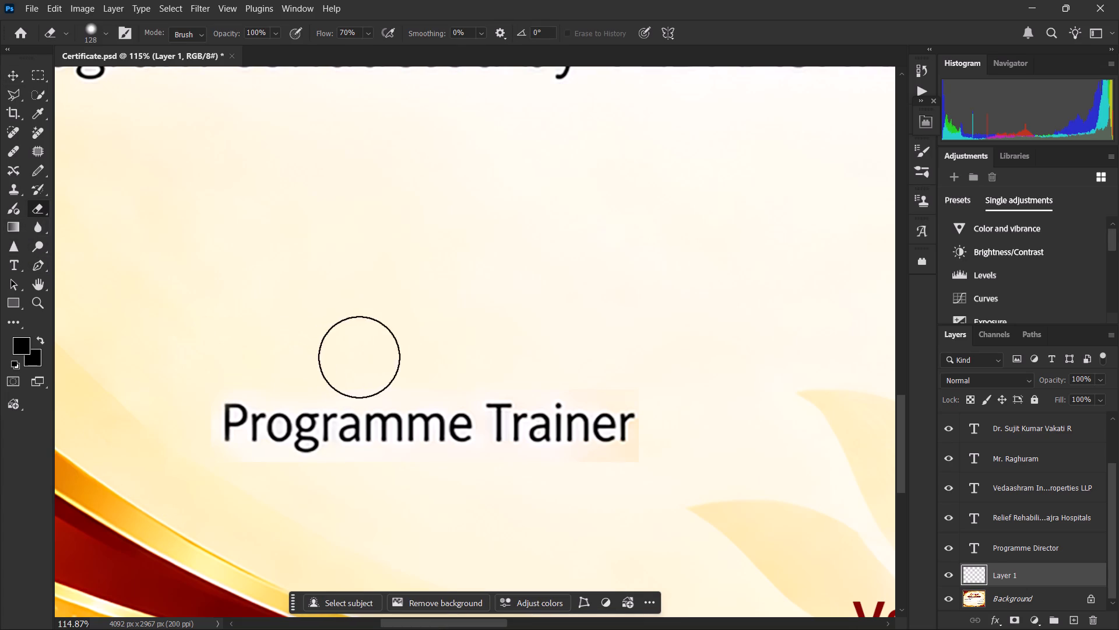
# Erase the remaining pale patch edges around the leftmost "Programme Trainer" label on Layer 1, along its top, right end, underside and left side.
pyautogui.moveTo(359, 357); pyautogui.dragTo(600, 353)
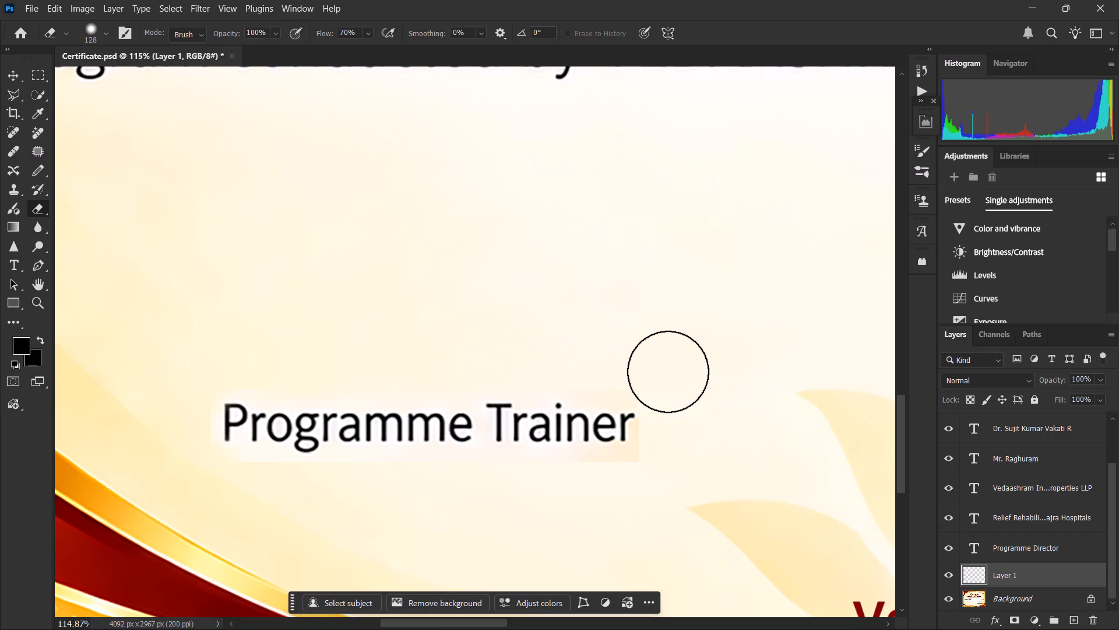
pyautogui.moveTo(666, 372); pyautogui.dragTo(526, 356)
pyautogui.moveTo(660, 478); pyautogui.dragTo(631, 492)
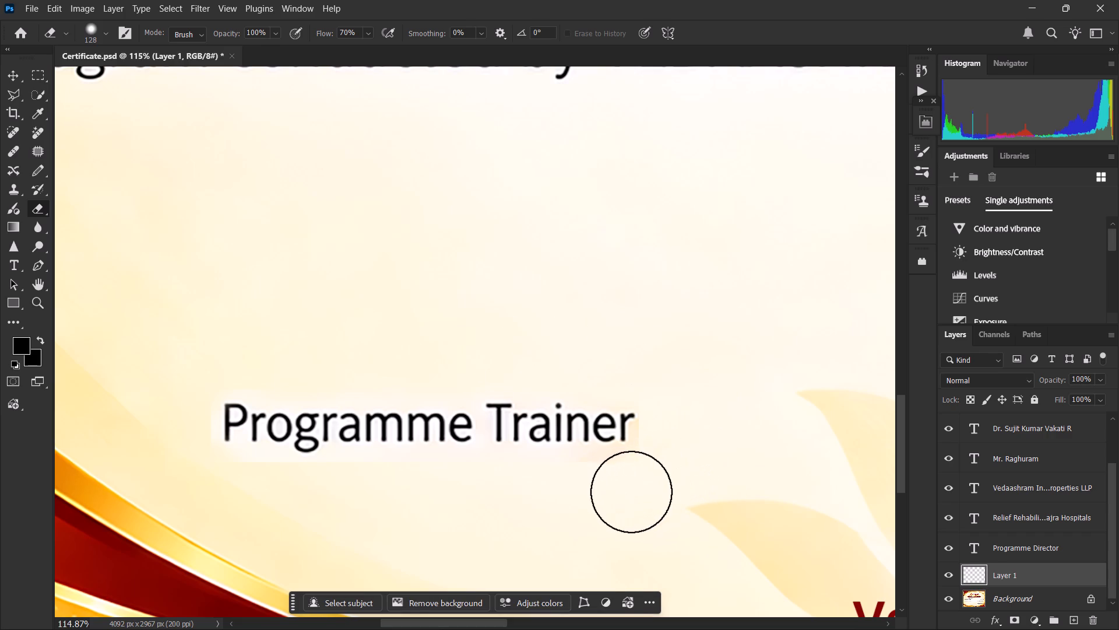
pyautogui.moveTo(631, 492); pyautogui.dragTo(674, 450)
pyautogui.moveTo(664, 450); pyautogui.dragTo(615, 485)
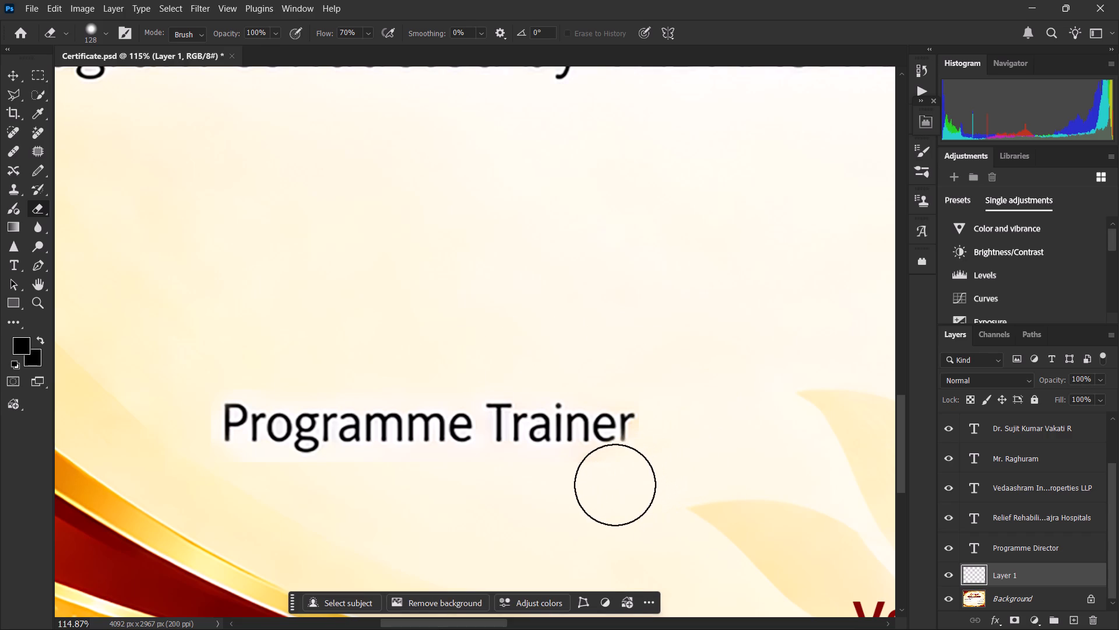
pyautogui.moveTo(615, 485); pyautogui.dragTo(368, 492)
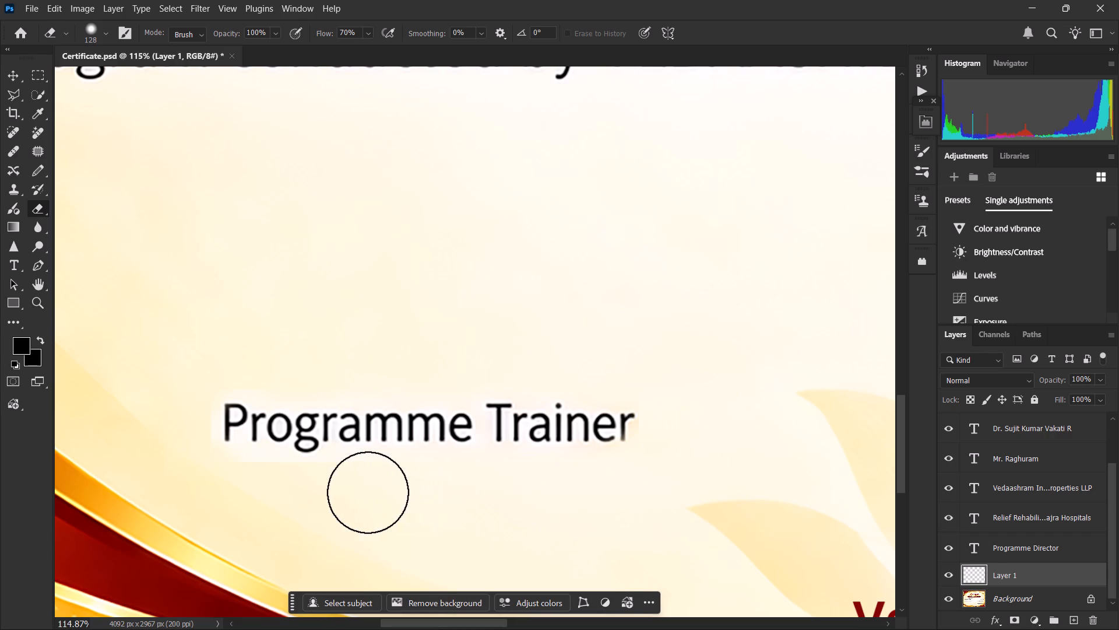
pyautogui.moveTo(368, 492); pyautogui.dragTo(336, 497)
pyautogui.moveTo(279, 492); pyautogui.dragTo(207, 482)
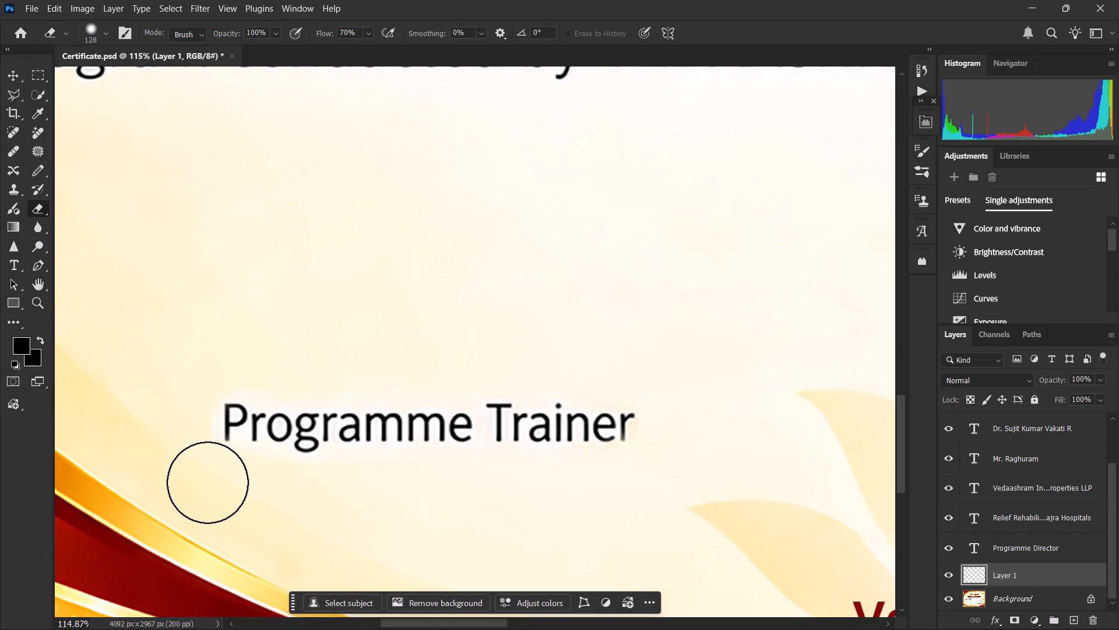
pyautogui.moveTo(207, 482); pyautogui.dragTo(180, 481)
pyautogui.moveTo(181, 457); pyautogui.dragTo(180, 406)
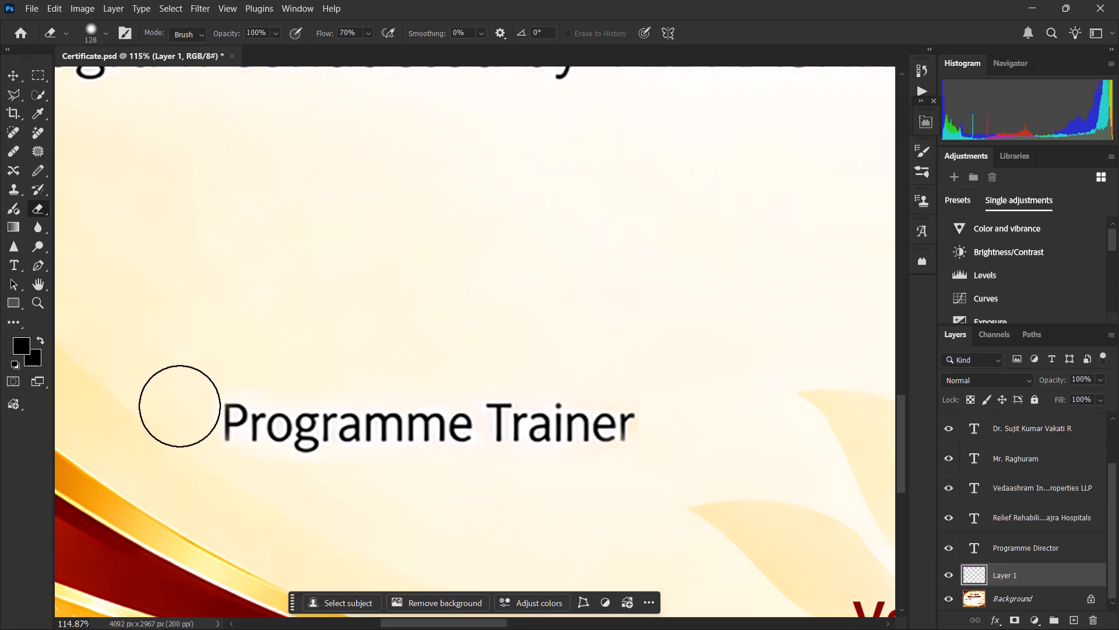
pyautogui.moveTo(180, 406); pyautogui.dragTo(178, 398)
# Examine the cleaned "Programme Trainer" label up close and against the neighbouring signature blocks for leftover patch edges.
pyautogui.keyDown('alt'); pyautogui.scroll(2, 177, 428); pyautogui.keyUp('alt')
pyautogui.keyDown('alt'); pyautogui.scroll(-1, 183, 444); pyautogui.keyUp('alt')
pyautogui.keyDown('alt'); pyautogui.scroll(6, 184, 444); pyautogui.keyUp('alt')
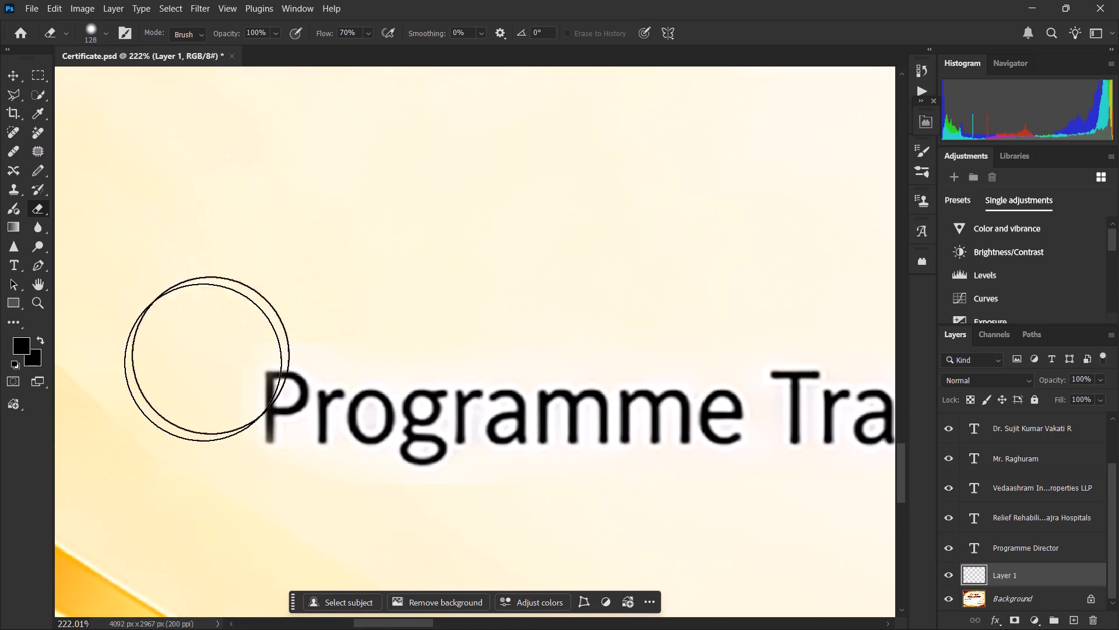
pyautogui.keyDown('alt'); pyautogui.scroll(-5, 328, 299); pyautogui.keyUp('alt')
pyautogui.keyDown('alt'); pyautogui.scroll(1, 307, 317); pyautogui.keyUp('alt')
pyautogui.keyDown('alt'); pyautogui.scroll(-12, 267, 328); pyautogui.keyUp('alt')
pyautogui.scroll(-10, 267, 328)
pyautogui.keyDown('alt'); pyautogui.scroll(-3, 314, 258); pyautogui.keyUp('alt')
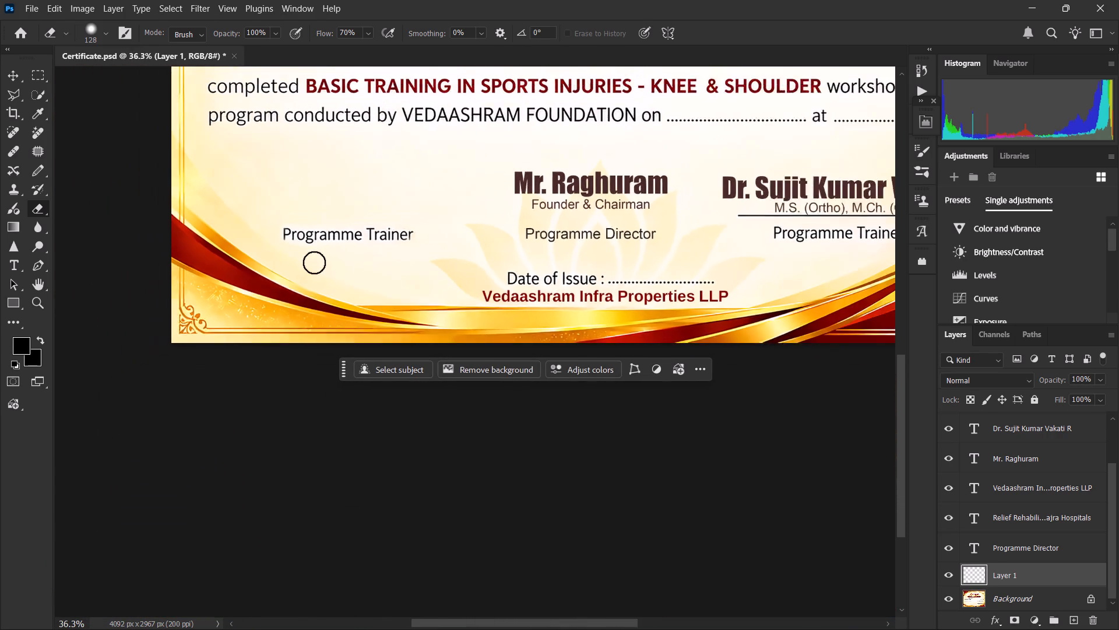
pyautogui.keyDown('alt'); pyautogui.scroll(-2, 314, 262); pyautogui.keyUp('alt')
pyautogui.keyDown('alt'); pyautogui.scroll(5, 487, 187); pyautogui.keyUp('alt')
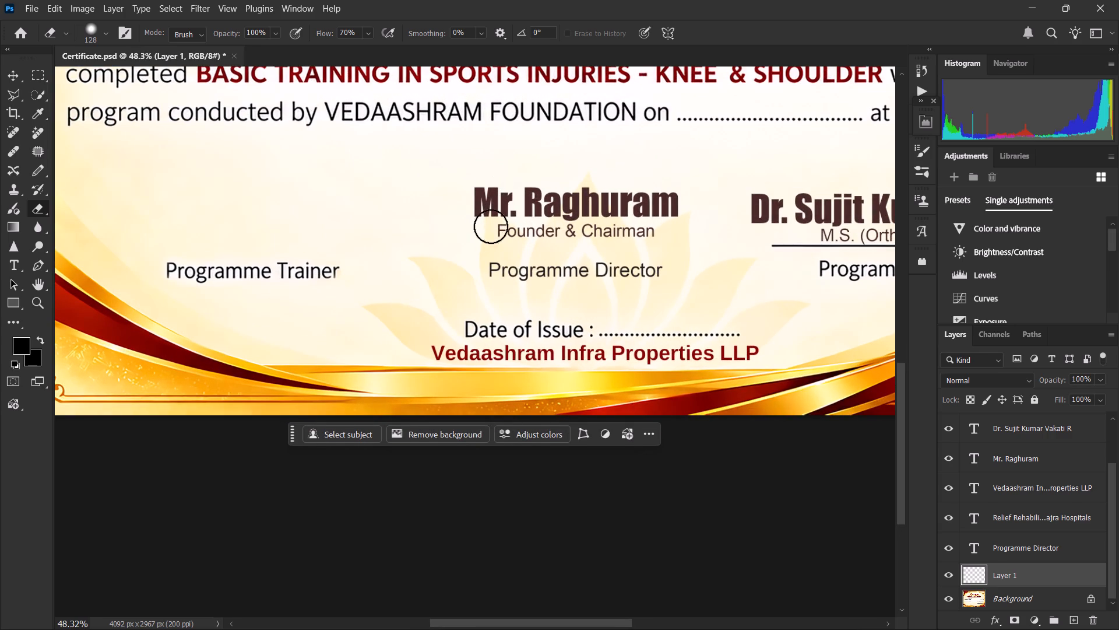
pyautogui.keyDown('alt'); pyautogui.scroll(-7, 484, 236); pyautogui.keyUp('alt')
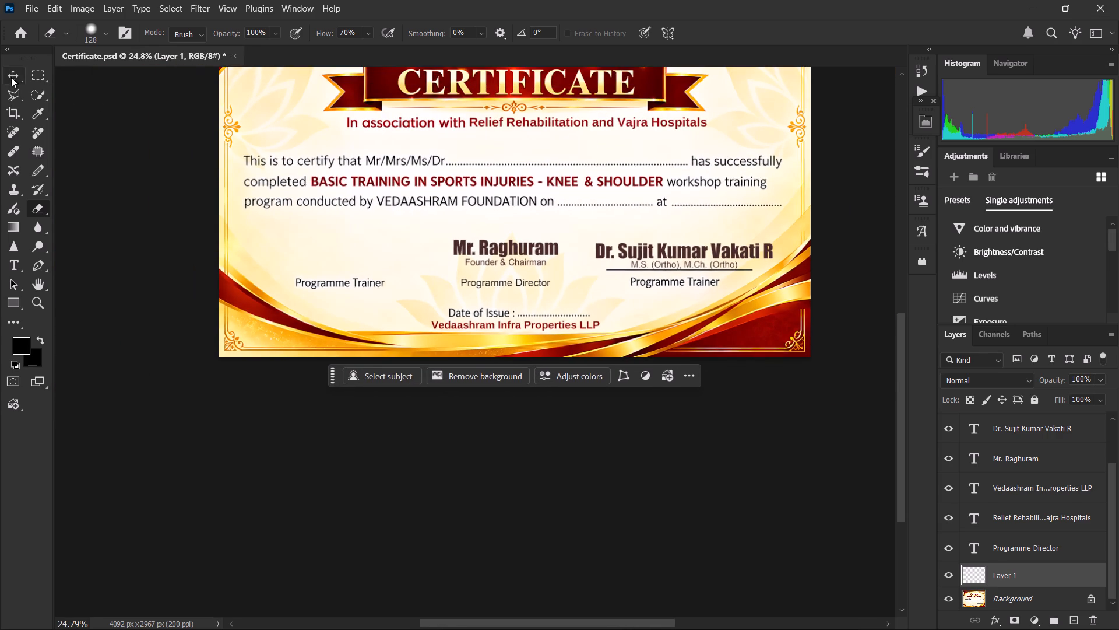
# Switch to the Move tool, deselect Layer 1 and review the signature row within the certificate.
pyautogui.click(12, 77)
pyautogui.keyDown('alt'); pyautogui.scroll(6, 344, 230); pyautogui.keyUp('alt')
pyautogui.click(363, 250)
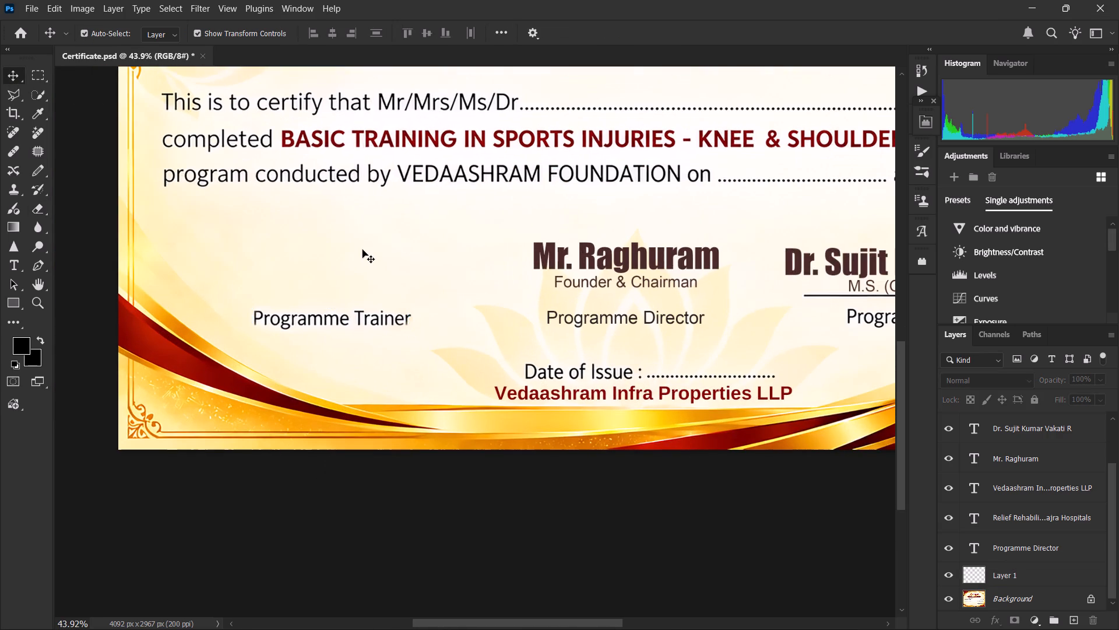
pyautogui.keyDown('alt'); pyautogui.scroll(-7, 288, 316); pyautogui.keyUp('alt')
pyautogui.keyDown('alt'); pyautogui.scroll(4, 492, 276); pyautogui.keyUp('alt')
pyautogui.keyDown('alt'); pyautogui.scroll(-4, 284, 296); pyautogui.keyUp('alt')
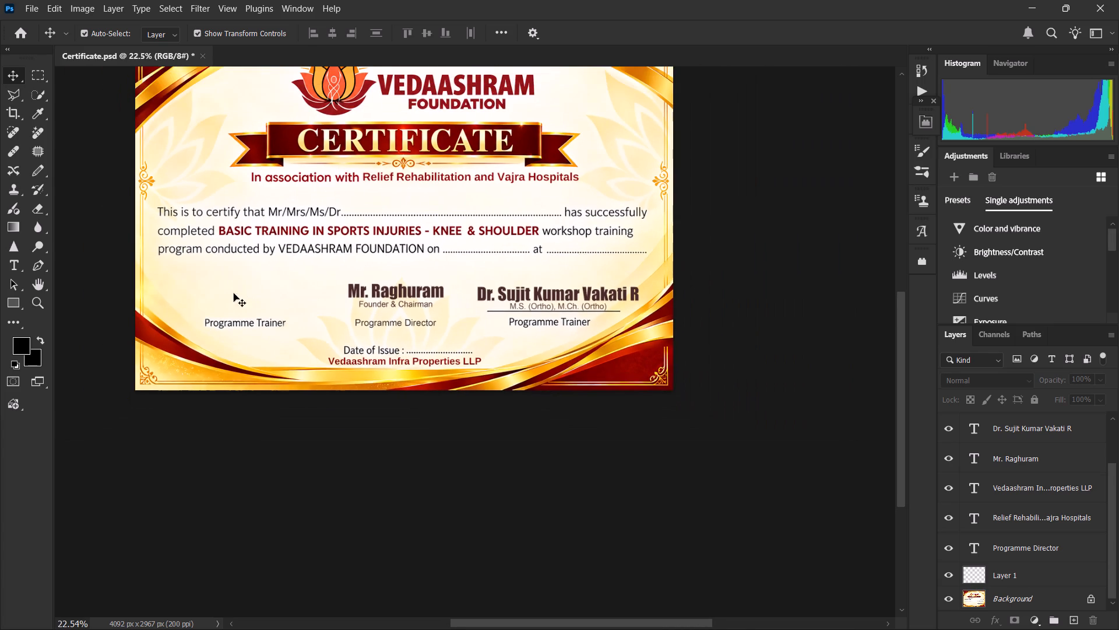
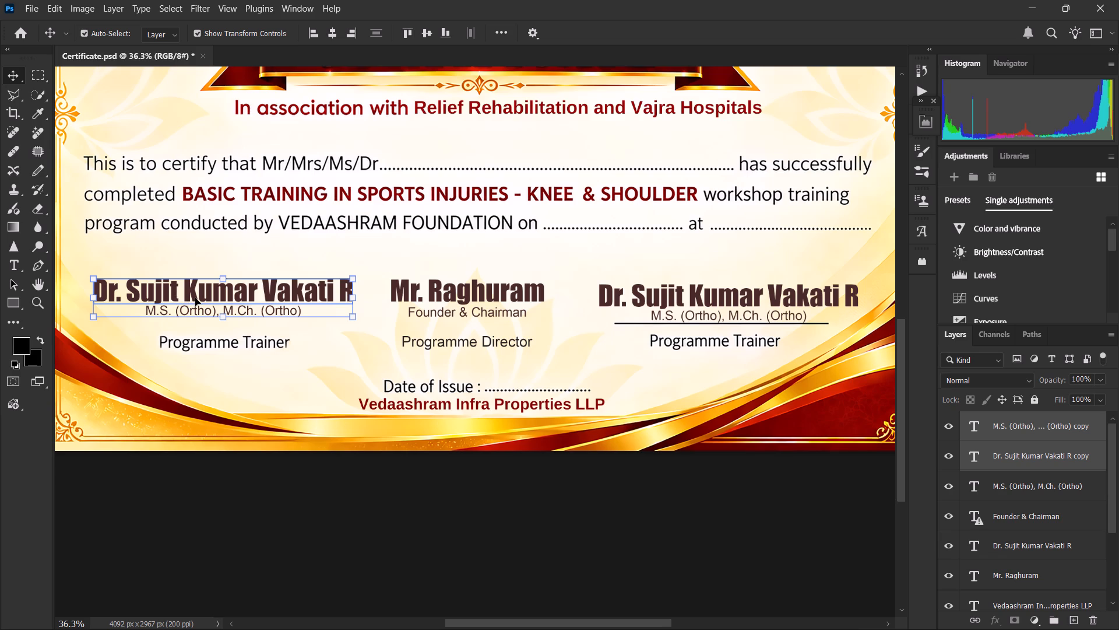
pyautogui.doubleClick(195, 297)
pyautogui.tripleClick(170, 289)
pyautogui.click(328, 401)
pyautogui.click(1023, 436)
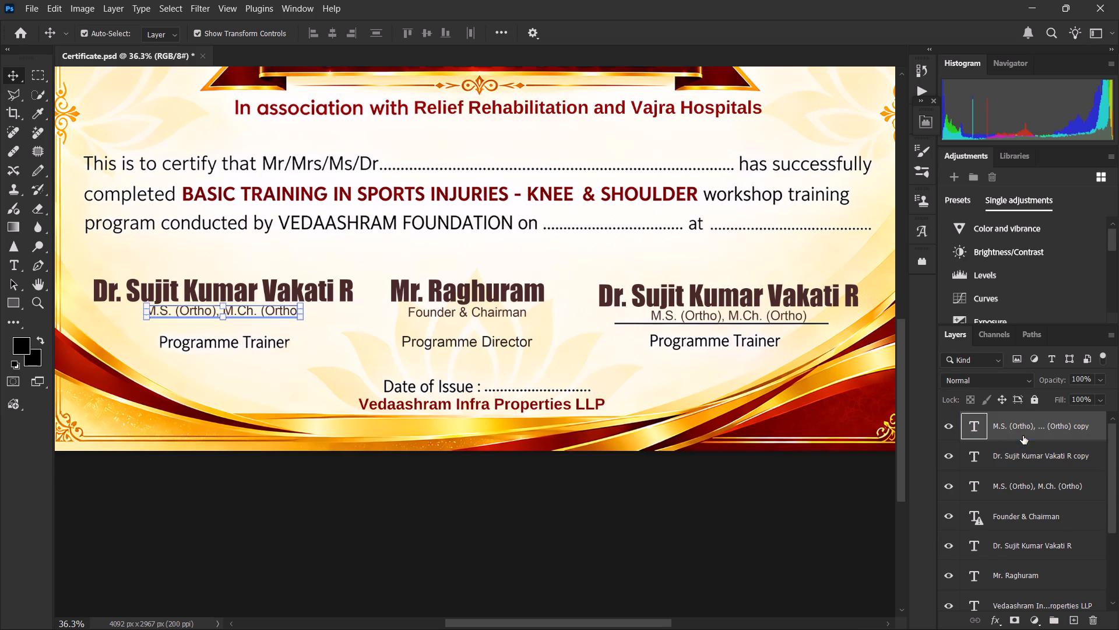
pyautogui.click(1026, 455)
pyautogui.doubleClick(244, 292)
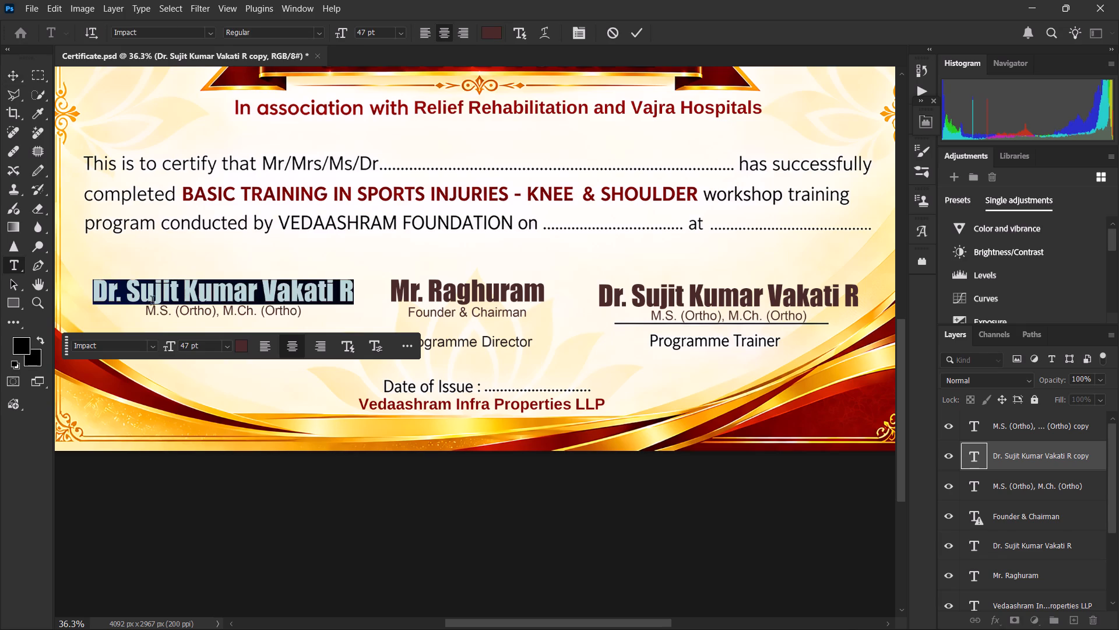
pyautogui.moveTo(129, 295); pyautogui.dragTo(417, 283)
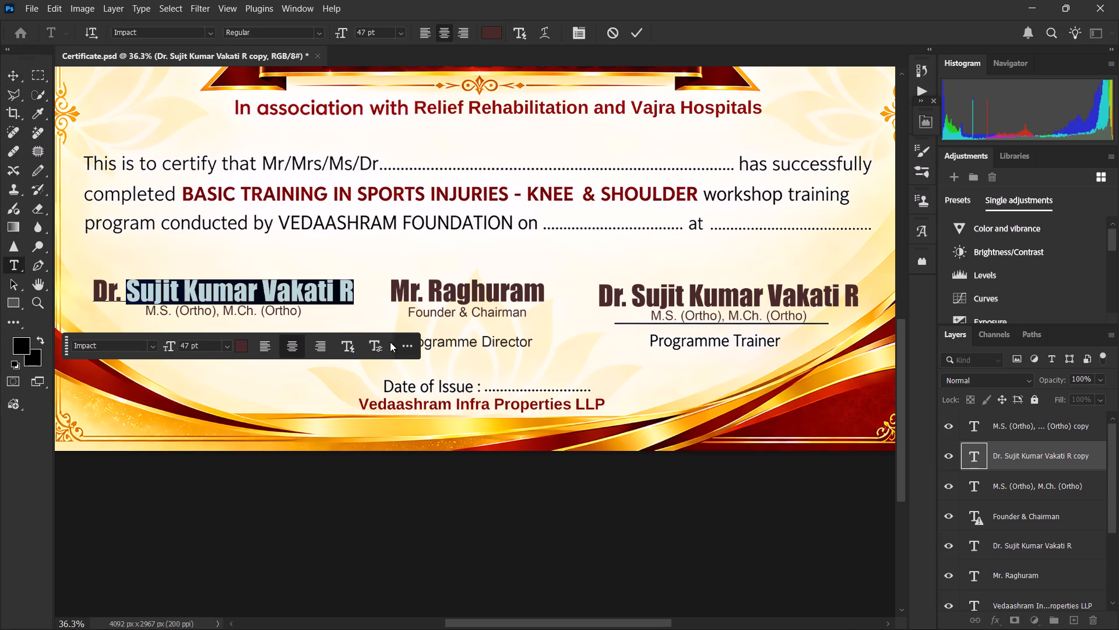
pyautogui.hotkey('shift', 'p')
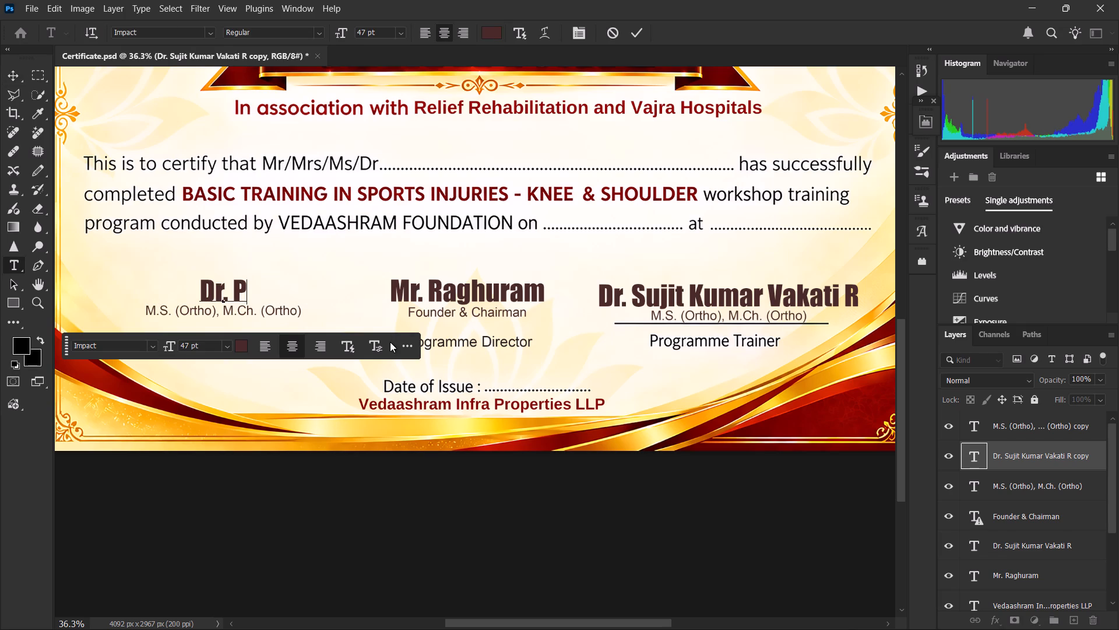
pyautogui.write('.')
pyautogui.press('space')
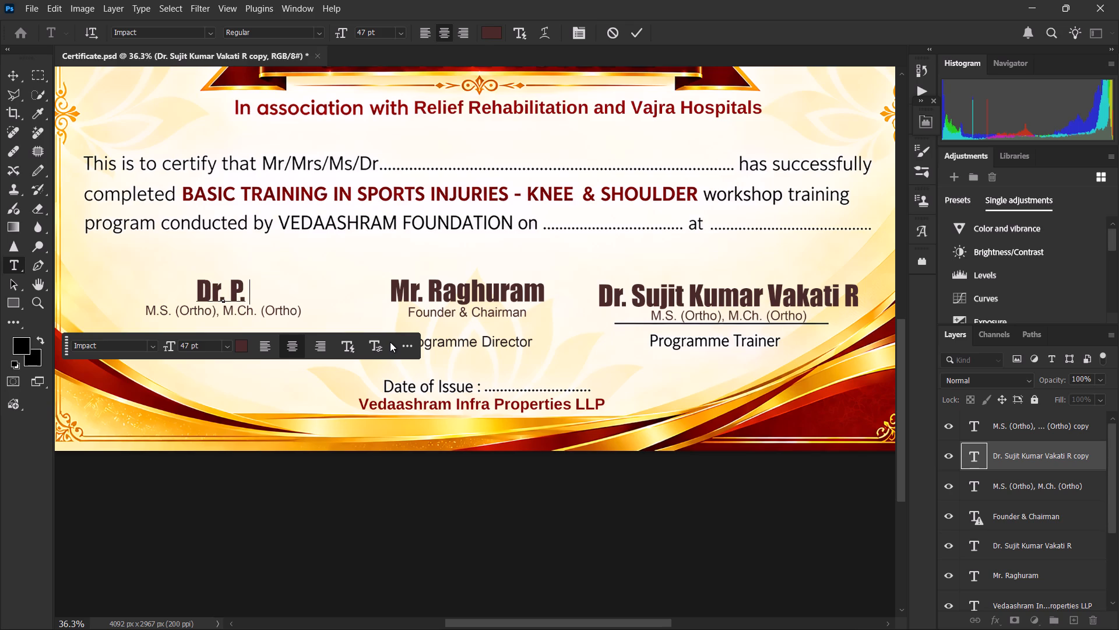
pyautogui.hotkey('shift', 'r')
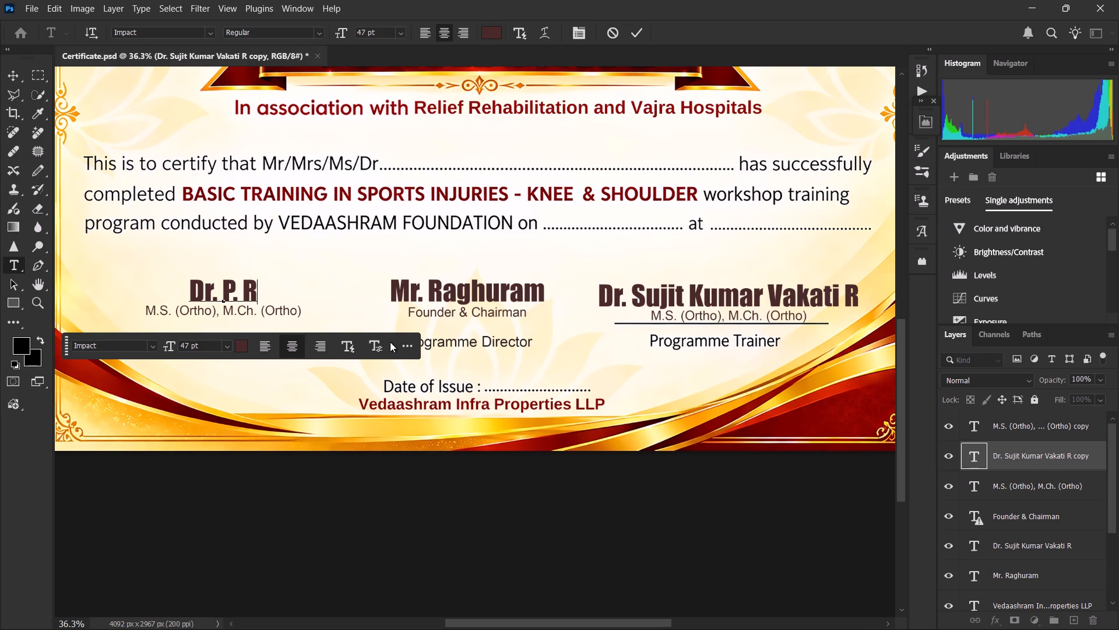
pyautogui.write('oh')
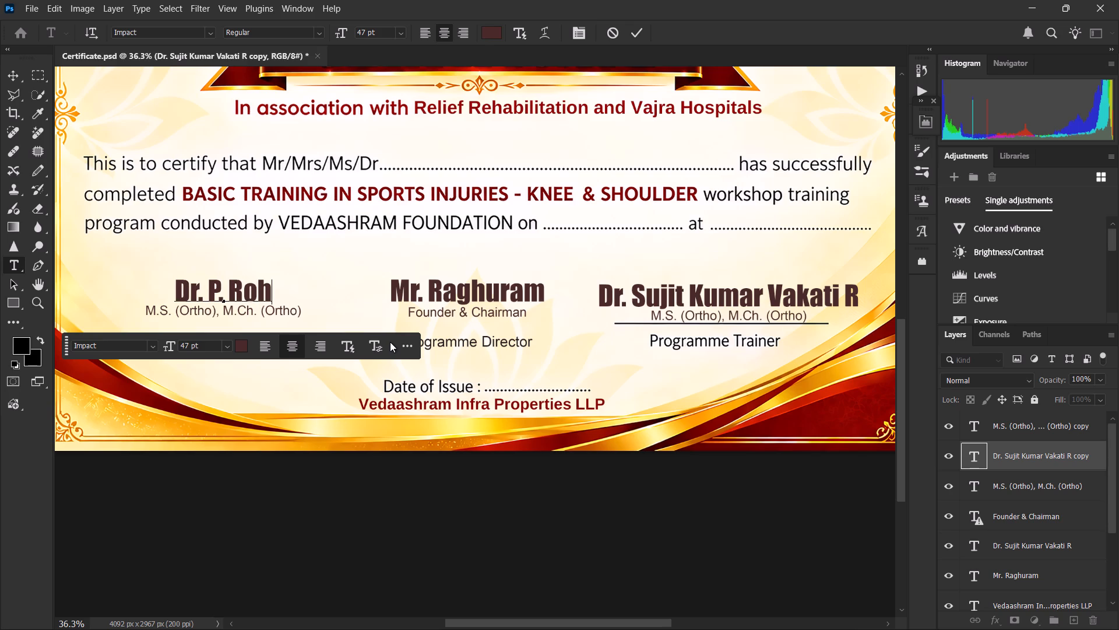
# Finish entering the doctor's name in the copied Impact name text above the leftmost "M.S. (Ortho), M.Ch. (Ortho)" line.
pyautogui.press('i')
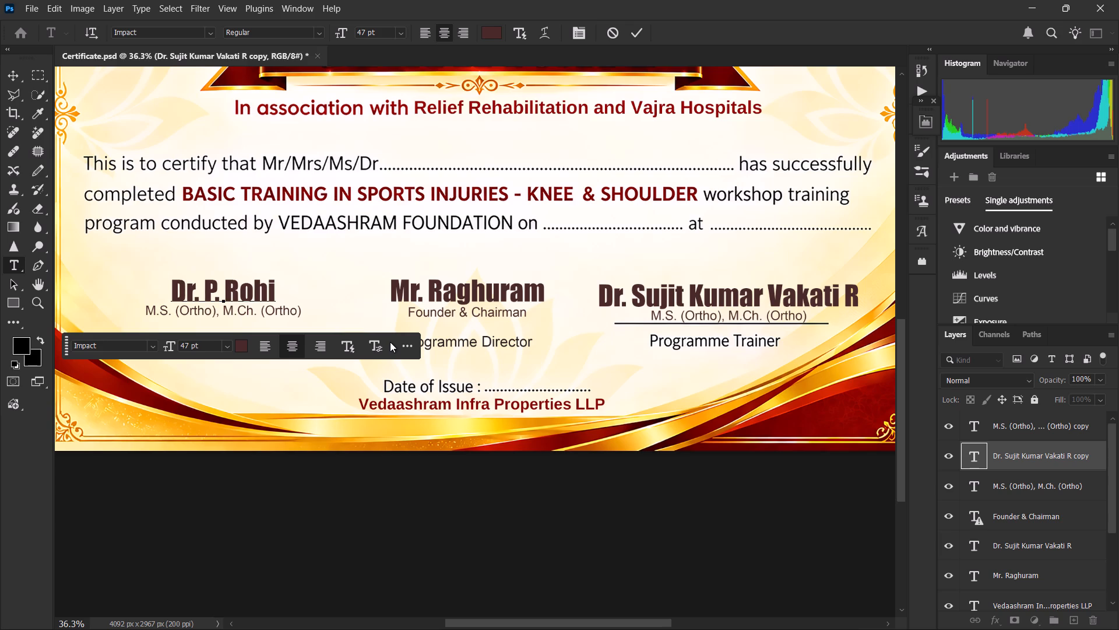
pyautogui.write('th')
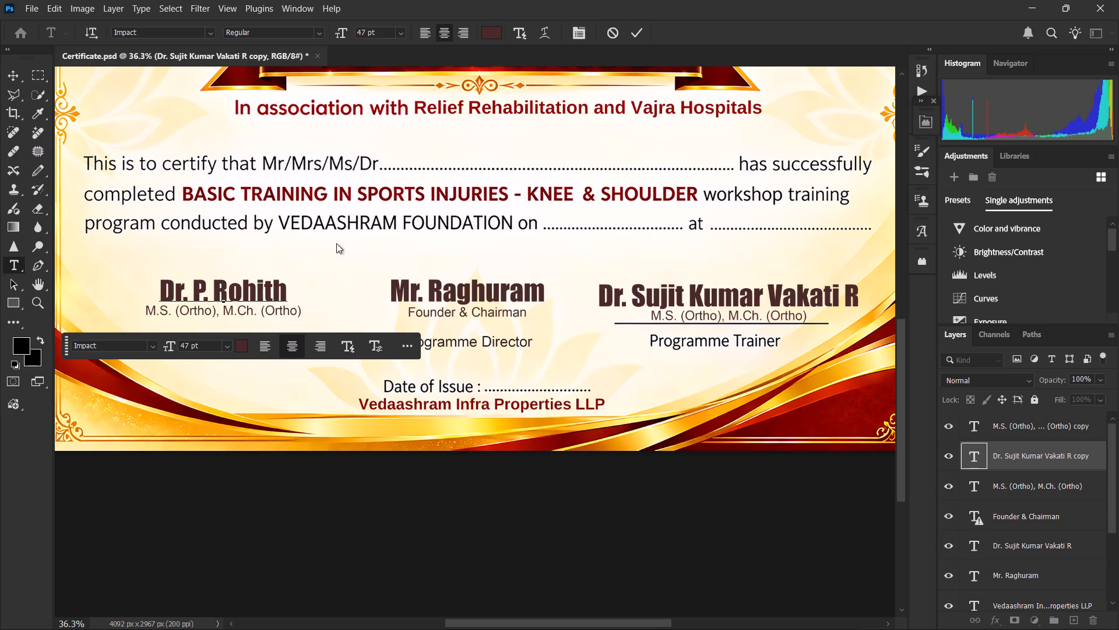
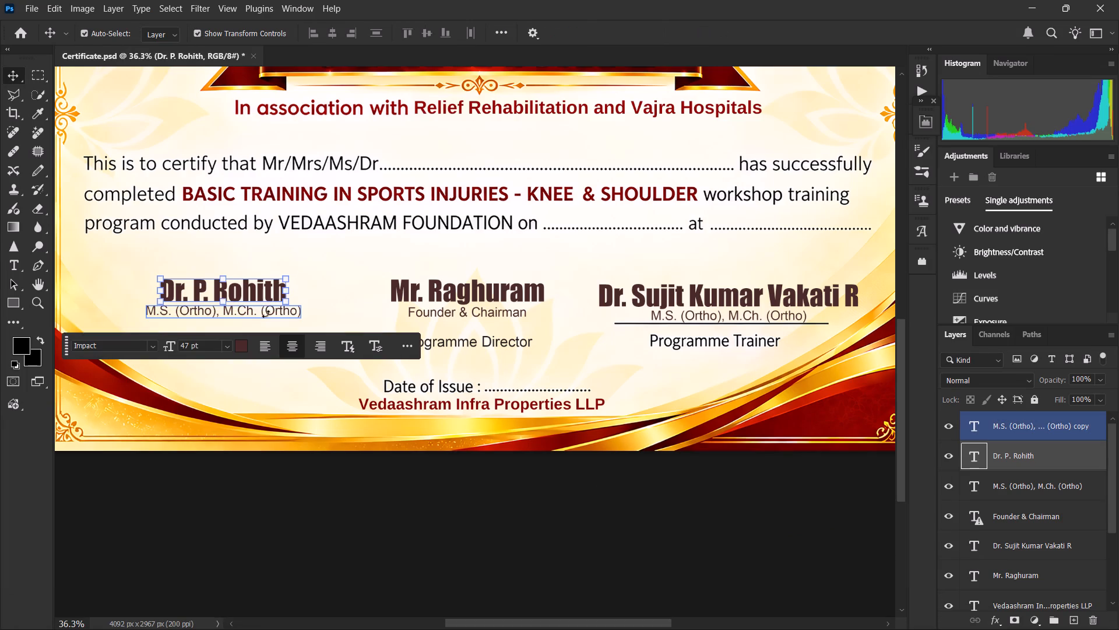
# Replace the leftmost "M.S. (Ortho), M.Ch. (Ortho)" text with the copied single-line designation ending "MS (Ortho) | Consultant Orthopedic & Trauma Surgeon".
pyautogui.click(308, 308)
pyautogui.doubleClick(290, 311)
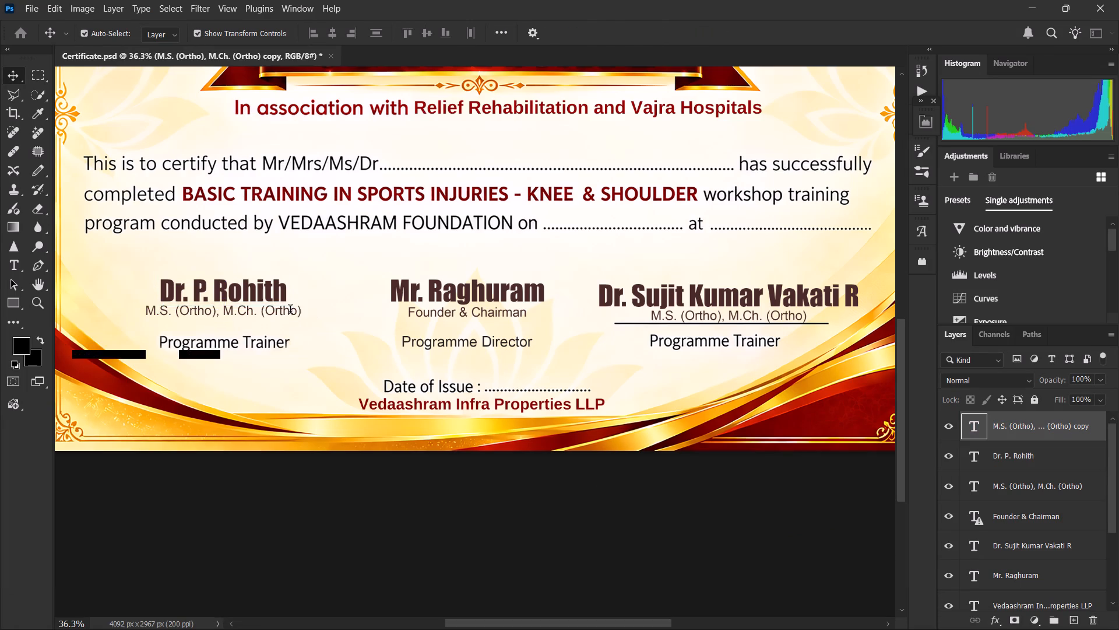
pyautogui.hotkey('ctrl', 'v')
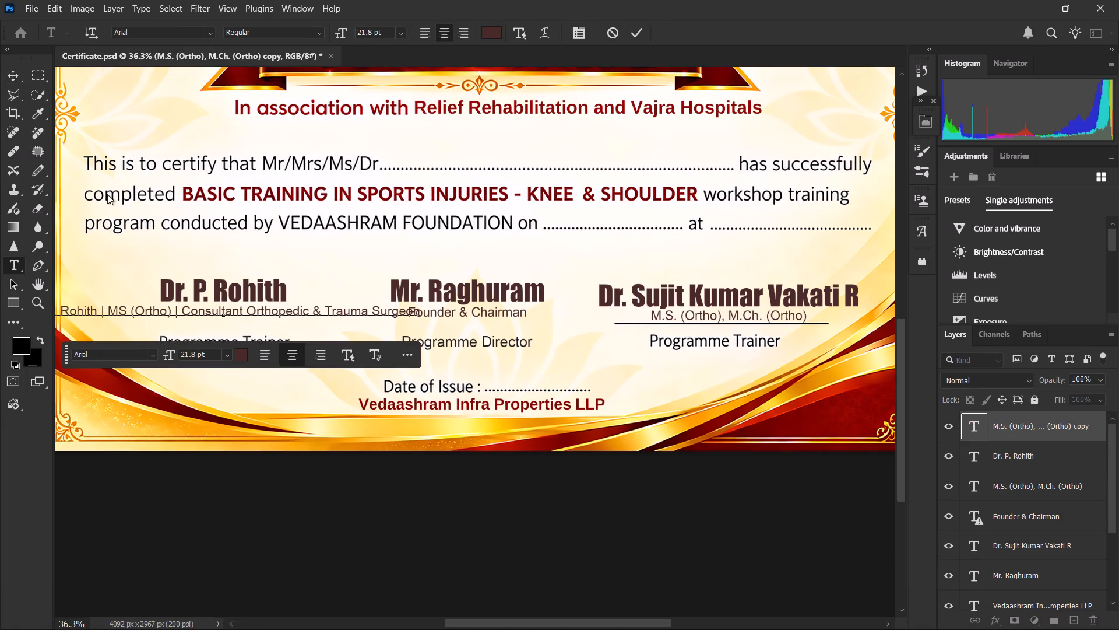
pyautogui.click(18, 81)
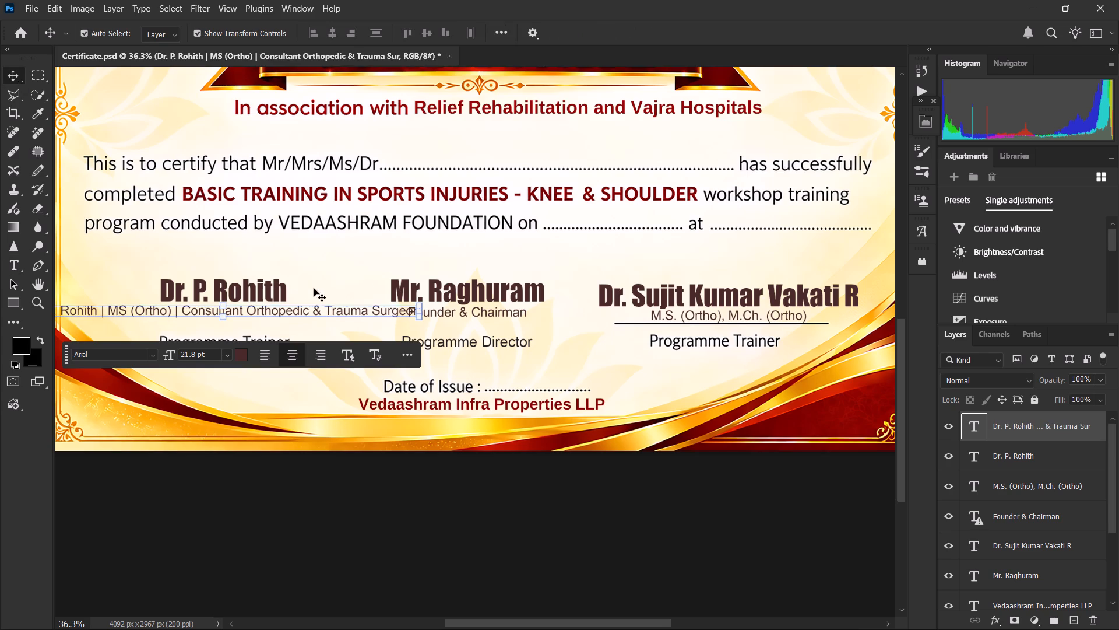
# Scale the leftmost doctor's name and the designation line beneath it together to 67.24%.
pyautogui.click(281, 281)
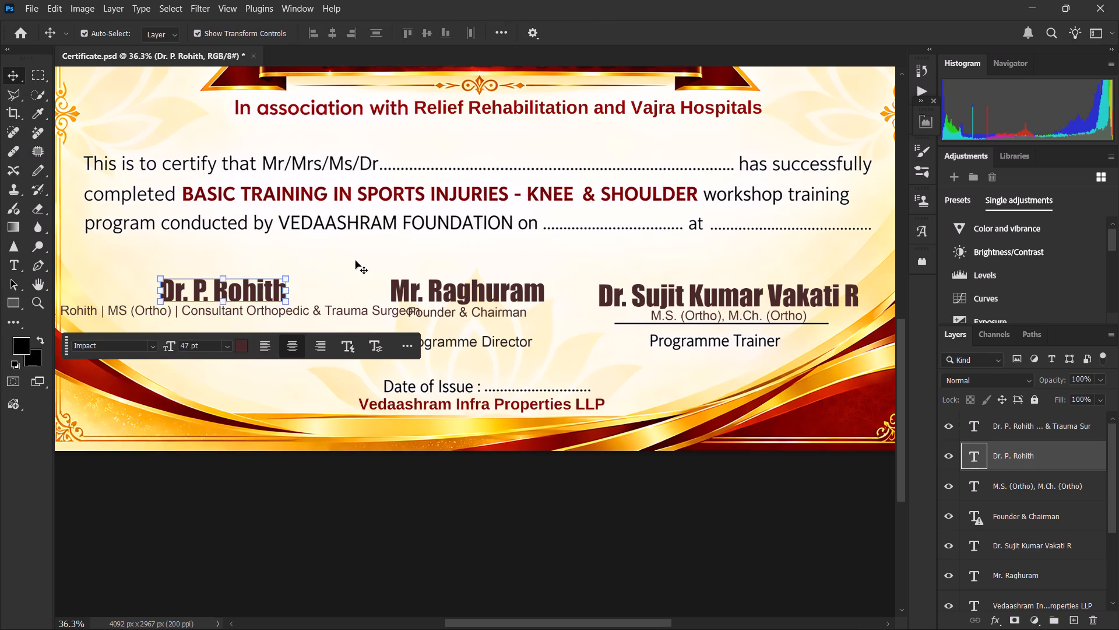
pyautogui.click(295, 481)
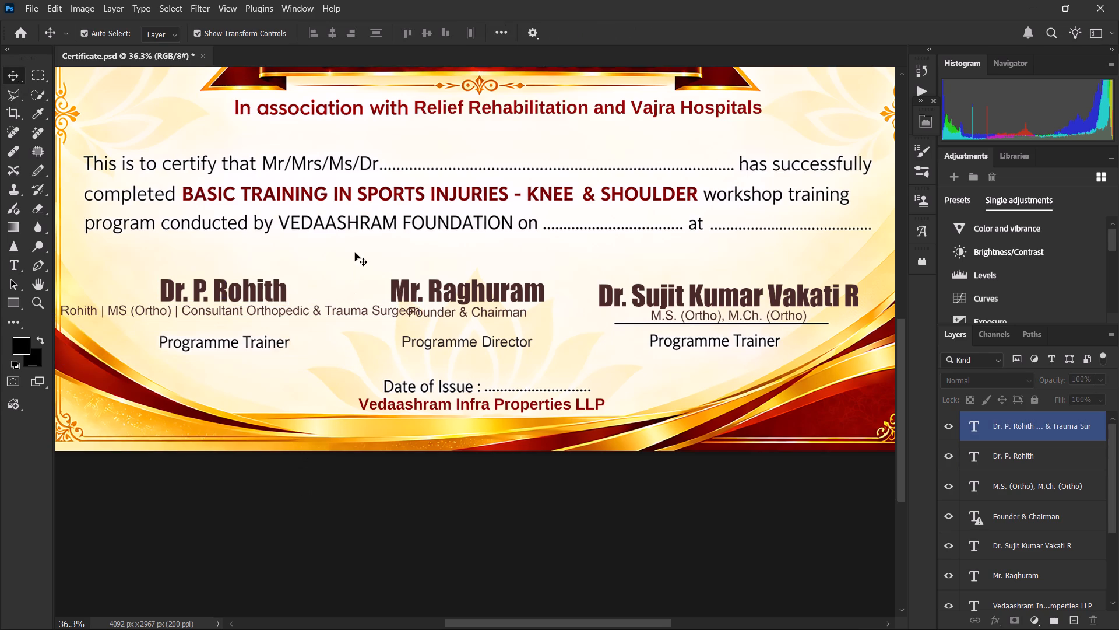
pyautogui.keyDown('alt'); pyautogui.scroll(-4, 355, 253); pyautogui.keyUp('alt')
pyautogui.moveTo(336, 252); pyautogui.dragTo(252, 298)
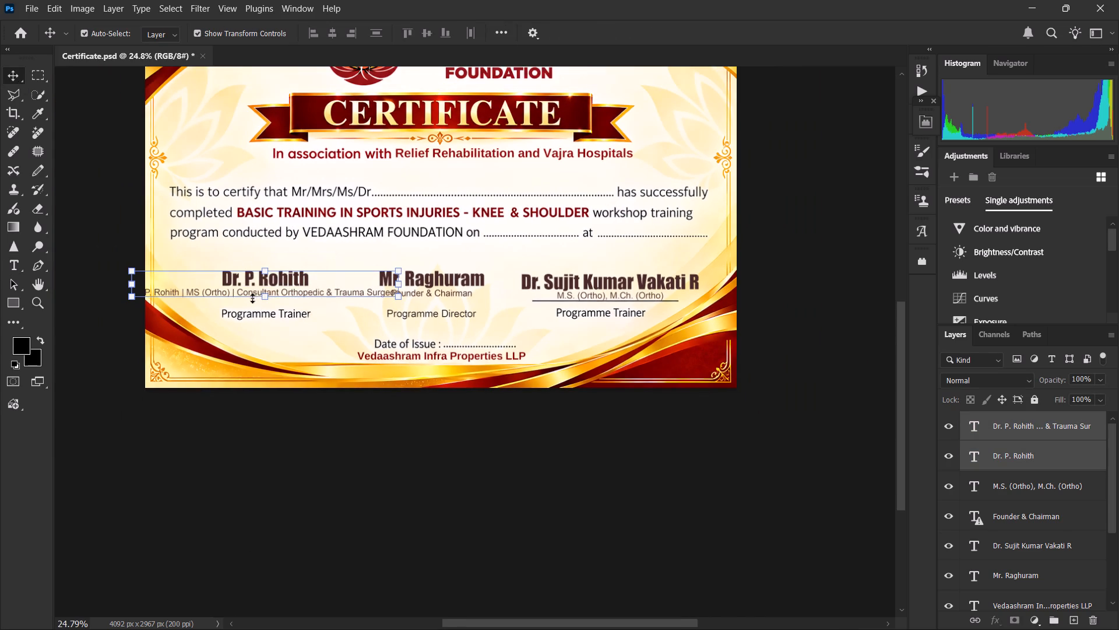
pyautogui.moveTo(399, 284); pyautogui.dragTo(310, 289)
pyautogui.keyDown('alt'); pyautogui.scroll(9, 208, 300); pyautogui.keyUp('alt')
pyautogui.moveTo(249, 261); pyautogui.dragTo(392, 267)
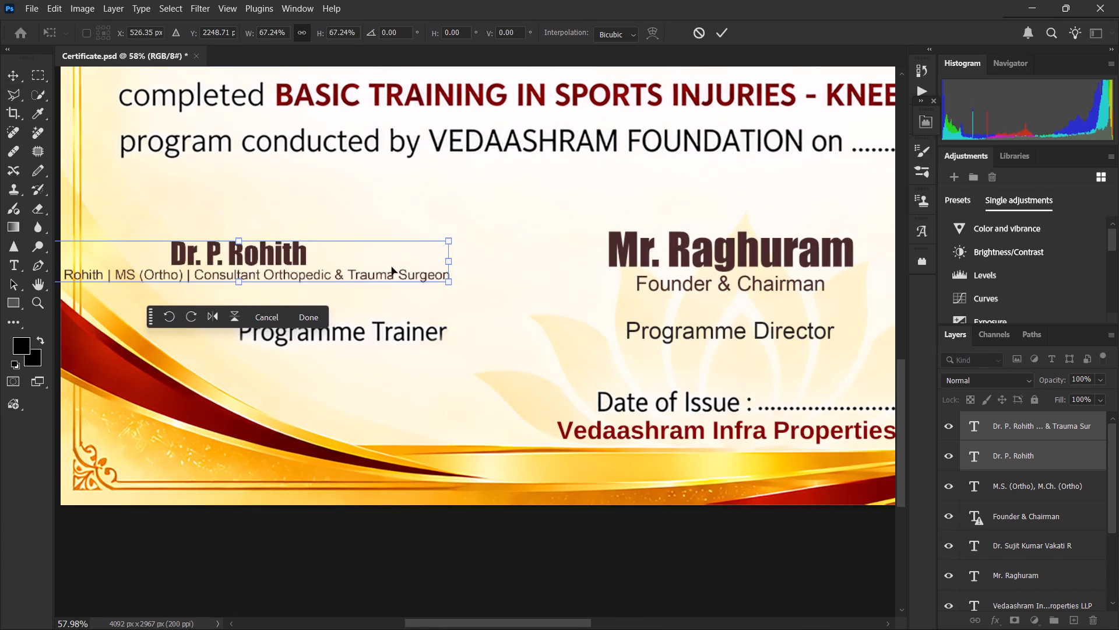
pyautogui.moveTo(392, 267); pyautogui.dragTo(415, 266)
pyautogui.click(315, 321)
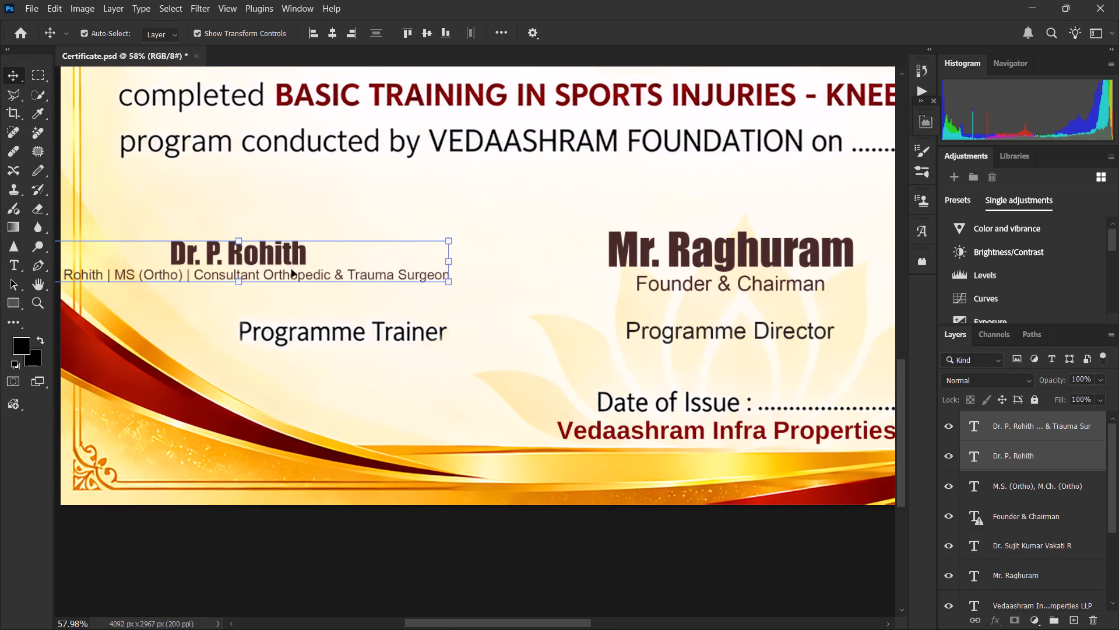
# Fit the leftmost name and designation pair inside the border above "Programme Trainer", scaling it proportionally to 92.25%, about 1149 px wide.
pyautogui.moveTo(279, 259); pyautogui.dragTo(349, 259)
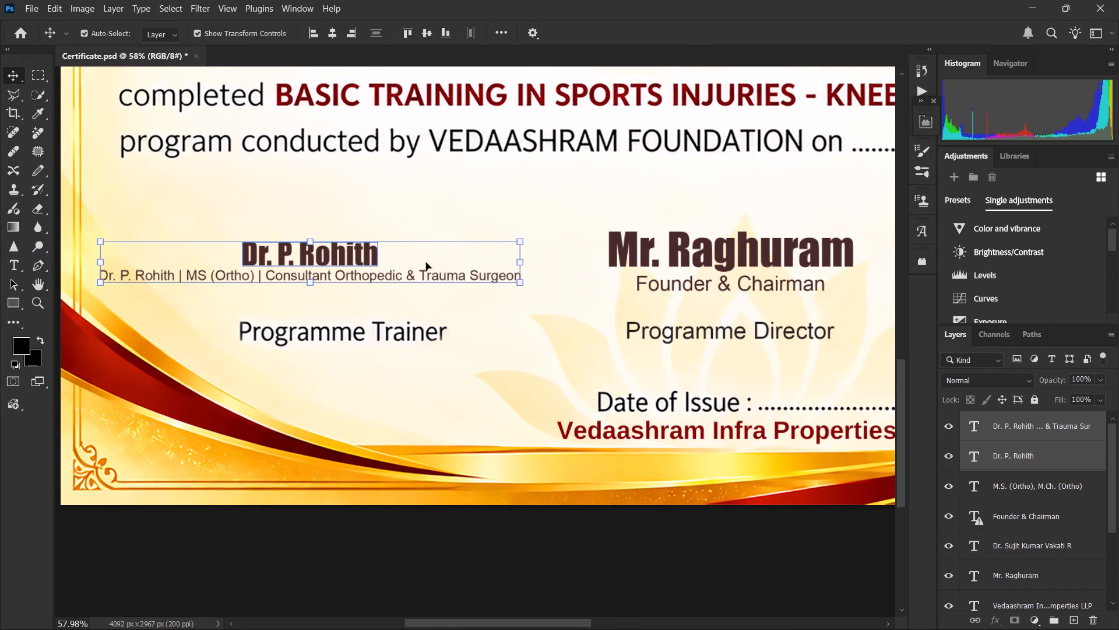
pyautogui.moveTo(521, 262); pyautogui.dragTo(485, 262)
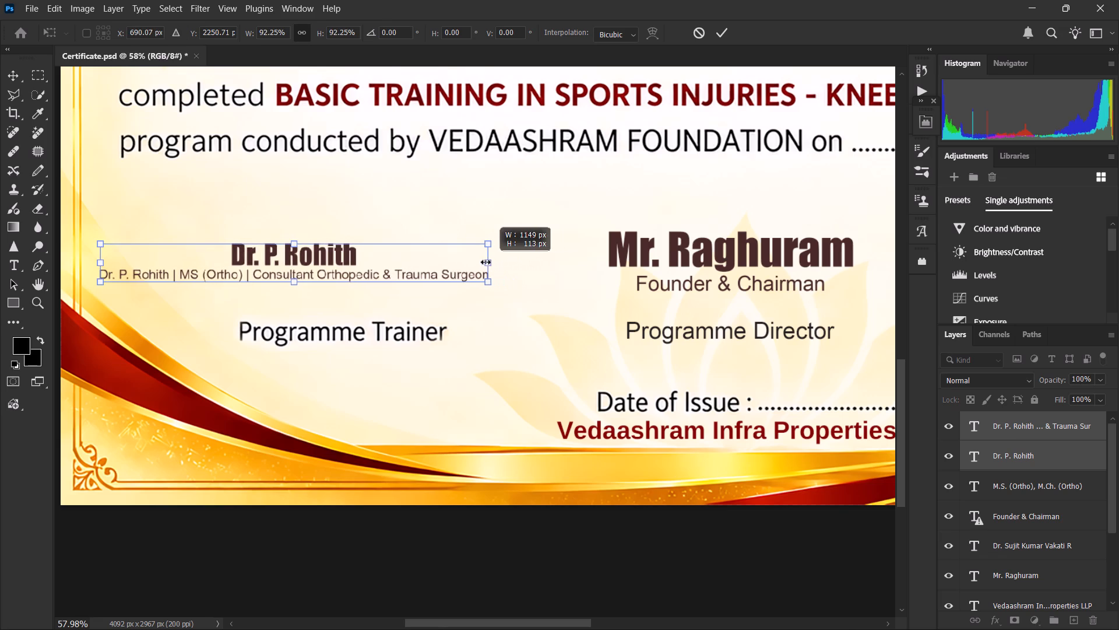
pyautogui.moveTo(485, 262); pyautogui.dragTo(488, 262)
pyautogui.moveTo(367, 263); pyautogui.dragTo(409, 256)
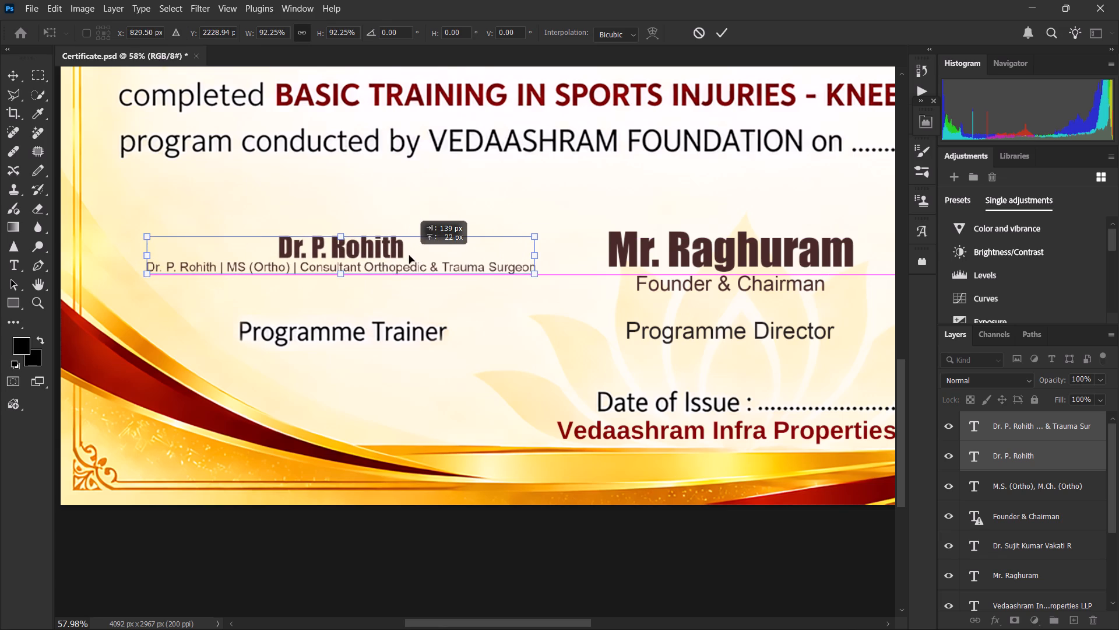
pyautogui.moveTo(409, 256); pyautogui.dragTo(388, 242)
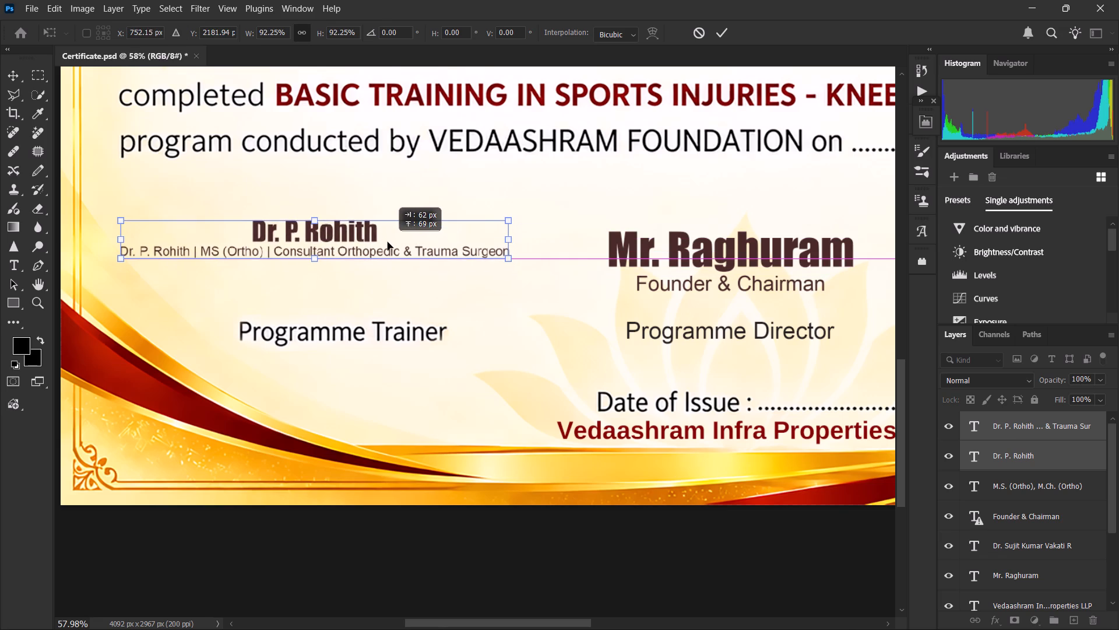
pyautogui.moveTo(388, 242); pyautogui.dragTo(386, 255)
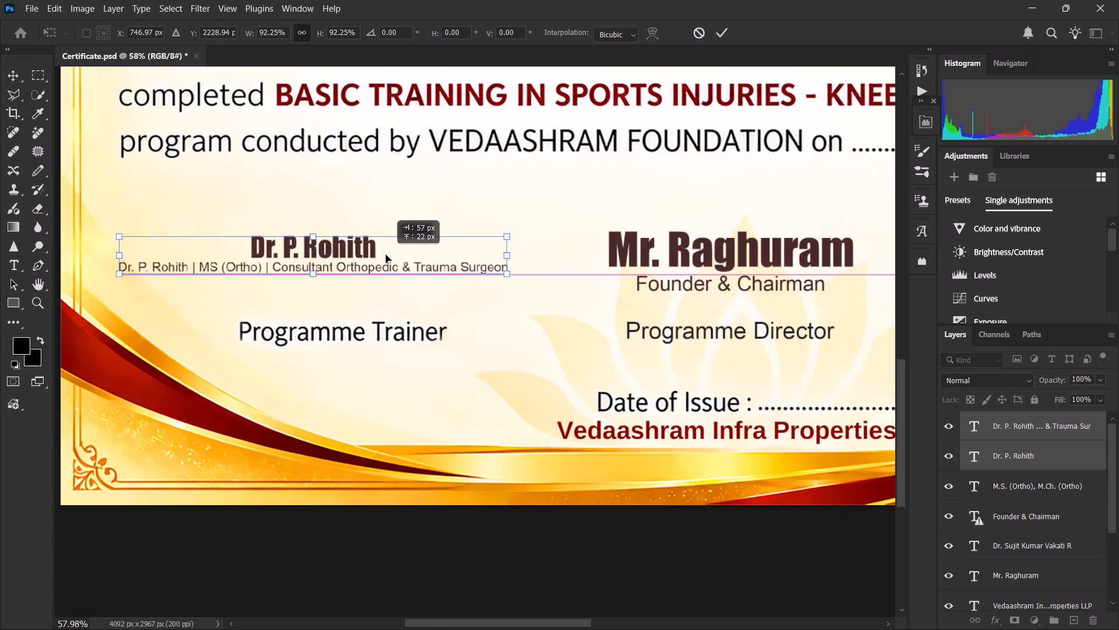
pyautogui.moveTo(386, 255); pyautogui.dragTo(386, 252)
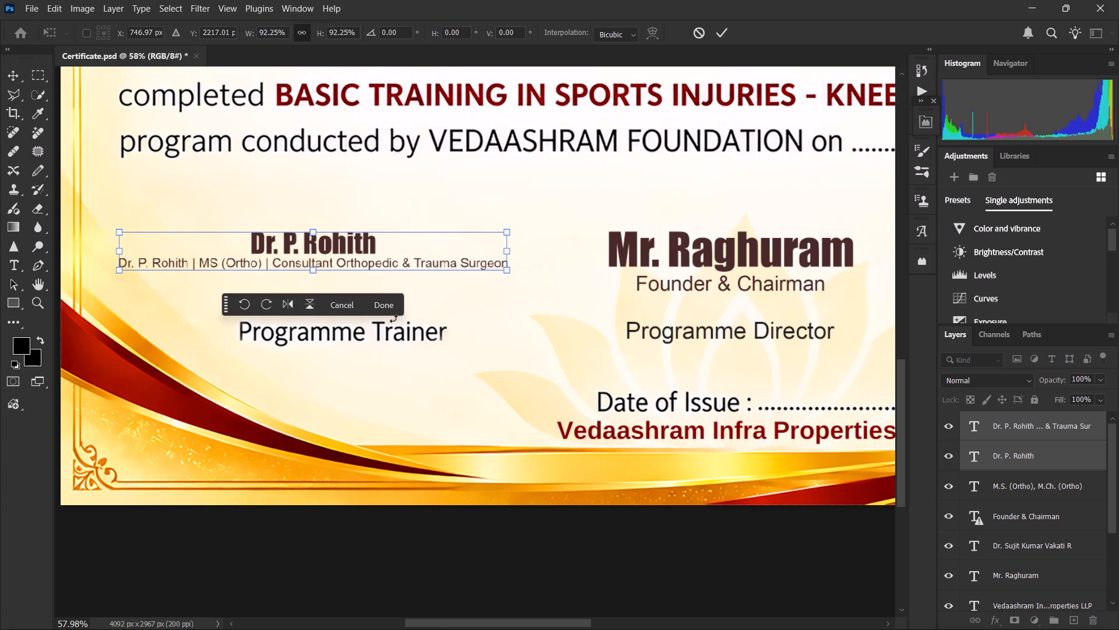
pyautogui.click(384, 309)
# Select the "Programme Trainer" text below the leftmost doctor's designation line.
pyautogui.click(432, 307)
pyautogui.moveTo(473, 311); pyautogui.dragTo(236, 370)
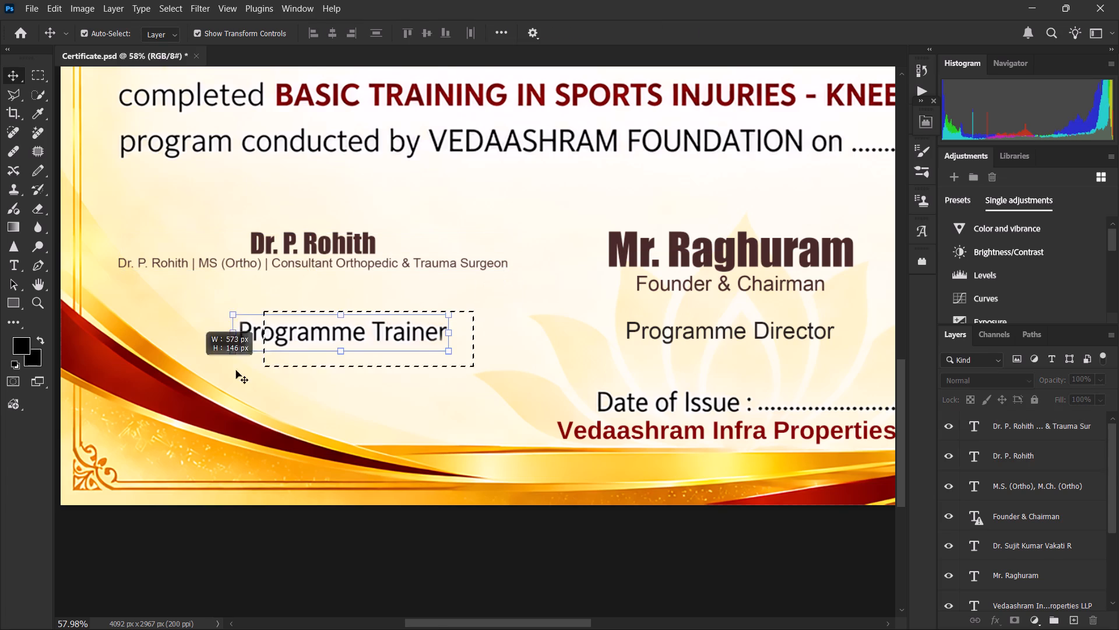
# Move the "Programme Trainer" label slightly left, beneath the leftmost signatory's name and qualification line.
pyautogui.moveTo(236, 370); pyautogui.dragTo(231, 370)
pyautogui.moveTo(344, 344); pyautogui.dragTo(336, 340)
pyautogui.click(455, 299)
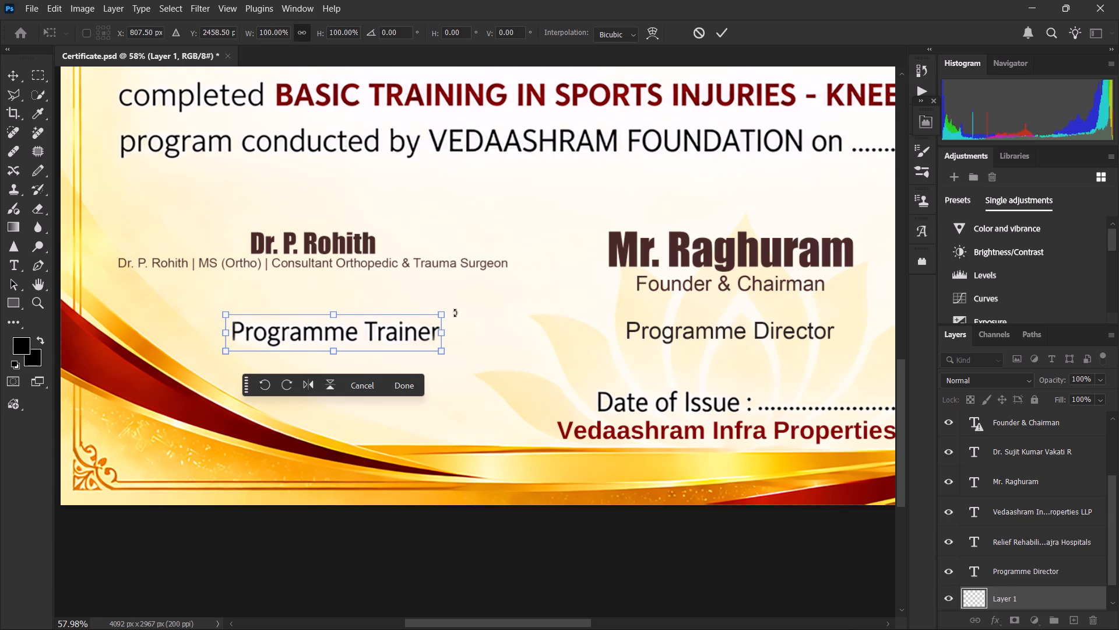
pyautogui.click(409, 384)
# Move the leftmost doctor's name and qualification line together straight down about 38 px, closer to "Programme Trainer".
pyautogui.moveTo(484, 198); pyautogui.dragTo(274, 260)
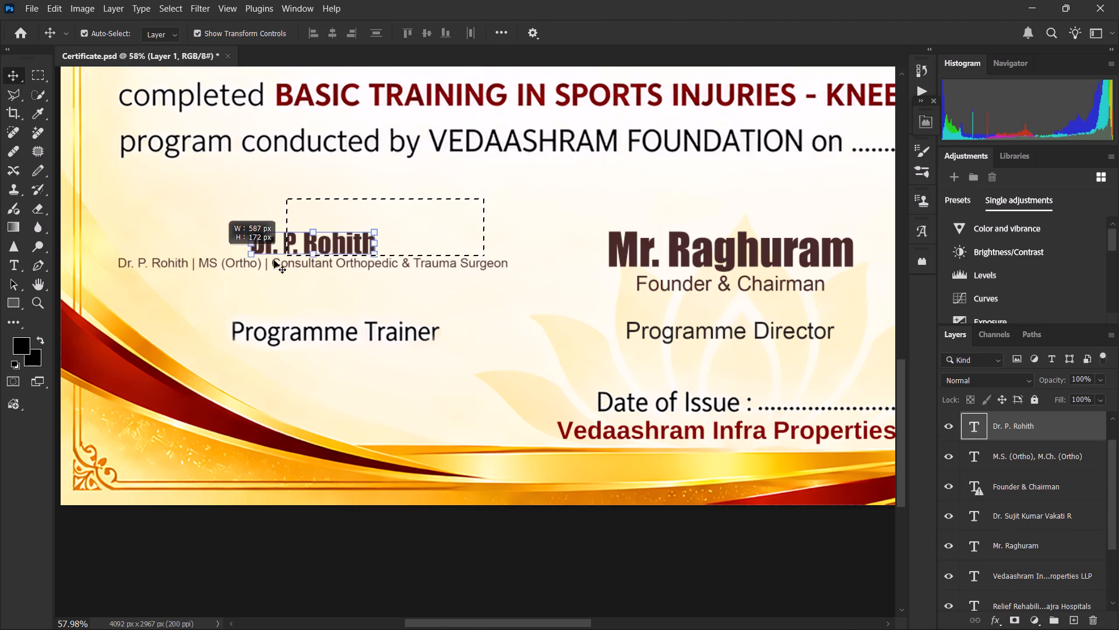
pyautogui.moveTo(274, 260); pyautogui.dragTo(199, 281)
pyautogui.moveTo(349, 261); pyautogui.dragTo(349, 275)
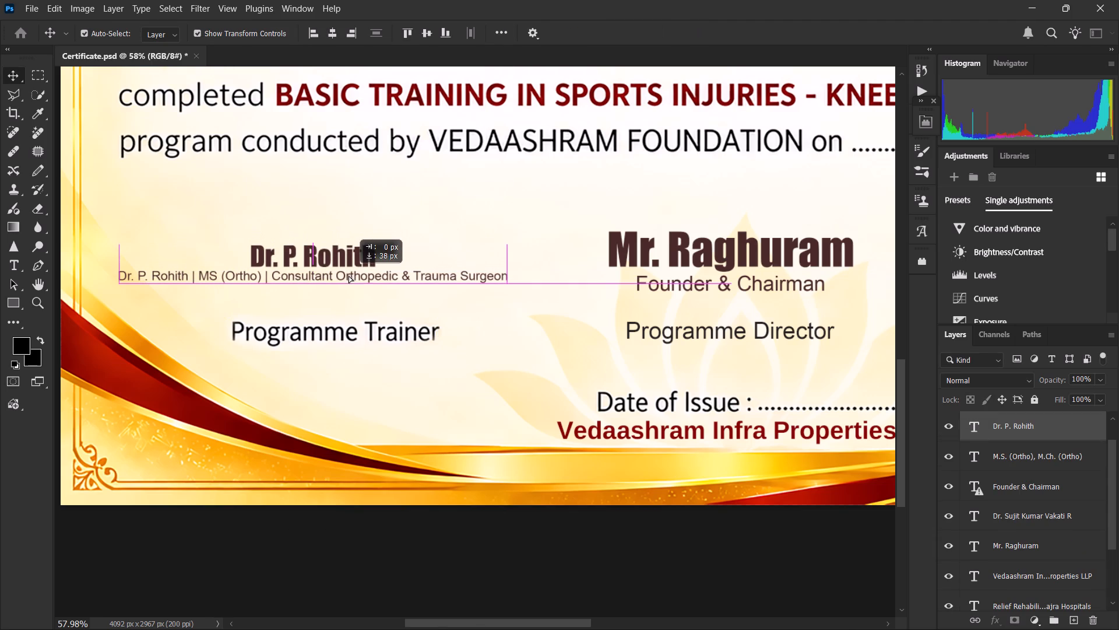
pyautogui.moveTo(349, 275); pyautogui.dragTo(349, 274)
pyautogui.click(529, 225)
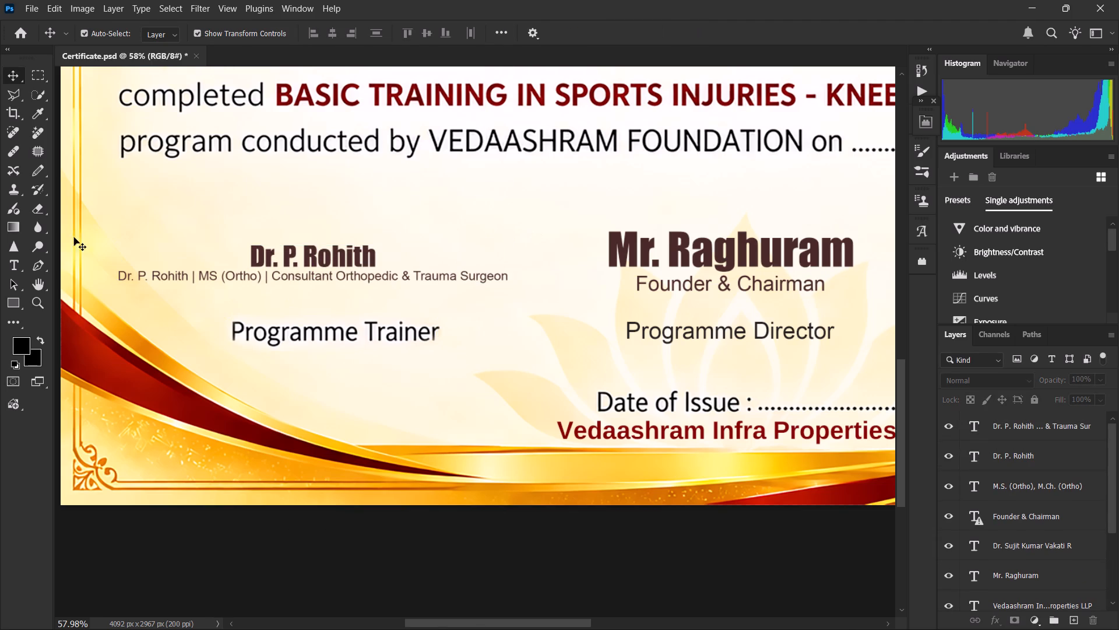
# Start a new 47 pt Impact text line between the leftmost qualification line and "Programme Trainer".
pyautogui.click(20, 269)
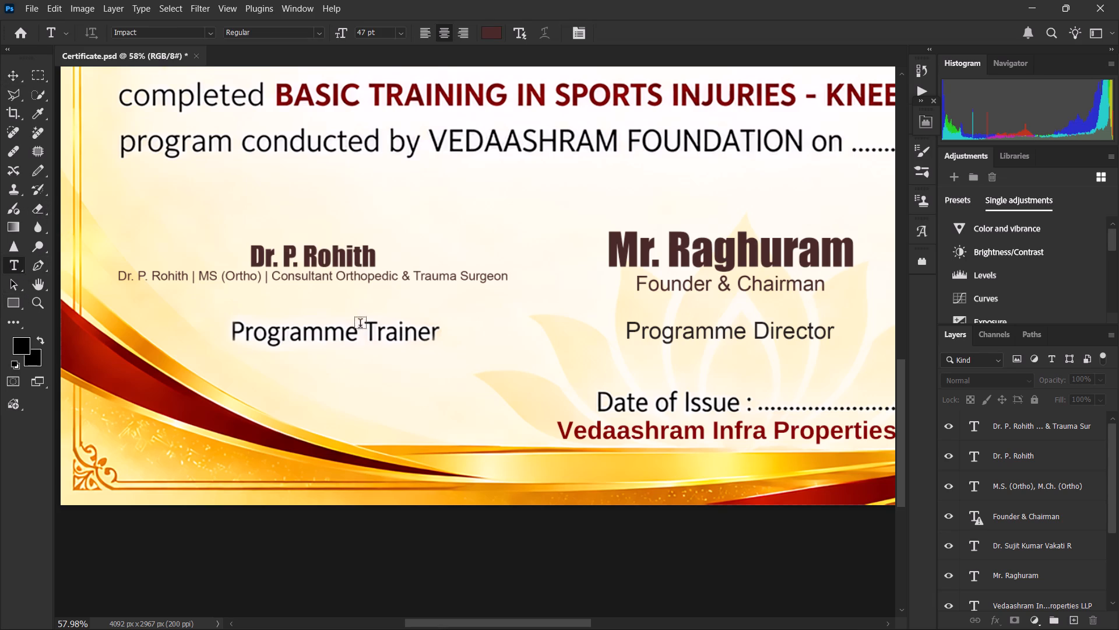
pyautogui.click(294, 310)
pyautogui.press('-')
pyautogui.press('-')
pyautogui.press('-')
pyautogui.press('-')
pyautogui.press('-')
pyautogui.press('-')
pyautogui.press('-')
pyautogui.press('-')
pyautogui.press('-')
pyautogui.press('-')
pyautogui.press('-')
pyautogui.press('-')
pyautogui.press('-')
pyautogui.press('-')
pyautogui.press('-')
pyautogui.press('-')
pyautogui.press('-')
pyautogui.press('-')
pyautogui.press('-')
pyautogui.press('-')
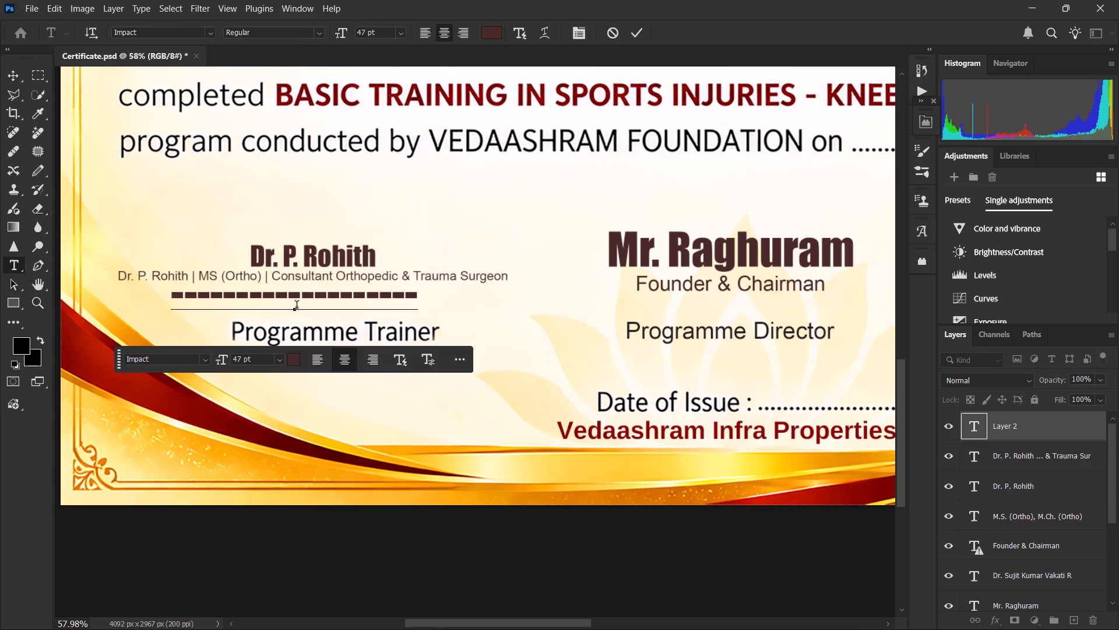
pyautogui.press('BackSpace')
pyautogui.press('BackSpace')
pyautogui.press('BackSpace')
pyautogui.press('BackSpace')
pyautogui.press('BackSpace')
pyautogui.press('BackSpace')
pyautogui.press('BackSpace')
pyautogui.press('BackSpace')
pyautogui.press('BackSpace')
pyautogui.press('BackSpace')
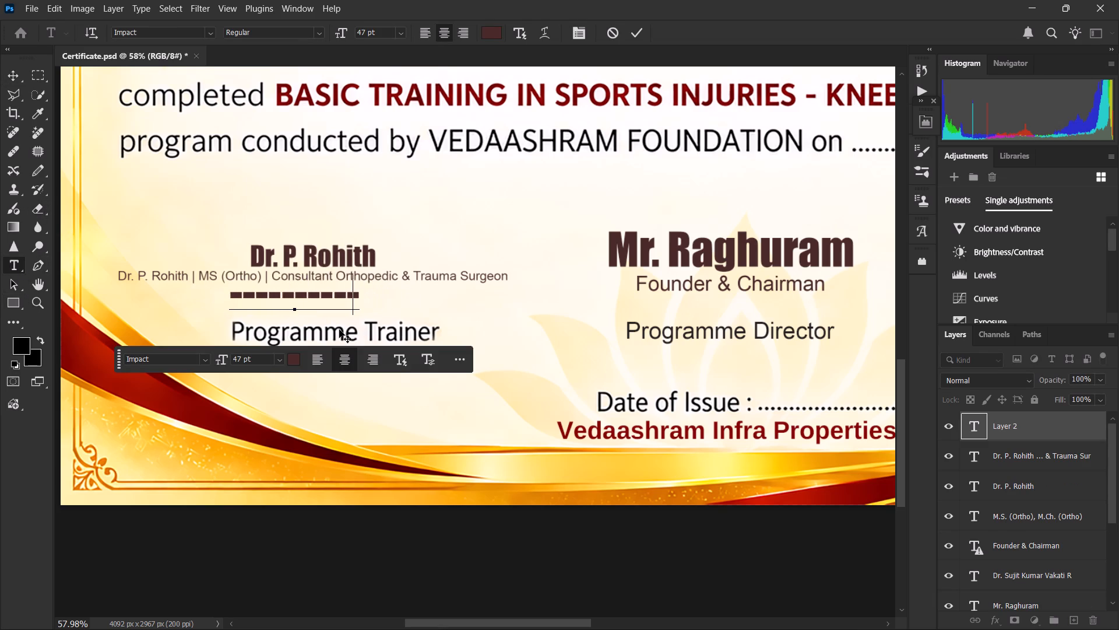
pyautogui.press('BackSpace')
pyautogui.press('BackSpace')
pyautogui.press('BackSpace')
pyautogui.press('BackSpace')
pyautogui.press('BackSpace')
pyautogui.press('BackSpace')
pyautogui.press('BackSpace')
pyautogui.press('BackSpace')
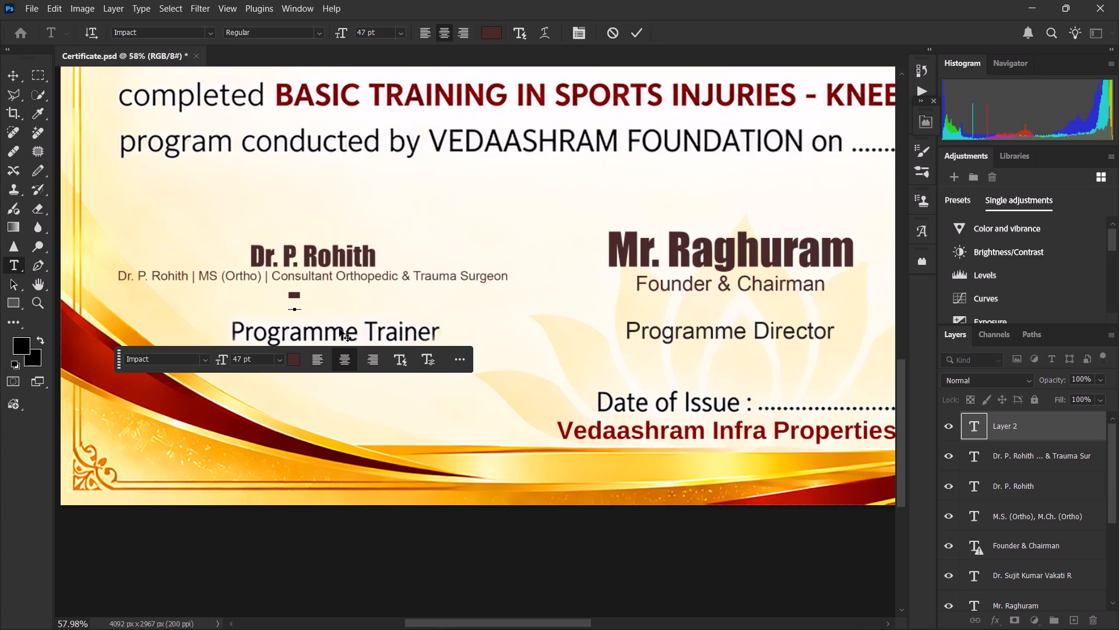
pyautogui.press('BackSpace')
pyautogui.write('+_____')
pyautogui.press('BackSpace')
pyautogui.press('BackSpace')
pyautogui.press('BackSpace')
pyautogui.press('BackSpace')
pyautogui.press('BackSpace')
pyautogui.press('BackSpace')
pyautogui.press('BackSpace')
# Enter a continuous row of 15 underscores as a separator line directly above "Programme Trainer".
pyautogui.write('_______')
pyautogui.hotkey('shift', '_')
pyautogui.write('_______')
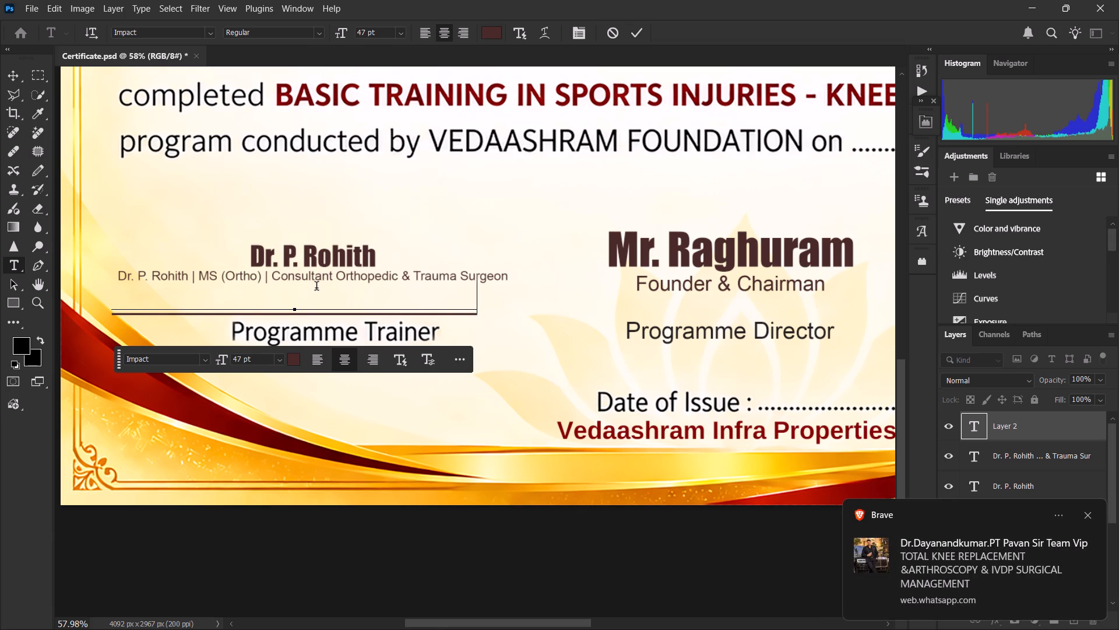
pyautogui.click(16, 91)
pyautogui.click(13, 78)
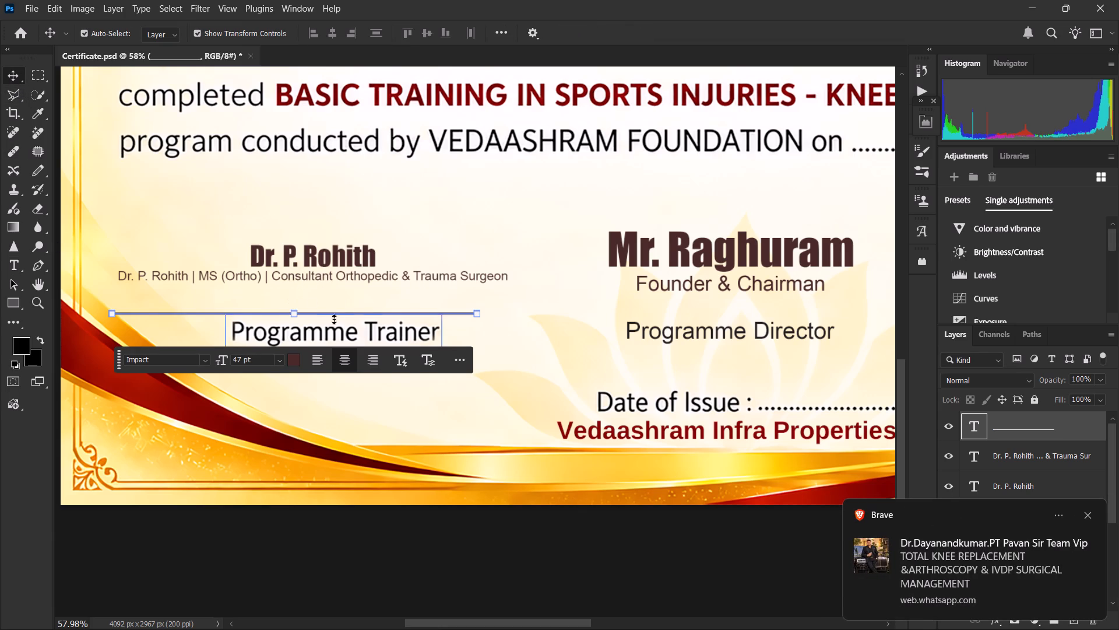
# Move the underscore separator line right and slightly up, between the leftmost qualification line and "Programme Trainer".
pyautogui.doubleClick(511, 280)
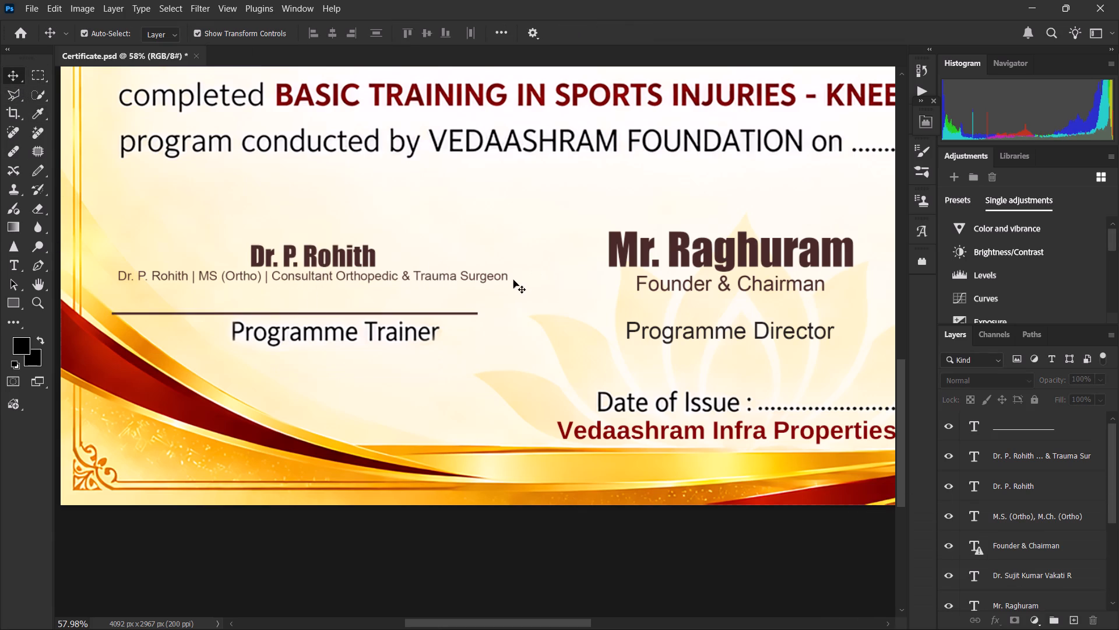
pyautogui.click(194, 314)
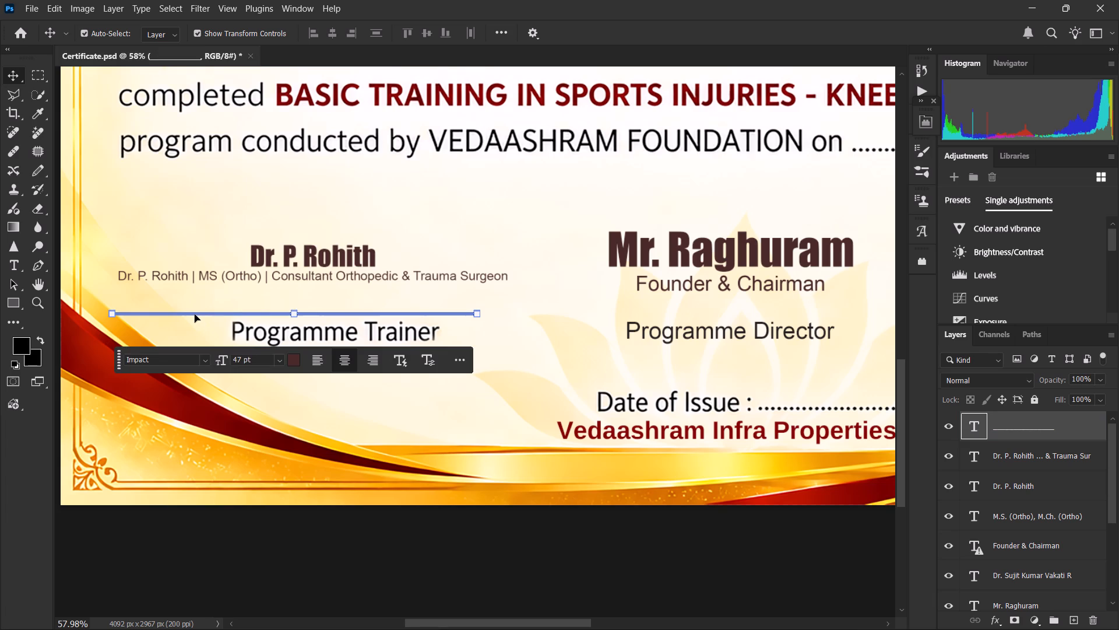
pyautogui.keyDown('alt'); pyautogui.scroll(6, 195, 314); pyautogui.keyUp('alt')
pyautogui.keyDown('alt'); pyautogui.scroll(-4, 364, 258); pyautogui.keyUp('alt')
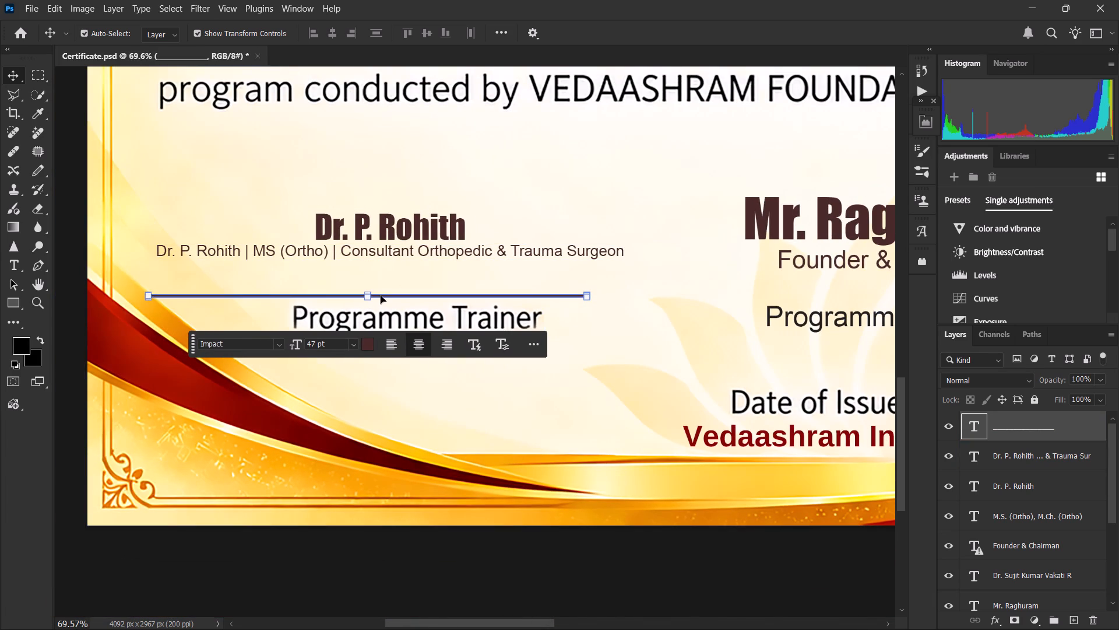
pyautogui.moveTo(381, 296); pyautogui.dragTo(409, 288)
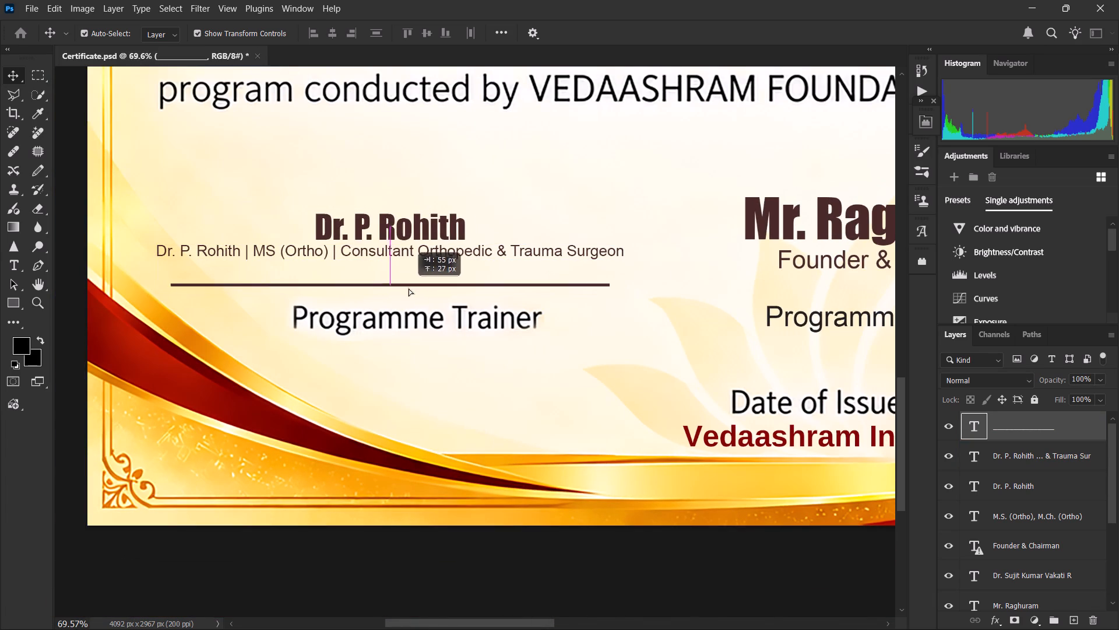
pyautogui.moveTo(409, 288); pyautogui.dragTo(439, 290)
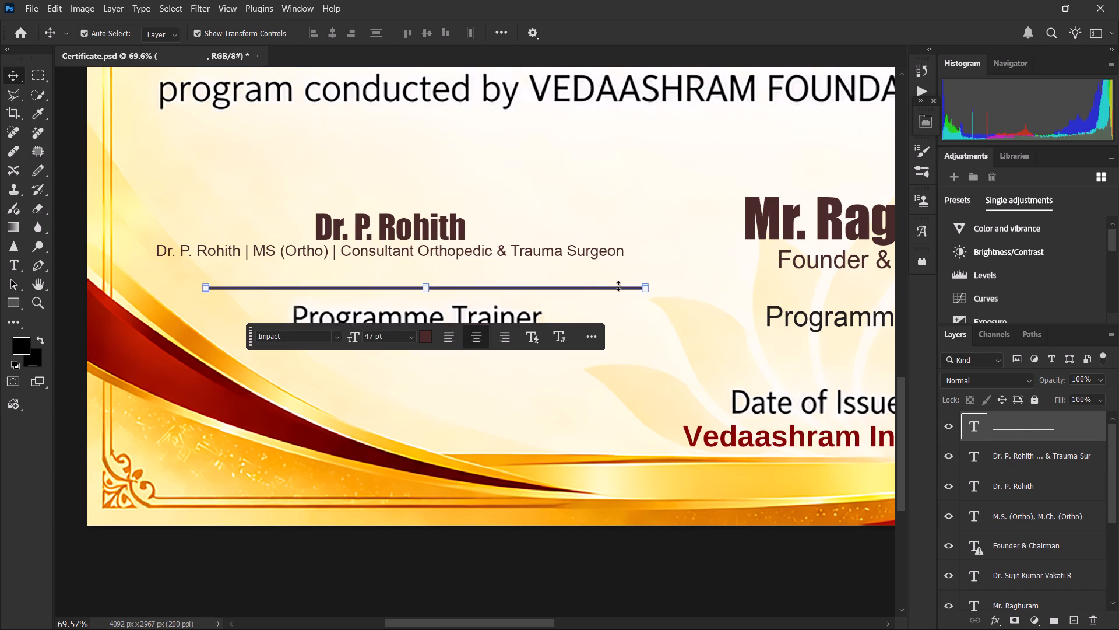
# Scale the leftmost separator line proportionally to about 84% and centre it just above "Programme Trainer".
pyautogui.moveTo(646, 289); pyautogui.dragTo(639, 288)
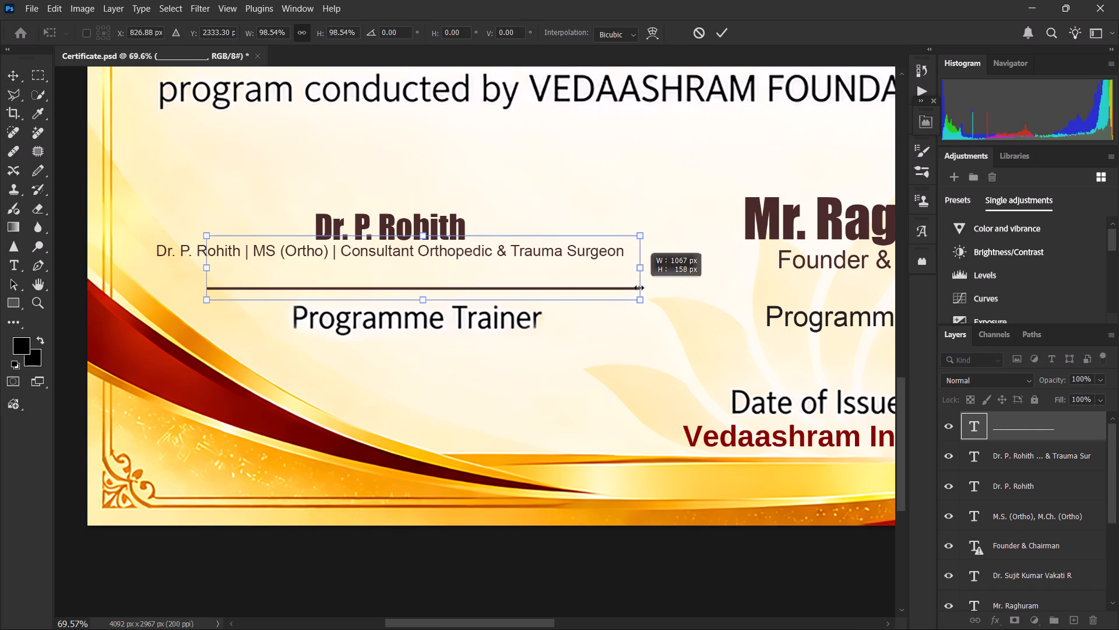
pyautogui.moveTo(639, 288); pyautogui.dragTo(631, 288)
pyautogui.moveTo(632, 268); pyautogui.dragTo(601, 270)
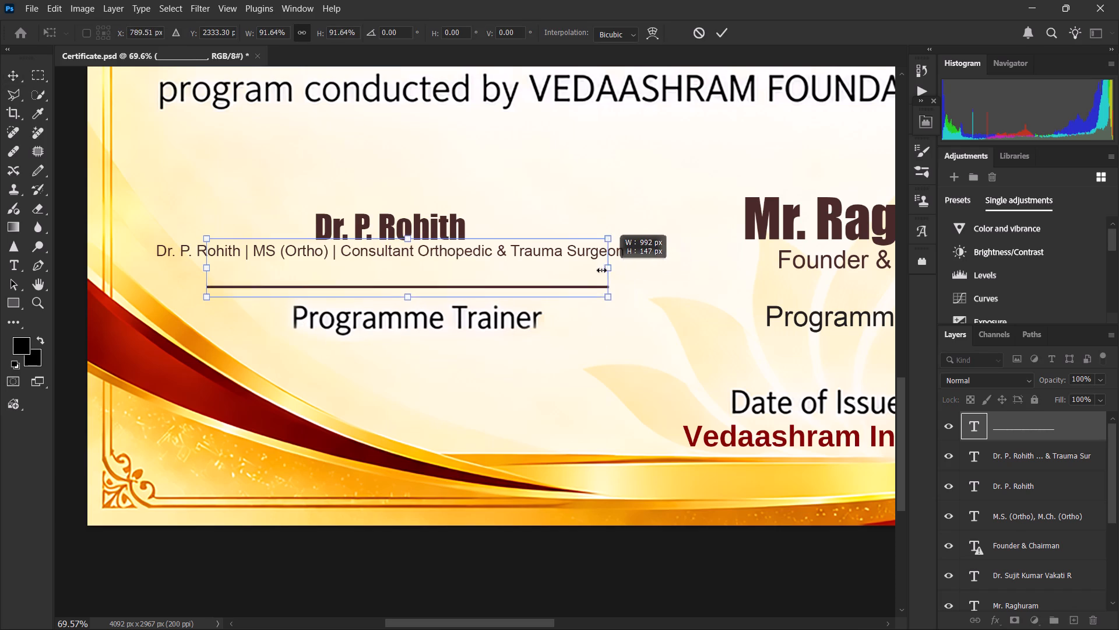
pyautogui.moveTo(601, 270); pyautogui.dragTo(577, 273)
pyautogui.moveTo(529, 270); pyautogui.dragTo(555, 276)
pyautogui.click(648, 231)
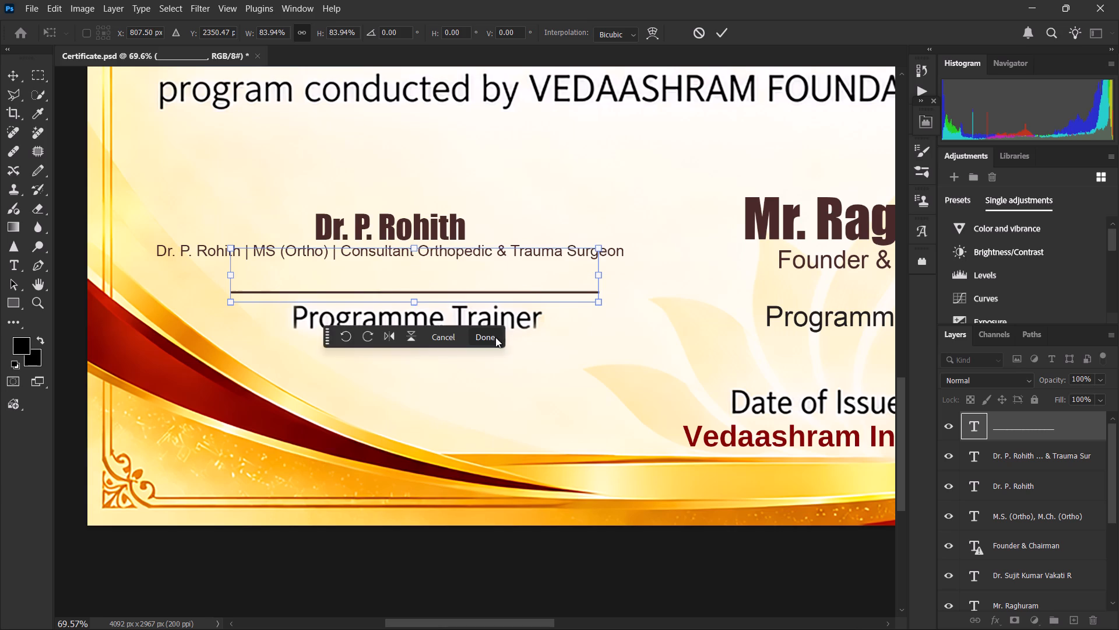
pyautogui.click(495, 337)
# Move the leftmost doctor's name and qualification line together down and right, centred just above the separator line.
pyautogui.moveTo(534, 179); pyautogui.dragTo(413, 257)
pyautogui.moveTo(444, 239); pyautogui.dragTo(465, 250)
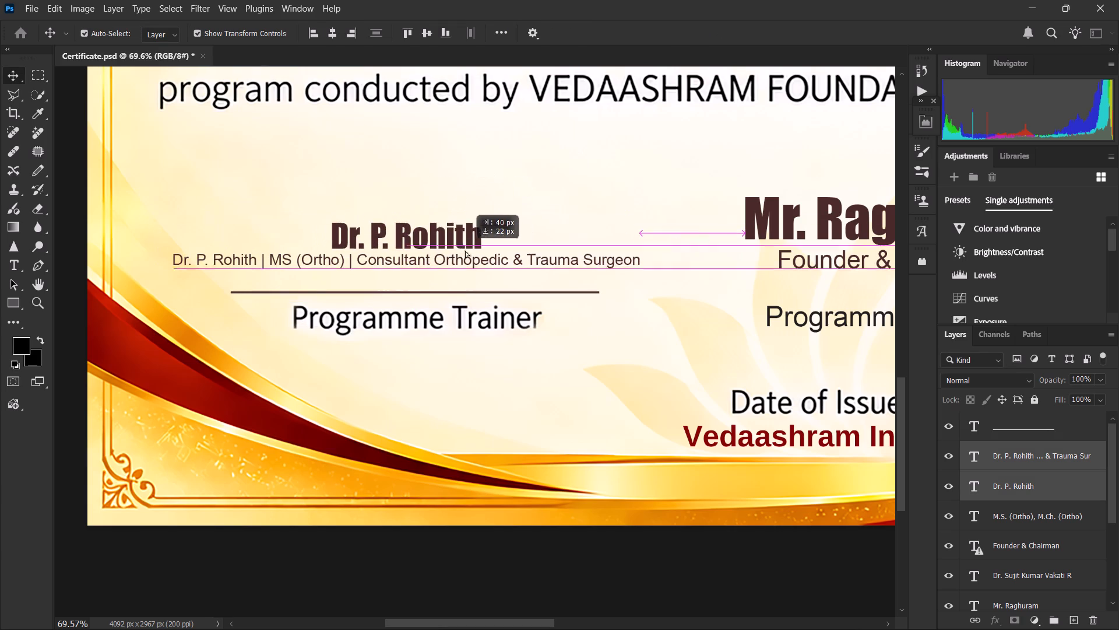
pyautogui.moveTo(465, 250); pyautogui.dragTo(469, 260)
pyautogui.click(572, 194)
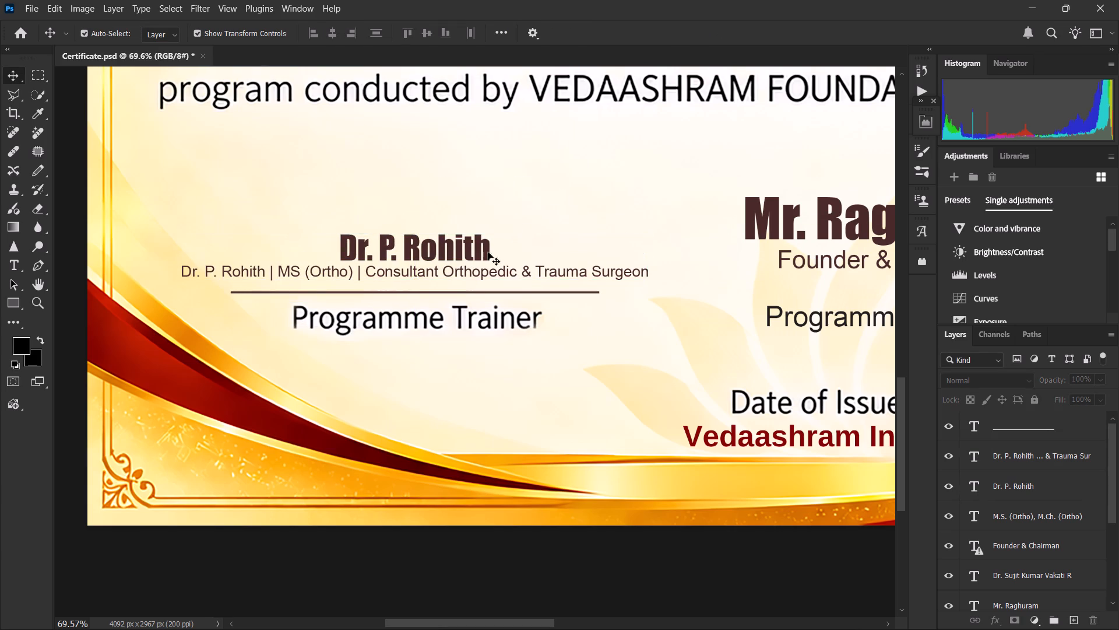
# Examine the three signatory blocks across the certificate, comparing their text sizes, separator lines and alignment.
pyautogui.keyDown('alt'); pyautogui.scroll(-6, 412, 285); pyautogui.keyUp('alt')
pyautogui.keyDown('alt'); pyautogui.scroll(2, 358, 322); pyautogui.keyUp('alt')
pyautogui.keyDown('alt'); pyautogui.scroll(-8, 358, 322); pyautogui.keyUp('alt')
pyautogui.keyDown('alt'); pyautogui.scroll(1, 321, 351); pyautogui.keyUp('alt')
pyautogui.keyDown('alt'); pyautogui.scroll(-1, 321, 351); pyautogui.keyUp('alt')
pyautogui.keyDown('alt'); pyautogui.scroll(2, 659, 320); pyautogui.keyUp('alt')
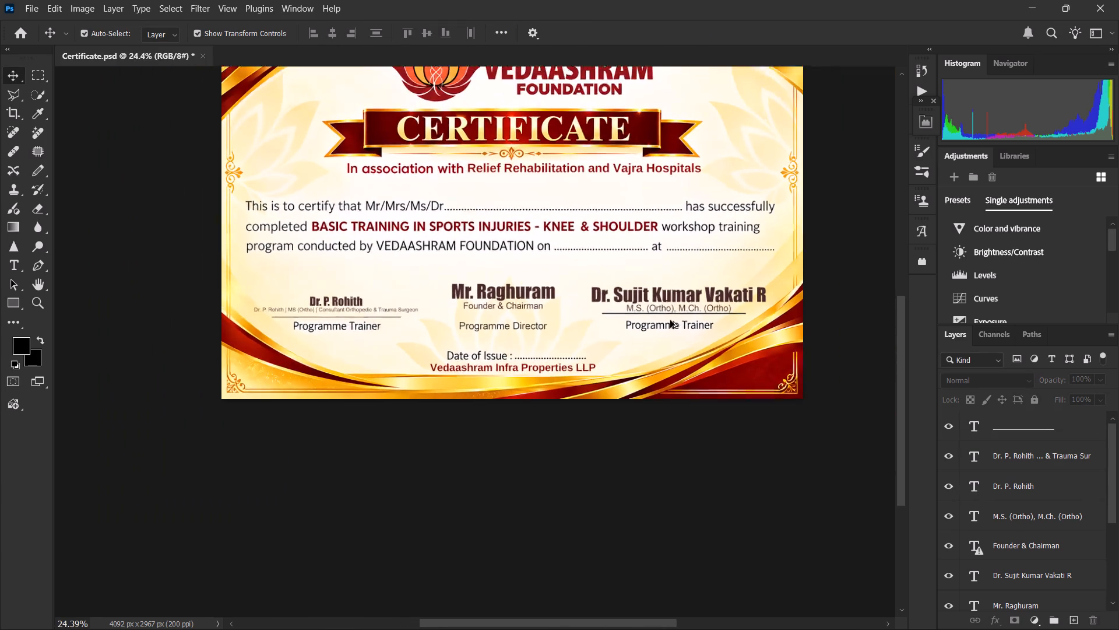
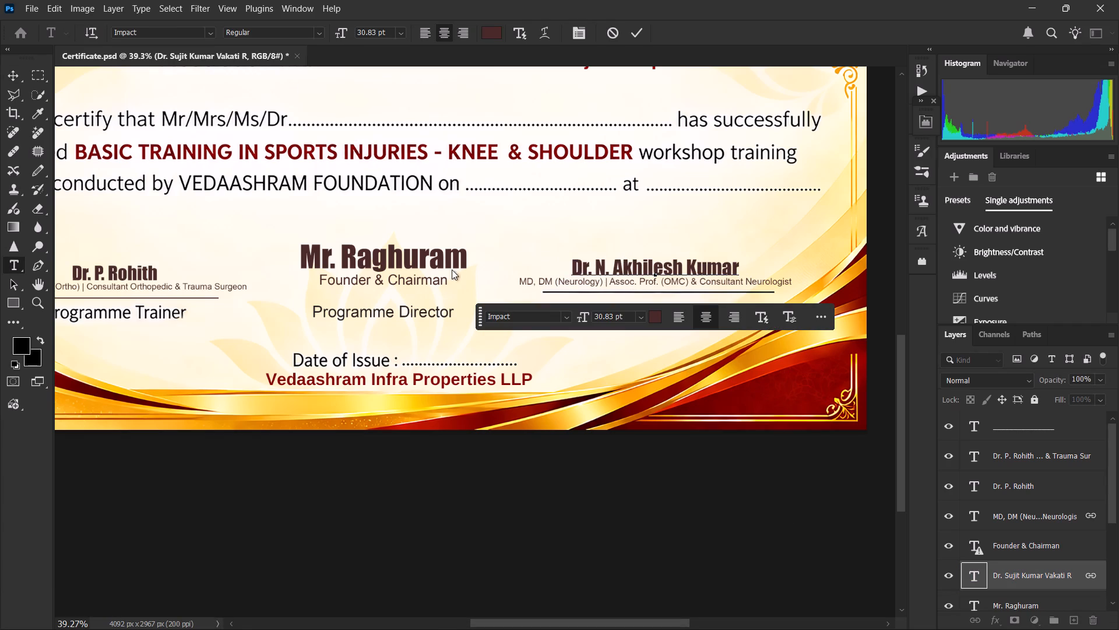
pyautogui.click(501, 237)
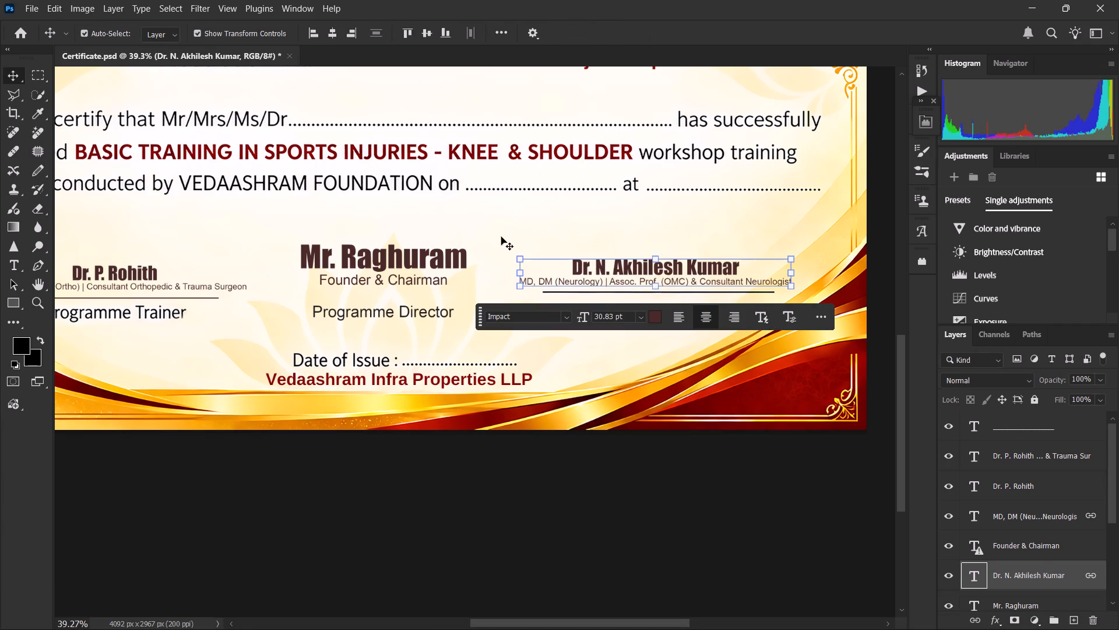
pyautogui.click(529, 220)
# Duplicate the leftmost separator line and place the copy between "Founder & Chairman" and "Programme Director".
pyautogui.scroll(-2, 567, 222)
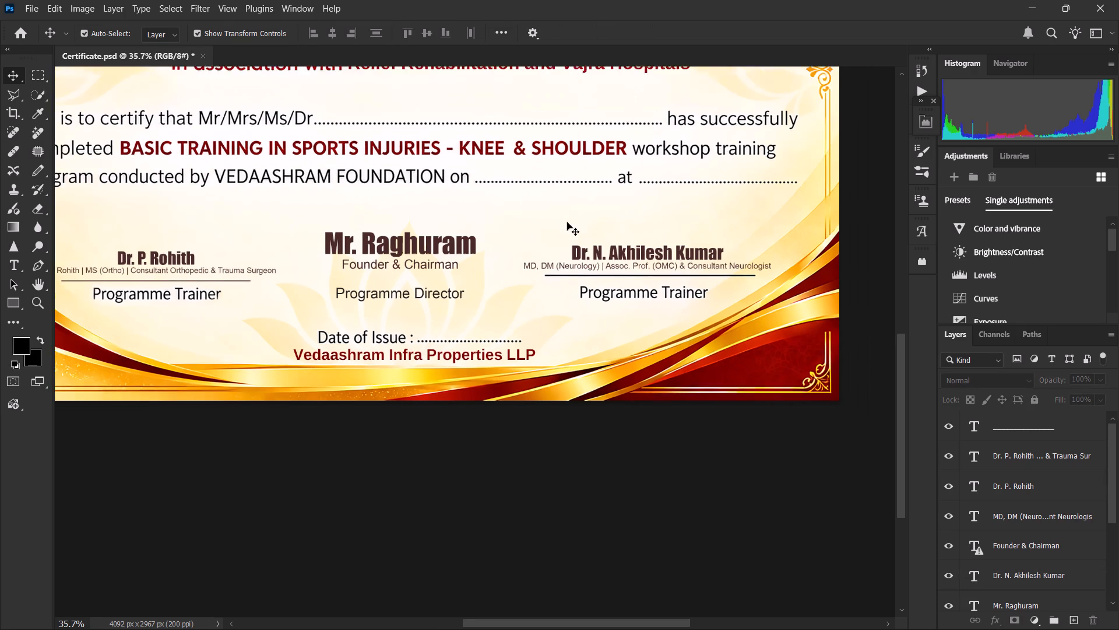
pyautogui.scroll(-2, 567, 222)
pyautogui.keyDown('alt'); pyautogui.scroll(4, 276, 275); pyautogui.keyUp('alt')
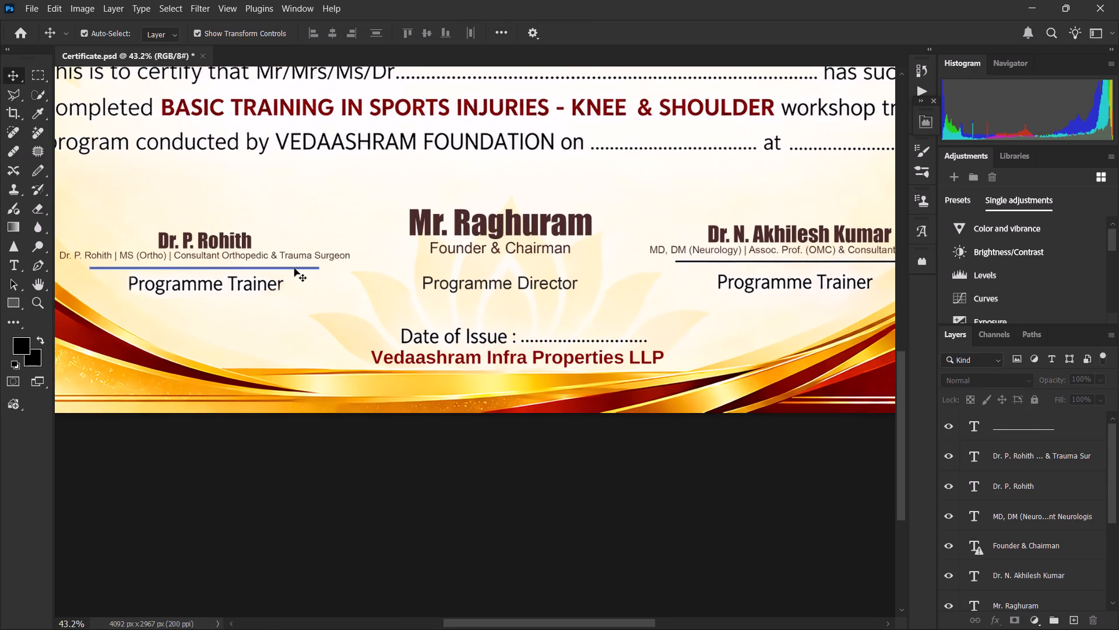
pyautogui.click(294, 268)
pyautogui.keyDown('alt'); pyautogui.moveTo(294, 268); pyautogui.dragTo(602, 269); pyautogui.keyUp('alt')
pyautogui.keyDown('alt'); pyautogui.scroll(2, 492, 277); pyautogui.keyUp('alt')
pyautogui.keyDown('alt'); pyautogui.scroll(-1, 492, 277); pyautogui.keyUp('alt')
pyautogui.keyDown('alt'); pyautogui.scroll(4, 492, 277); pyautogui.keyUp('alt')
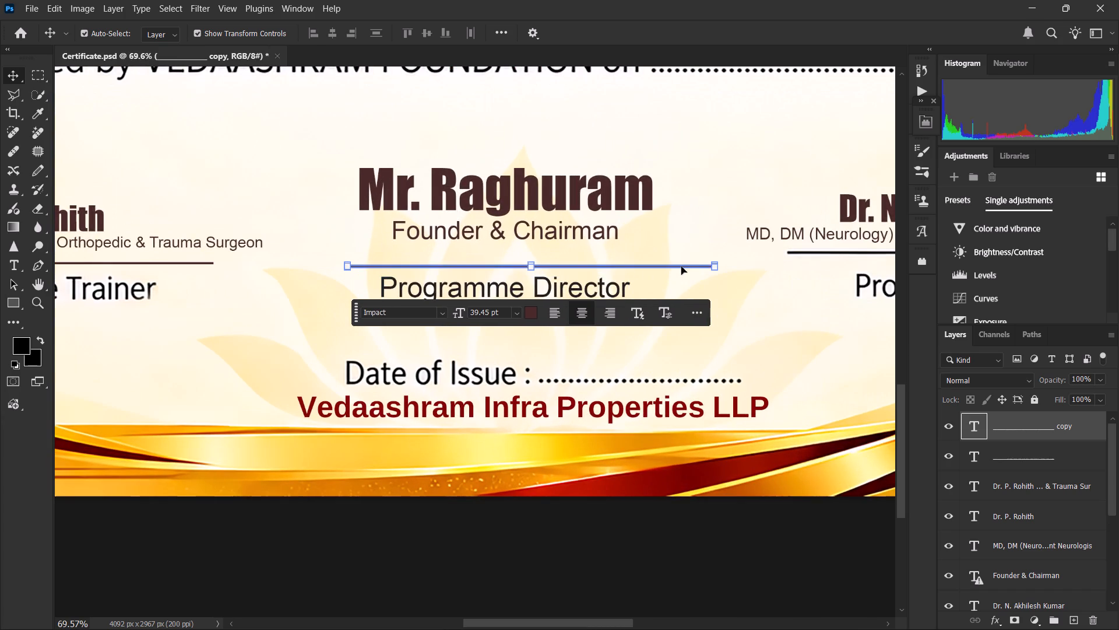
pyautogui.keyDown('alt'); pyautogui.scroll(4, 681, 269); pyautogui.keyUp('alt')
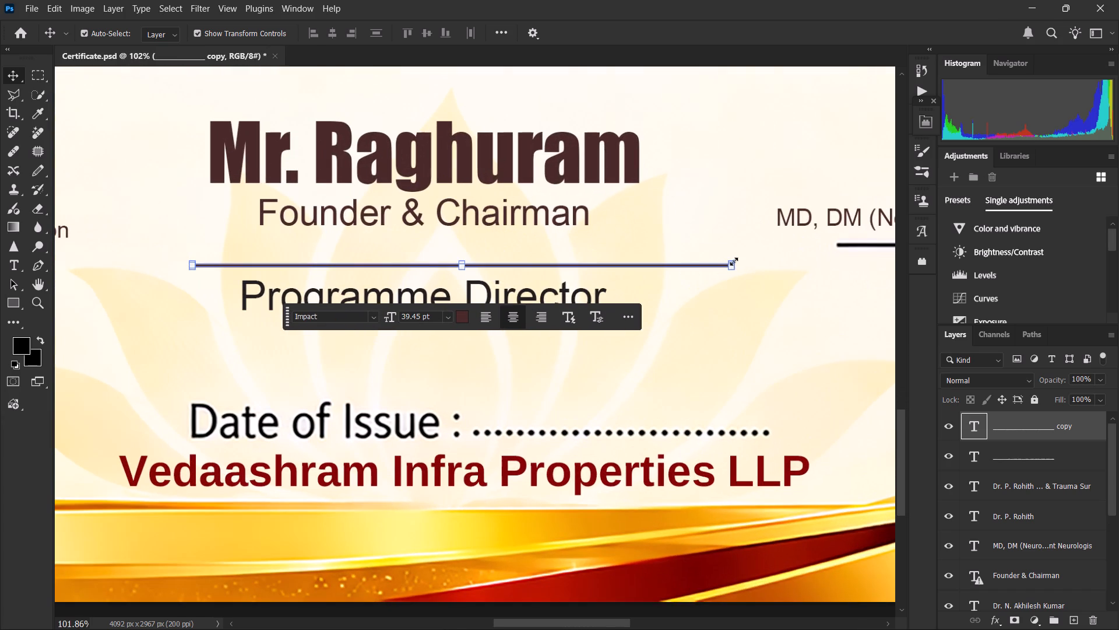
# Scale the copied separator line between "Founder & Chairman" and "Programme Director" down to about 91%.
pyautogui.keyDown('alt'); pyautogui.scroll(5, 721, 261); pyautogui.keyUp('alt')
pyautogui.click(743, 268)
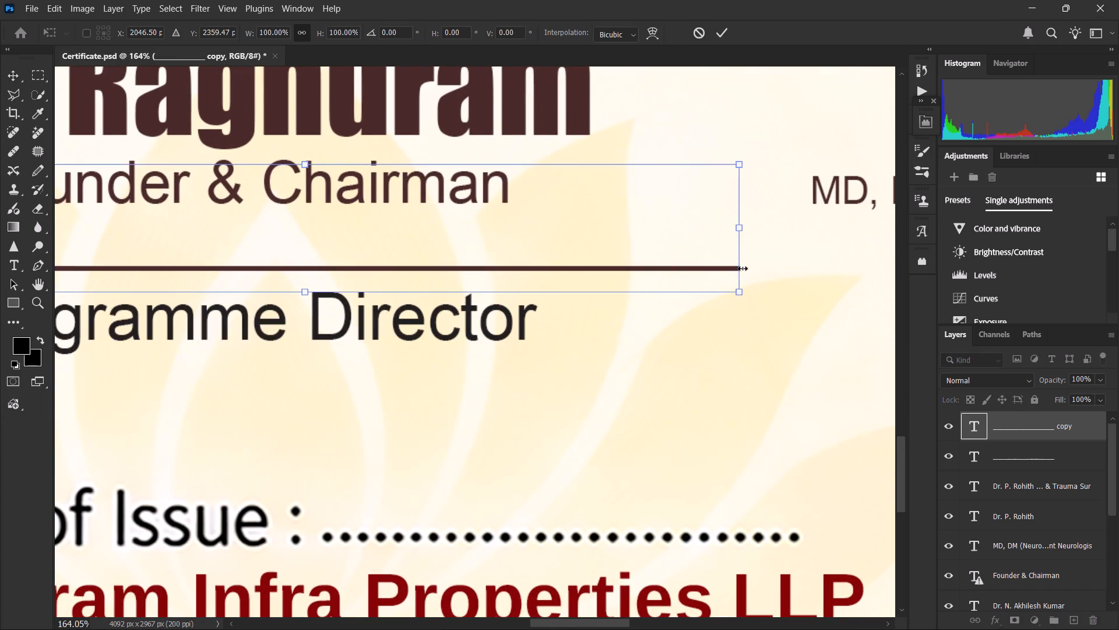
pyautogui.keyDown('alt'); pyautogui.scroll(-2, 692, 268); pyautogui.keyUp('alt')
pyautogui.keyDown('alt'); pyautogui.scroll(1, 692, 268); pyautogui.keyUp('alt')
pyautogui.keyDown('alt'); pyautogui.scroll(-7, 692, 268); pyautogui.keyUp('alt')
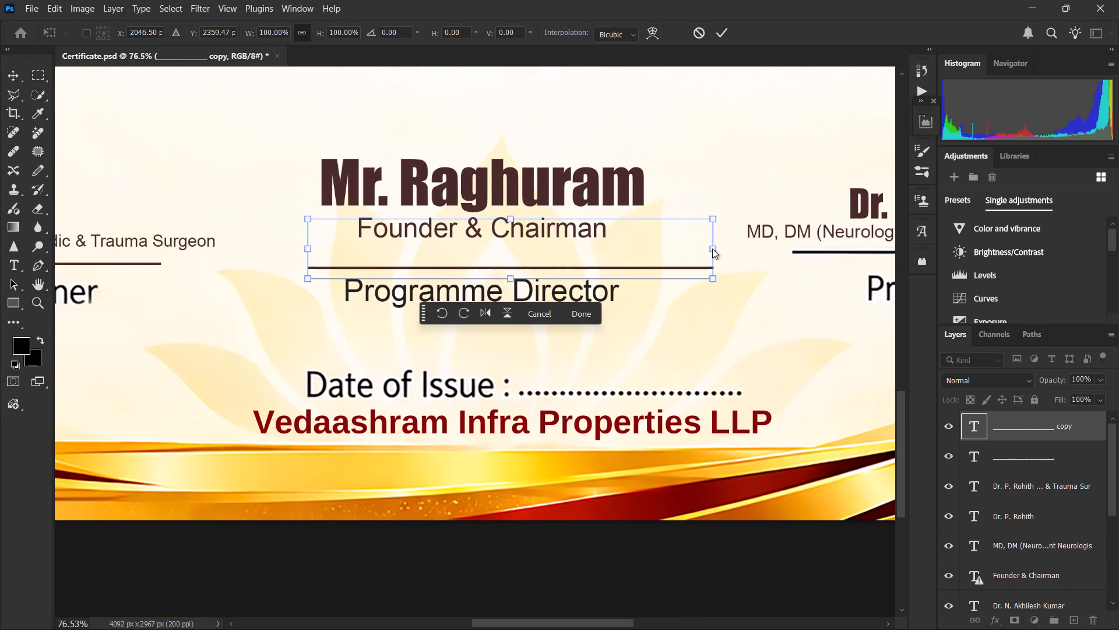
pyautogui.moveTo(712, 249); pyautogui.dragTo(701, 249)
pyautogui.moveTo(719, 249); pyautogui.dragTo(694, 251)
pyautogui.moveTo(714, 253); pyautogui.dragTo(667, 258)
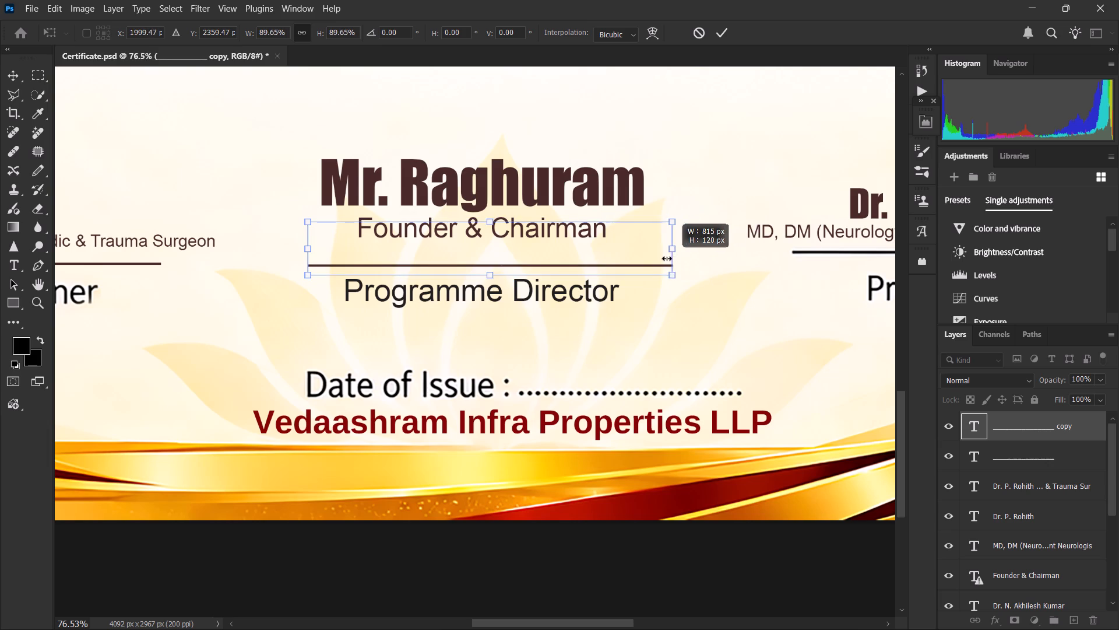
pyautogui.moveTo(667, 258); pyautogui.dragTo(677, 260)
pyautogui.click(555, 316)
pyautogui.keyDown('alt'); pyautogui.click(533, 373); pyautogui.keyUp('alt')
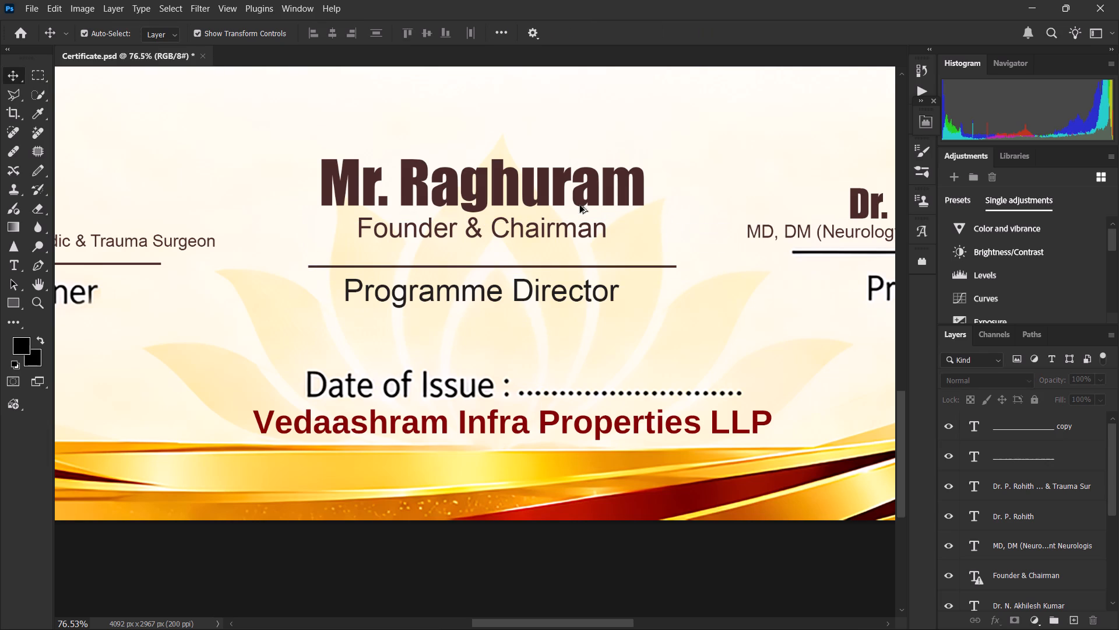
# Move the central signatory's name and "Founder & Chairman" together down to just above the separator line.
pyautogui.keyDown('alt'); pyautogui.moveTo(628, 136); pyautogui.dragTo(559, 220); pyautogui.keyUp('alt')
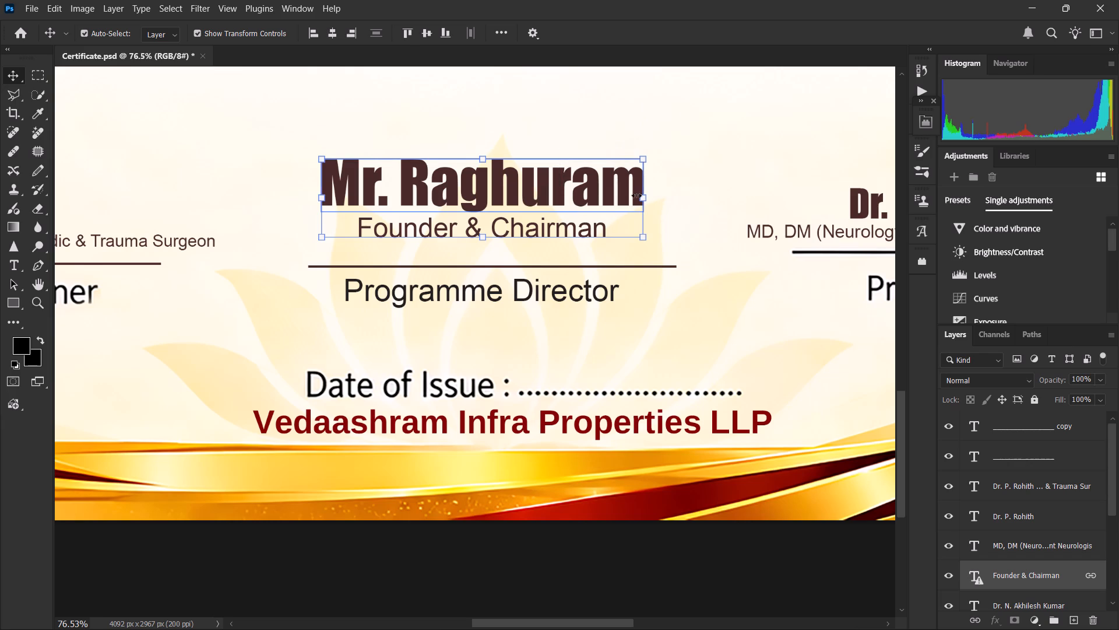
pyautogui.moveTo(554, 206); pyautogui.dragTo(556, 228)
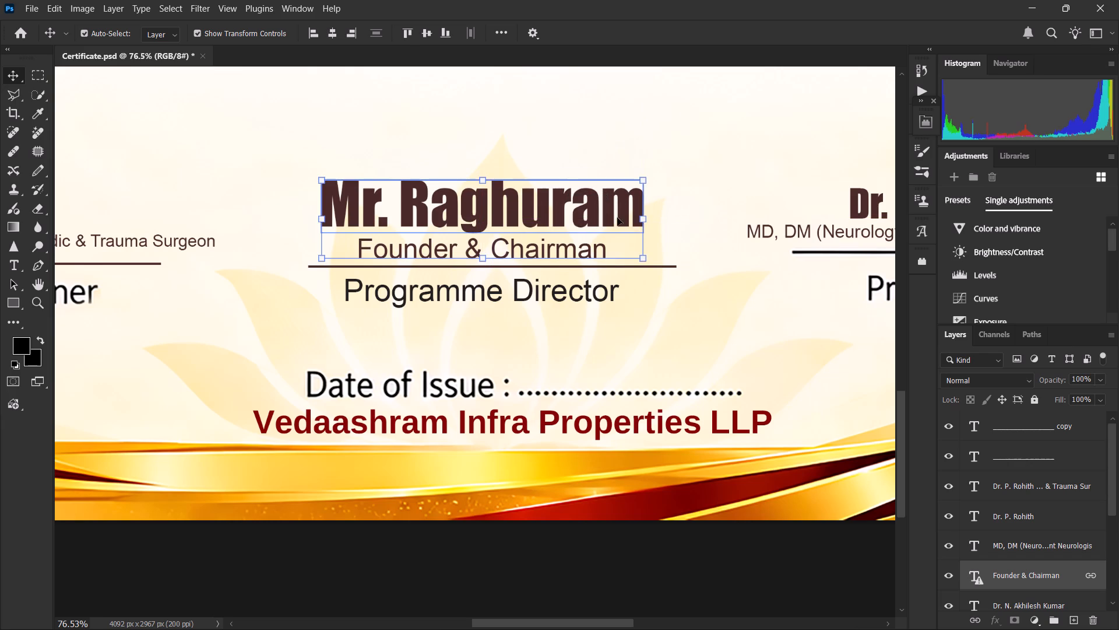
# Scale the central signatory's name and "Founder & Chairman" together down to about 82%.
pyautogui.moveTo(641, 225); pyautogui.dragTo(623, 227)
pyautogui.click(594, 272)
pyautogui.moveTo(642, 222); pyautogui.dragTo(624, 222)
pyautogui.click(648, 270)
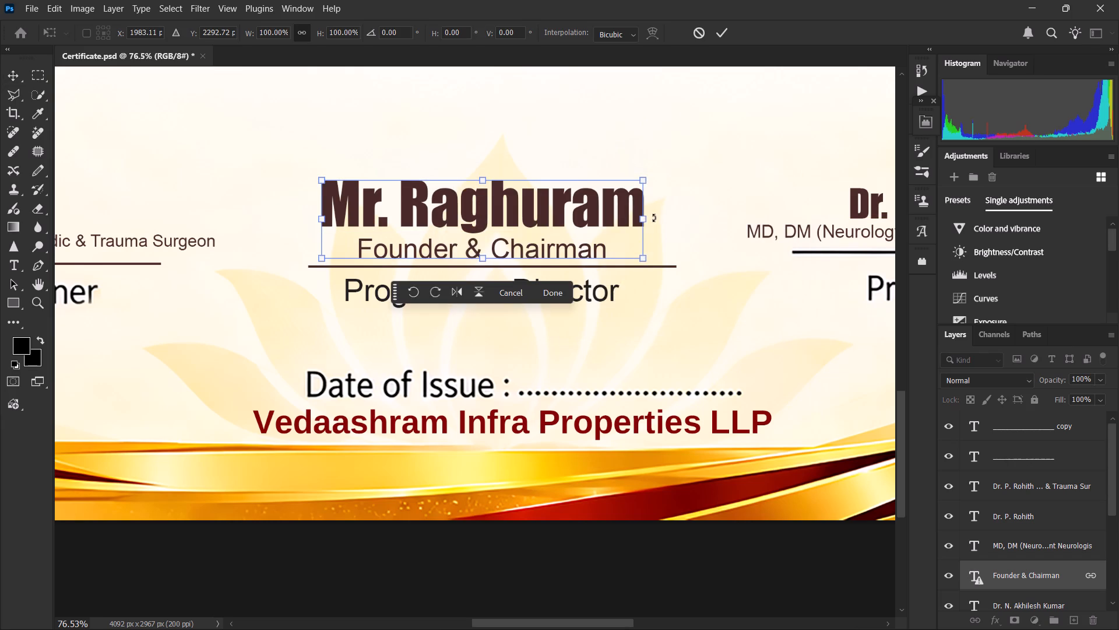
pyautogui.moveTo(645, 219); pyautogui.dragTo(586, 220)
pyautogui.keyDown('alt'); pyautogui.scroll(-5, 657, 170); pyautogui.keyUp('alt')
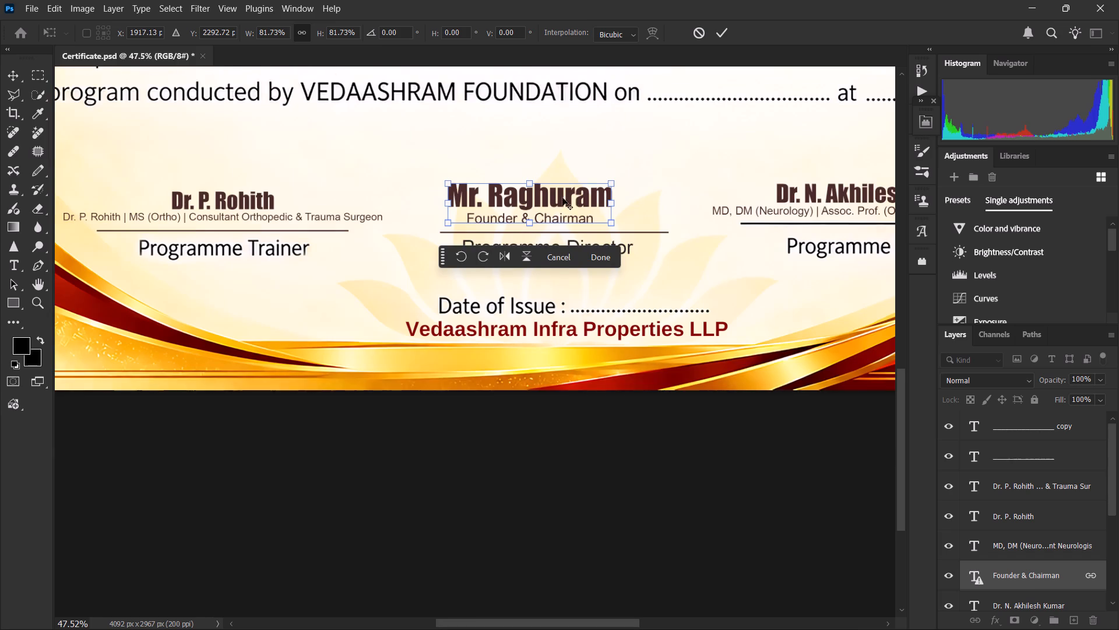
pyautogui.keyDown('alt'); pyautogui.scroll(1, 557, 199); pyautogui.keyUp('alt')
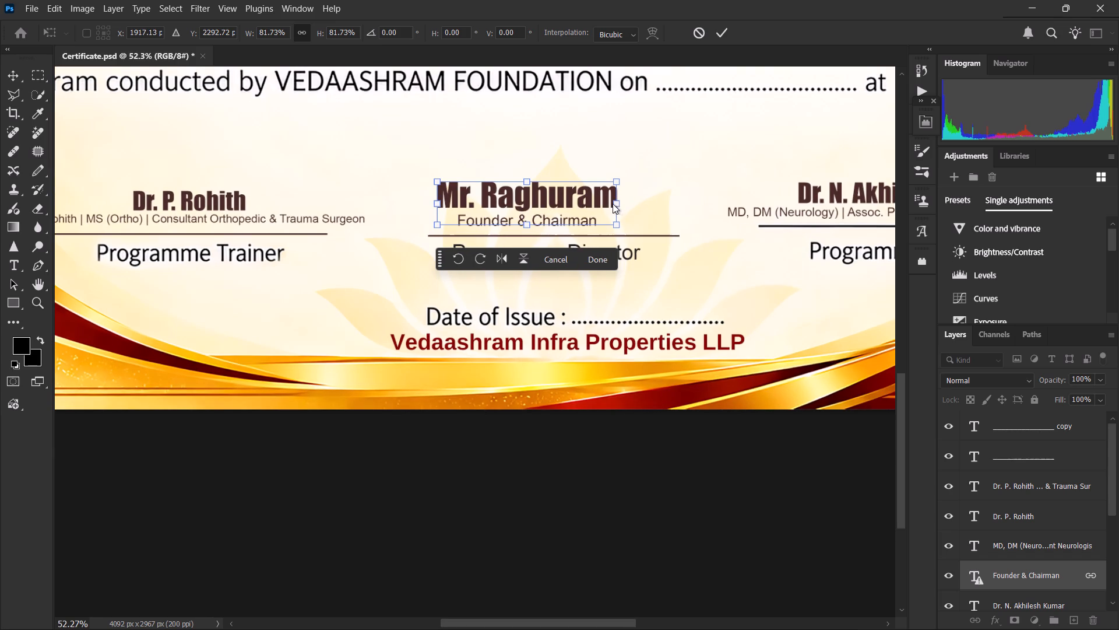
pyautogui.click(606, 260)
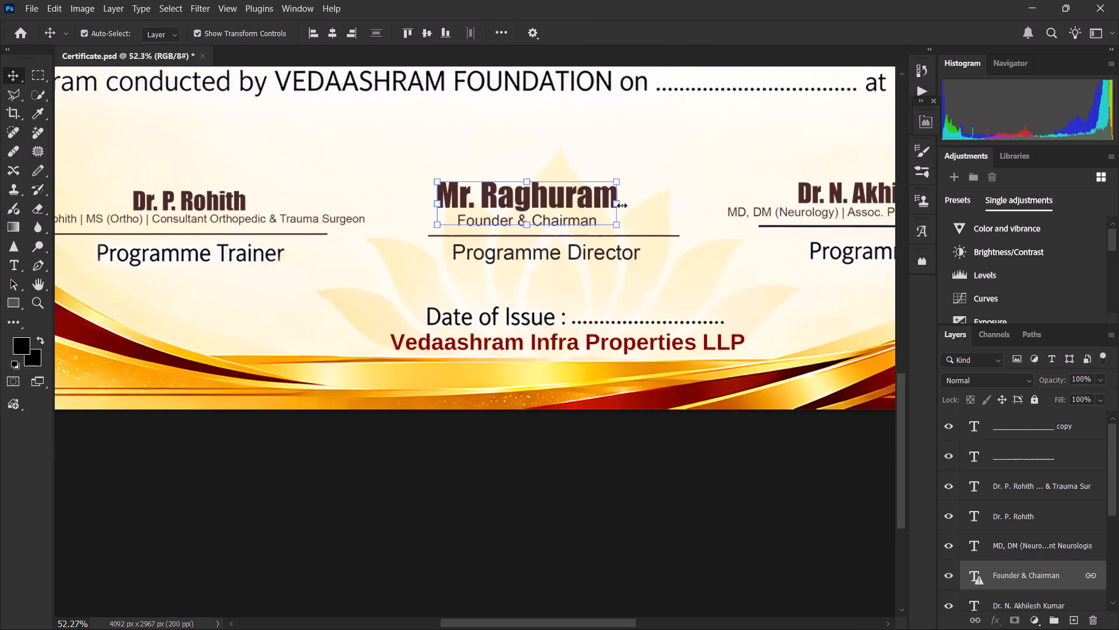
# Scale the central name and designation down again to about 83% and centre them above "Programme Director".
pyautogui.moveTo(620, 205); pyautogui.dragTo(608, 205)
pyautogui.click(646, 278)
pyautogui.moveTo(618, 208); pyautogui.dragTo(600, 205)
pyautogui.moveTo(576, 206); pyautogui.dragTo(609, 212)
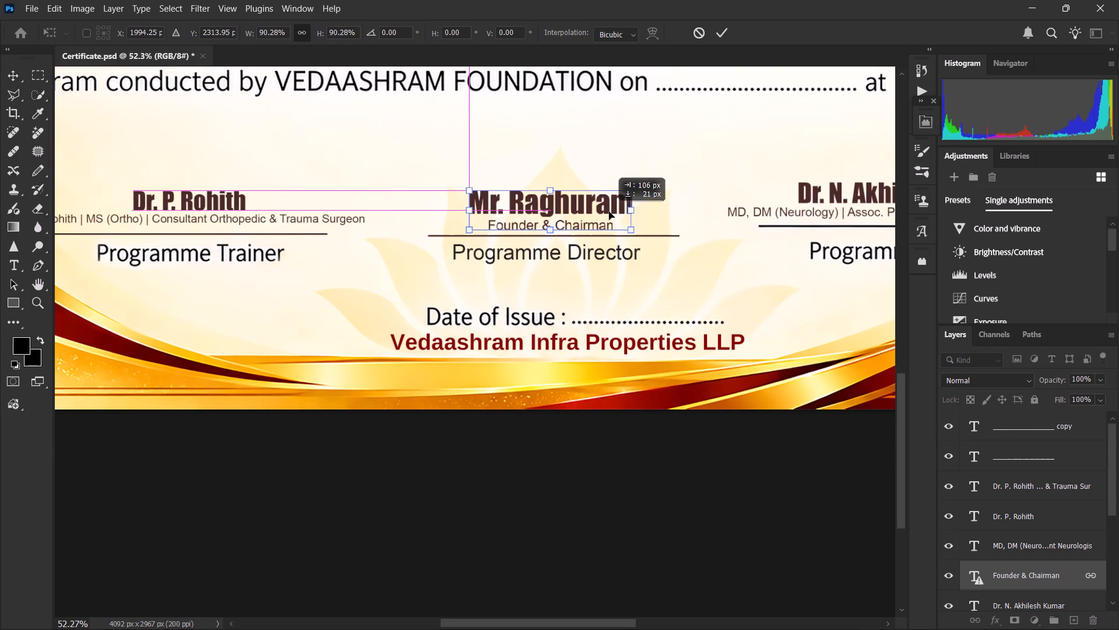
pyautogui.moveTo(609, 212); pyautogui.dragTo(596, 208)
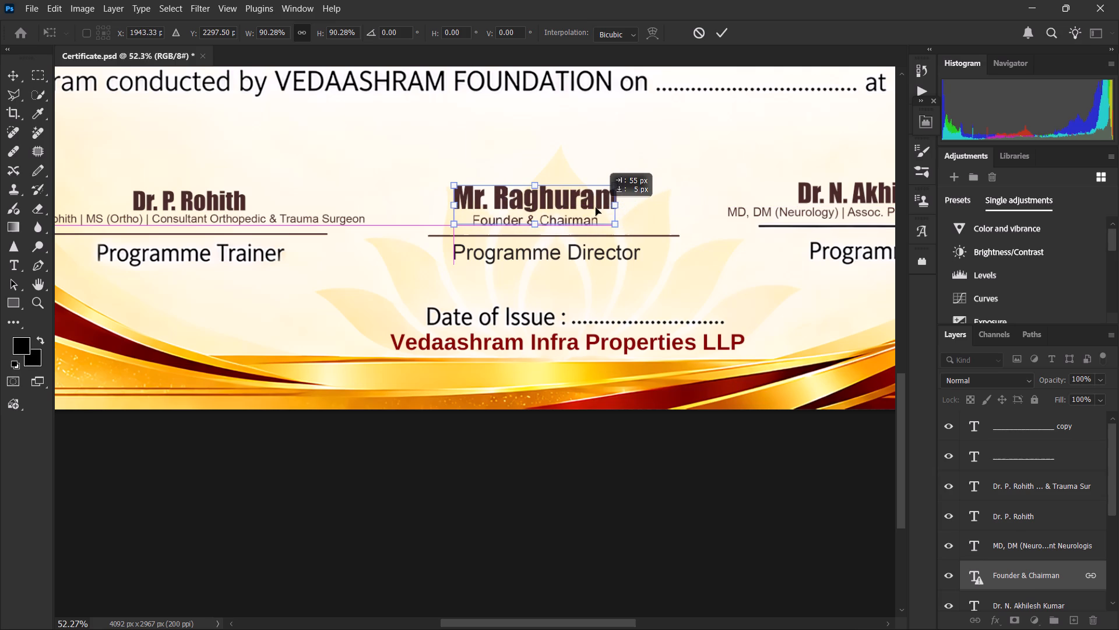
pyautogui.moveTo(596, 208); pyautogui.dragTo(603, 207)
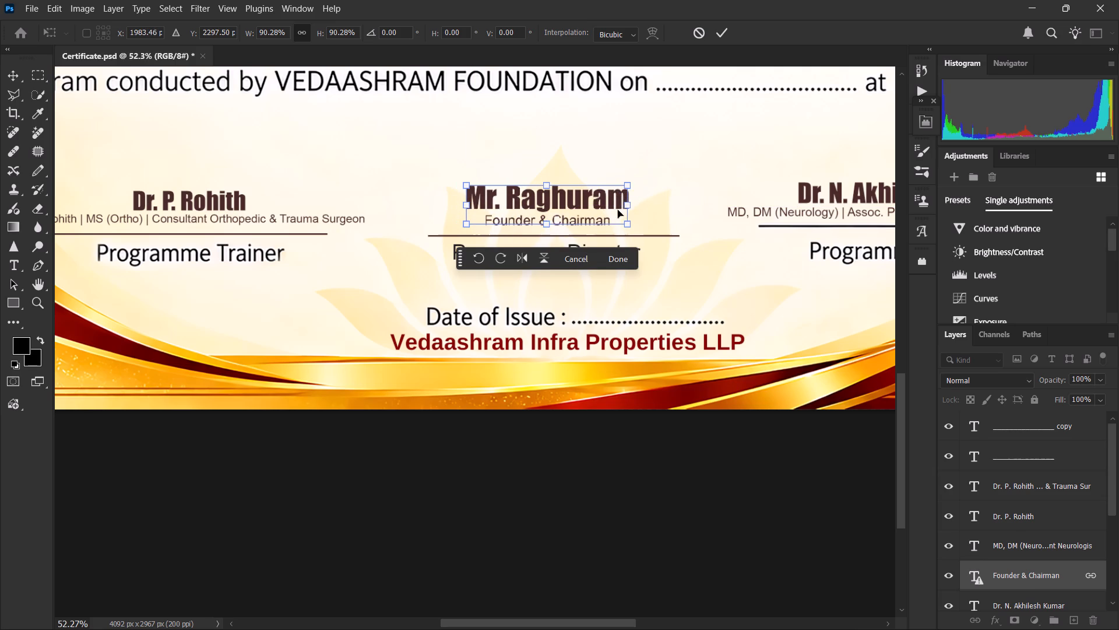
pyautogui.moveTo(628, 210); pyautogui.dragTo(615, 210)
pyautogui.moveTo(591, 208); pyautogui.dragTo(601, 217)
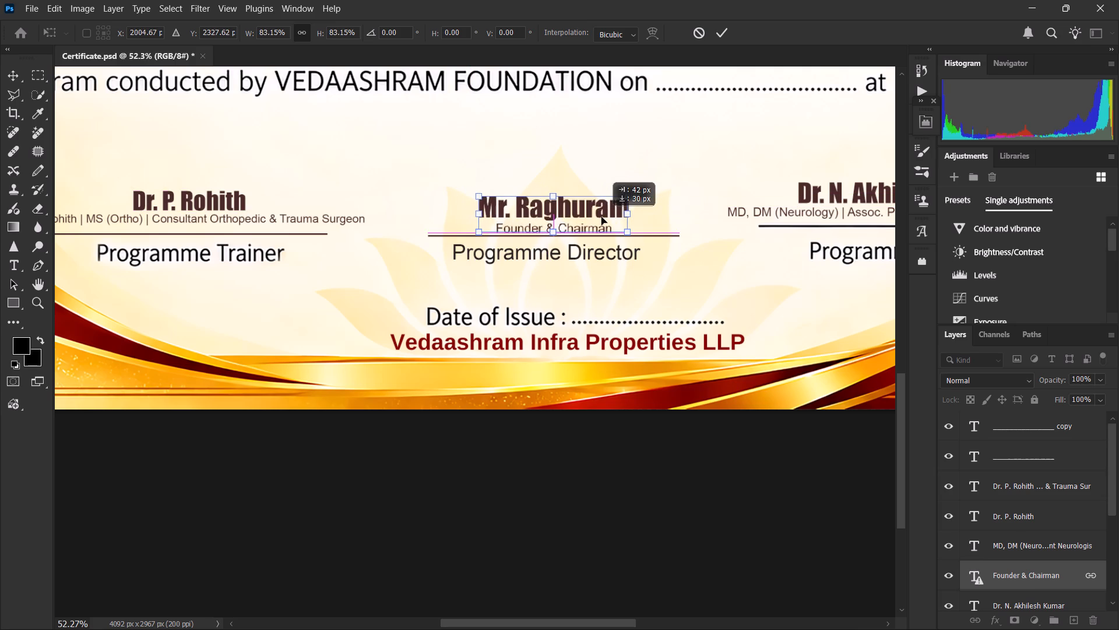
pyautogui.moveTo(601, 217); pyautogui.dragTo(597, 216)
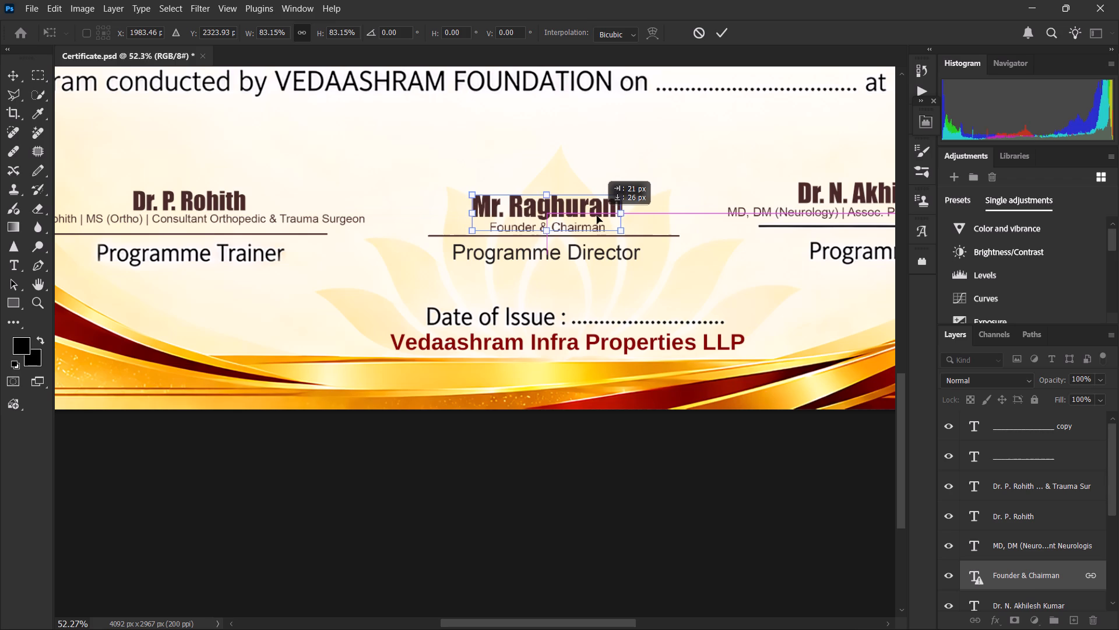
pyautogui.moveTo(597, 216); pyautogui.dragTo(597, 213)
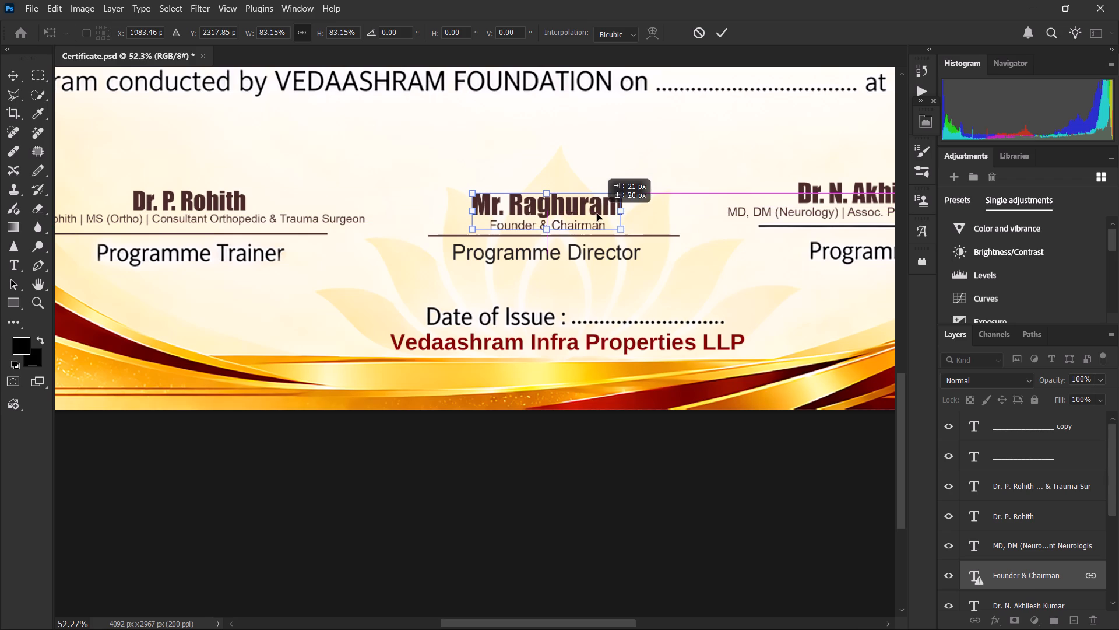
pyautogui.moveTo(597, 213); pyautogui.dragTo(597, 212)
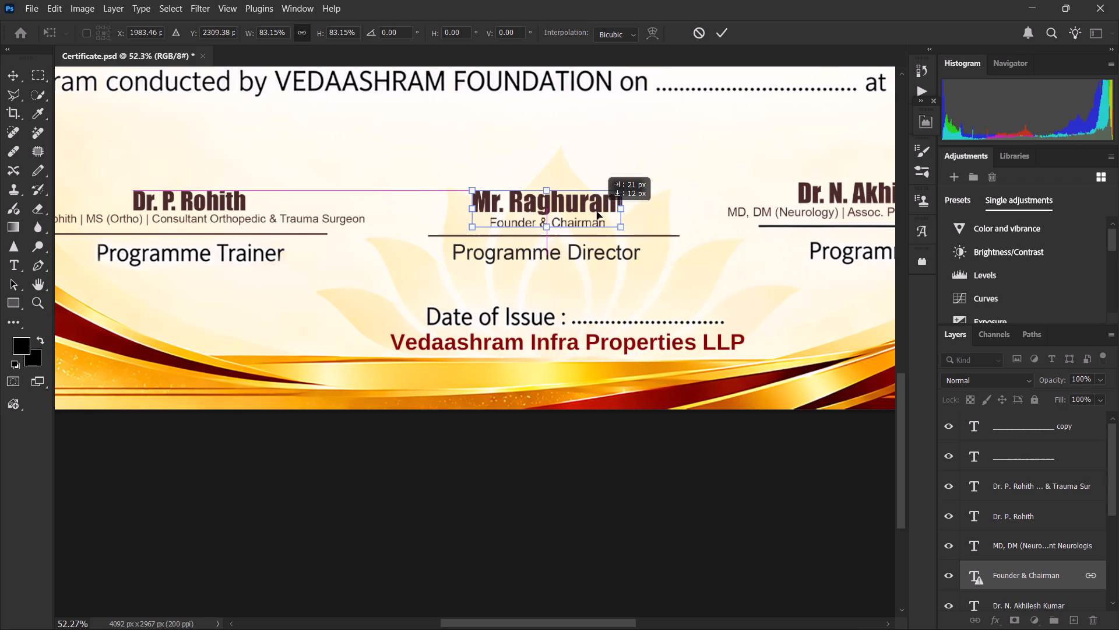
pyautogui.moveTo(597, 212); pyautogui.dragTo(597, 209)
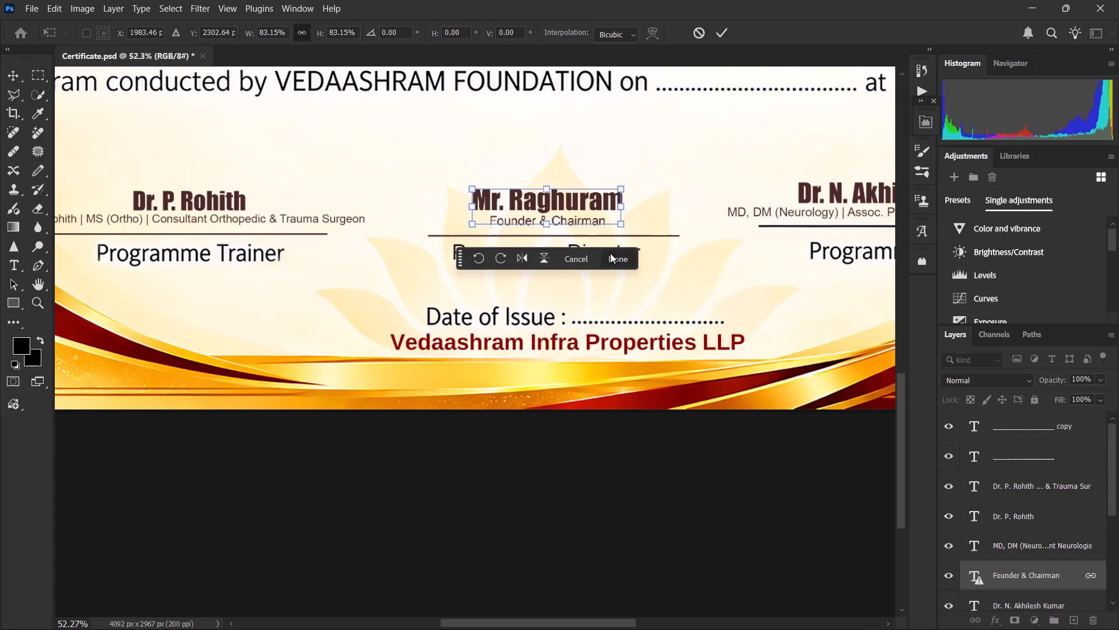
pyautogui.click(615, 260)
# Raise the central separator line so it sits level with the leftmost signatory's separator line.
pyautogui.keyDown('alt'); pyautogui.scroll(2, 641, 190); pyautogui.keyUp('alt')
pyautogui.keyDown('alt'); pyautogui.scroll(-1, 642, 190); pyautogui.keyUp('alt')
pyautogui.keyDown('alt'); pyautogui.scroll(3, 459, 225); pyautogui.keyUp('alt')
pyautogui.keyDown('alt'); pyautogui.scroll(-1, 387, 241); pyautogui.keyUp('alt')
pyautogui.keyDown('alt'); pyautogui.scroll(6, 386, 241); pyautogui.keyUp('alt')
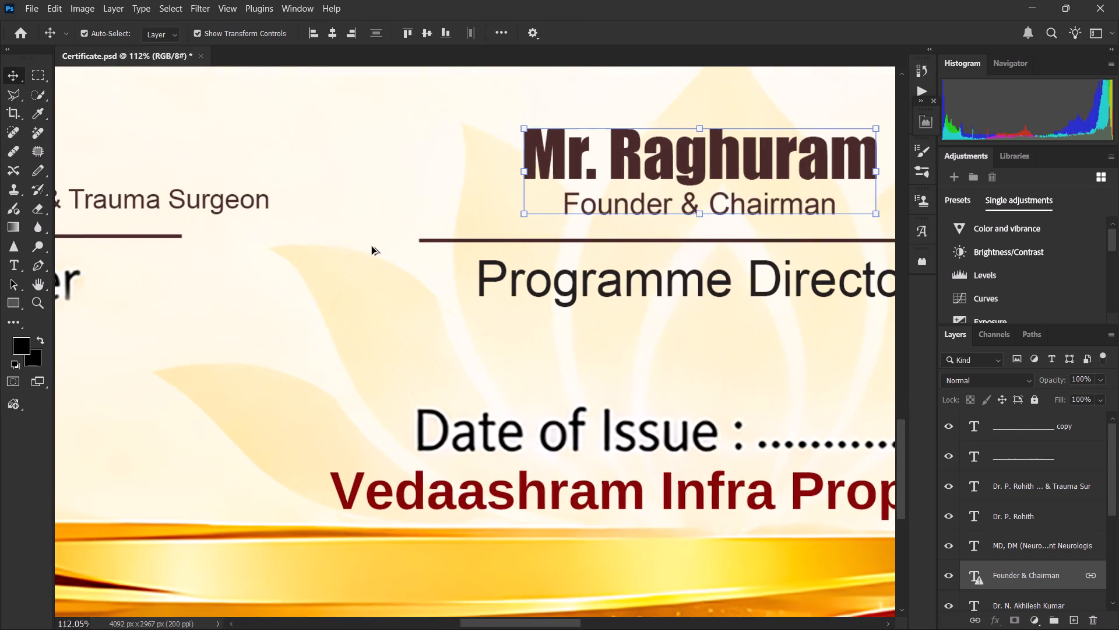
pyautogui.click(458, 237)
pyautogui.click(448, 239)
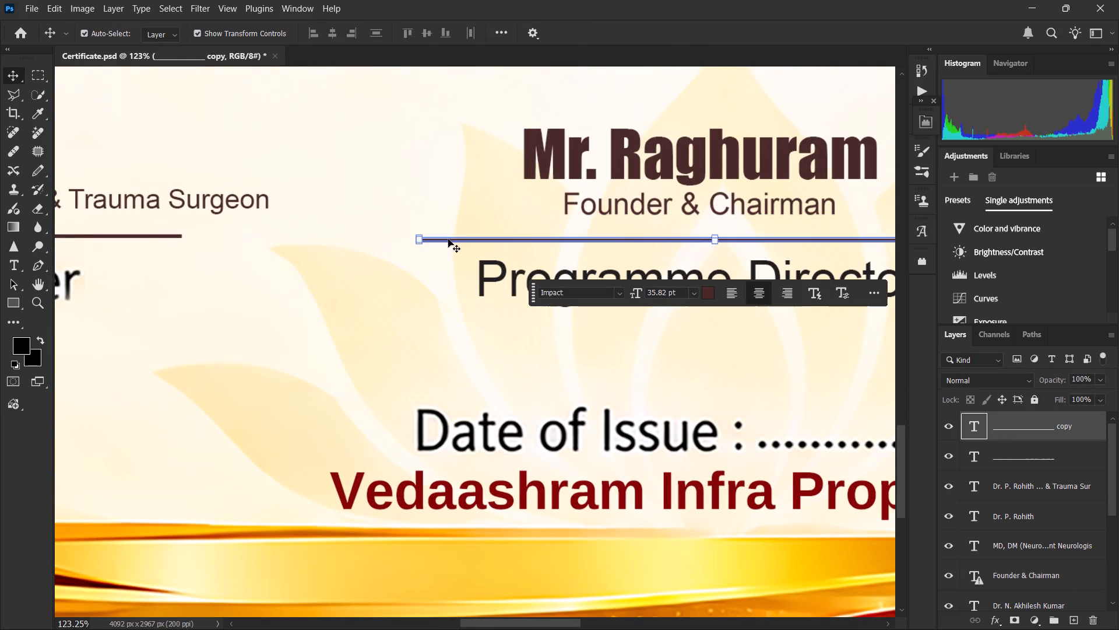
pyautogui.click(582, 238)
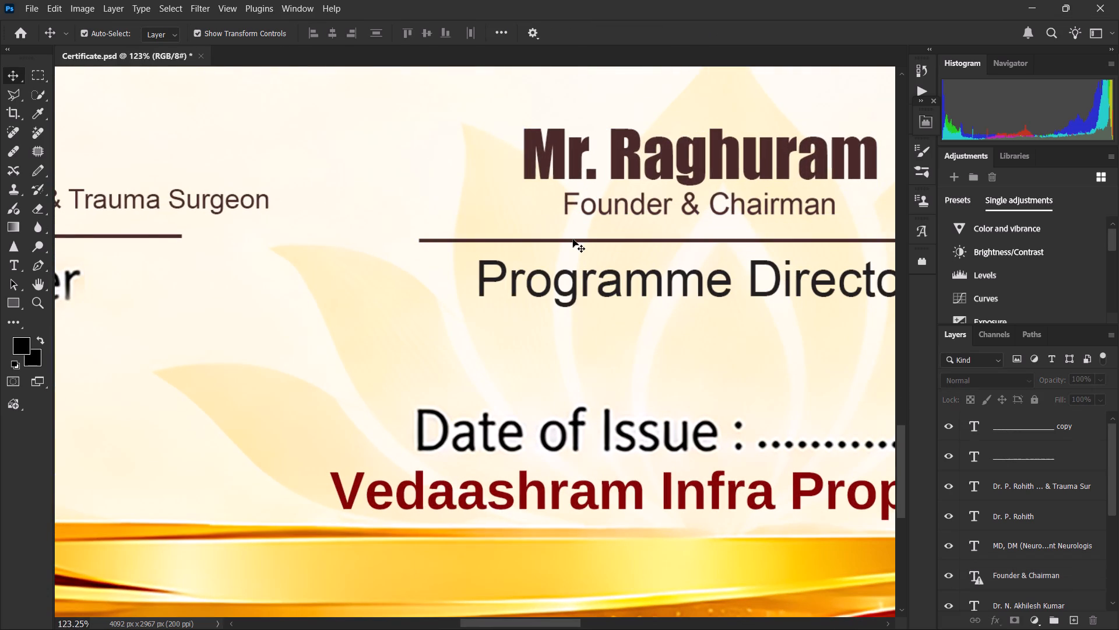
pyautogui.click(573, 239)
pyautogui.click(577, 242)
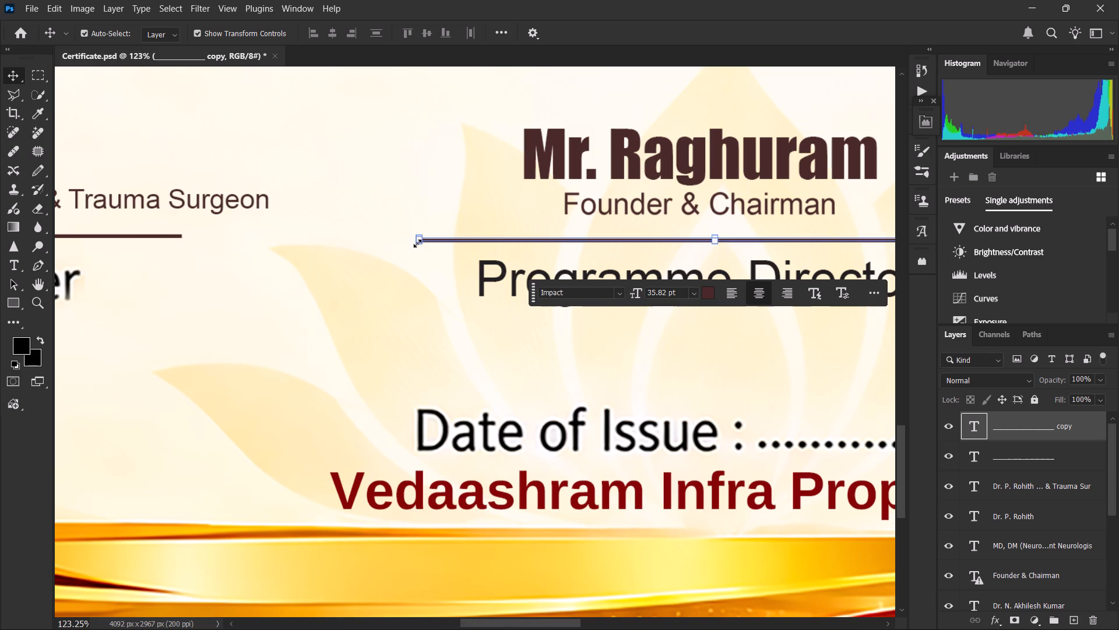
pyautogui.click(417, 243)
pyautogui.moveTo(463, 239); pyautogui.dragTo(452, 229)
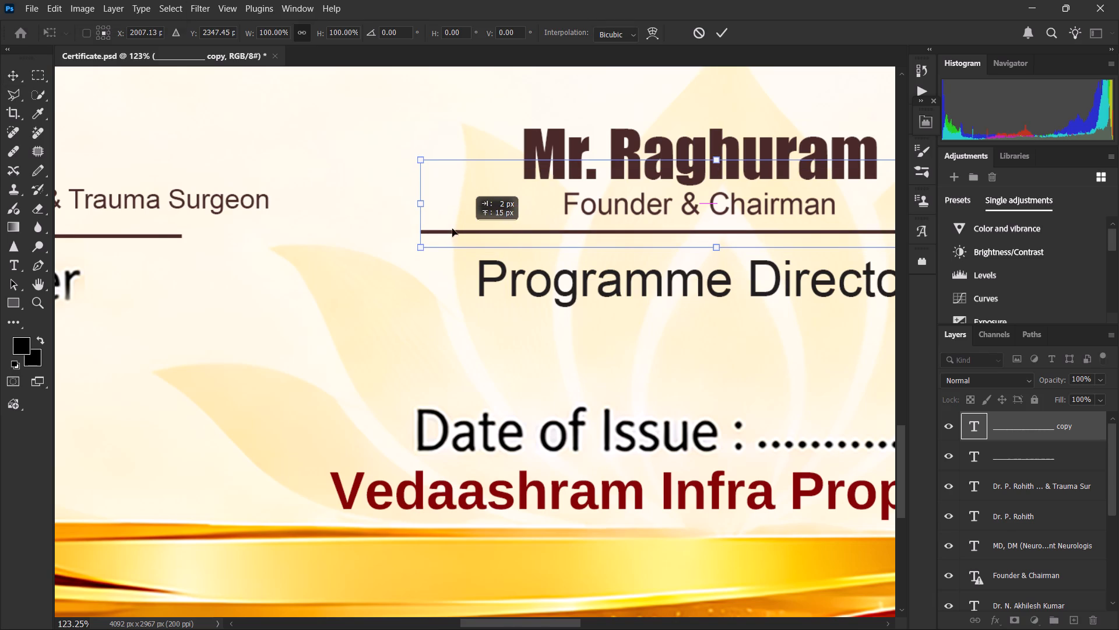
pyautogui.moveTo(452, 229); pyautogui.dragTo(231, 231)
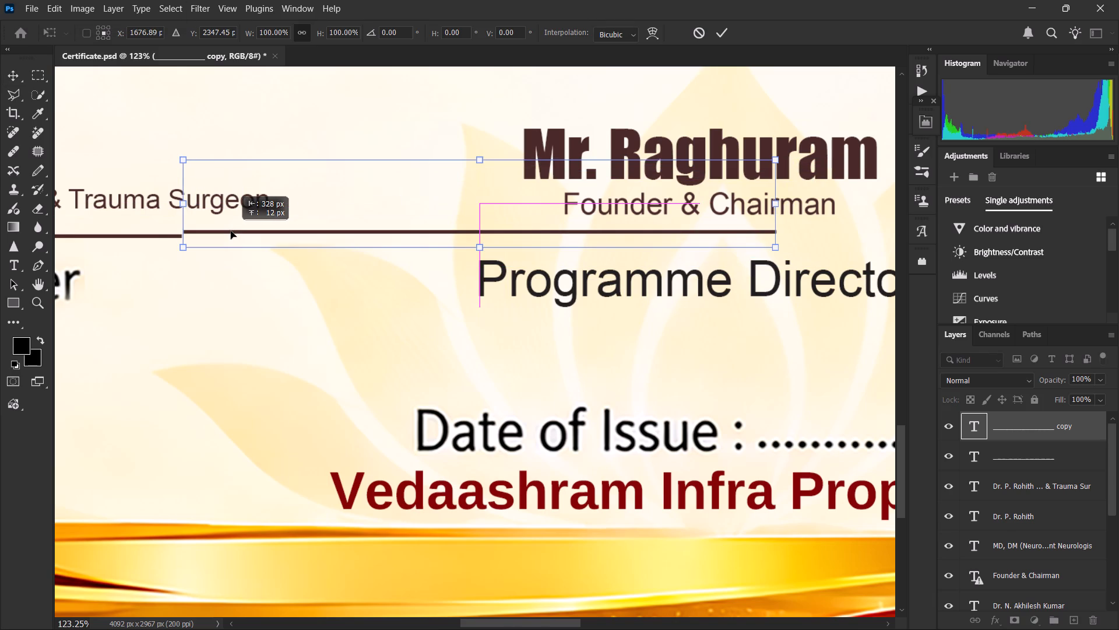
pyautogui.moveTo(231, 231); pyautogui.dragTo(226, 235)
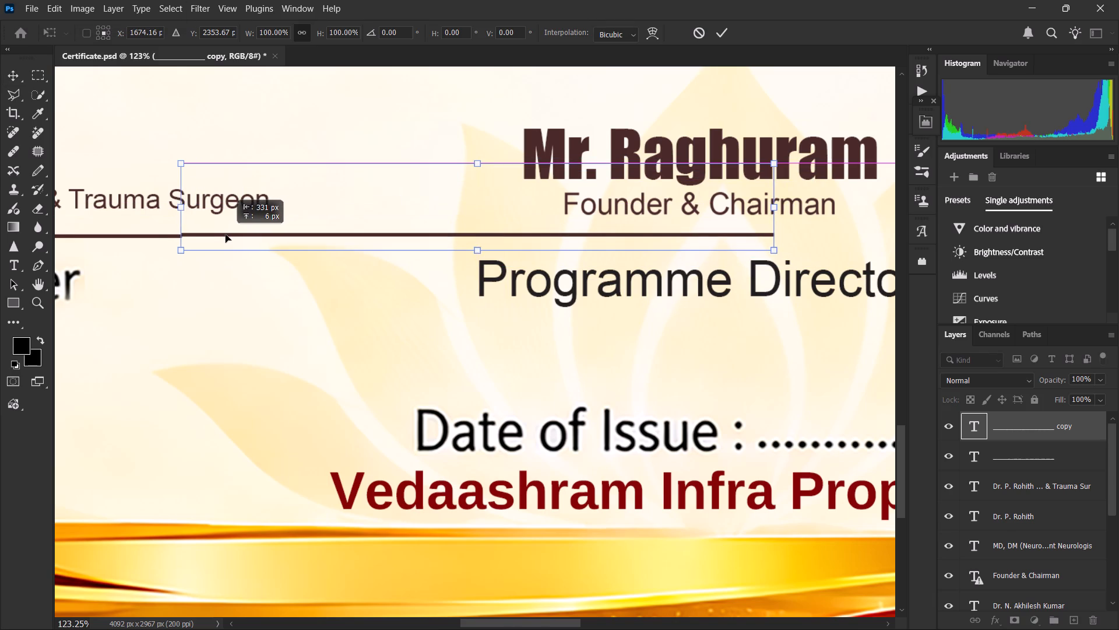
pyautogui.moveTo(226, 235); pyautogui.dragTo(334, 239)
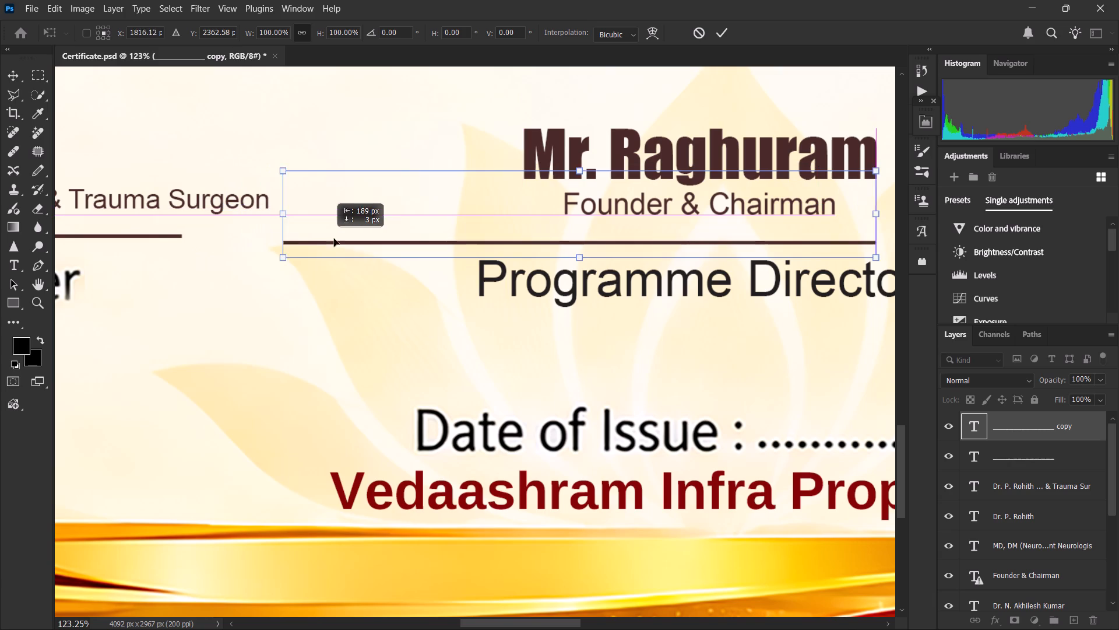
pyautogui.moveTo(334, 239); pyautogui.dragTo(456, 236)
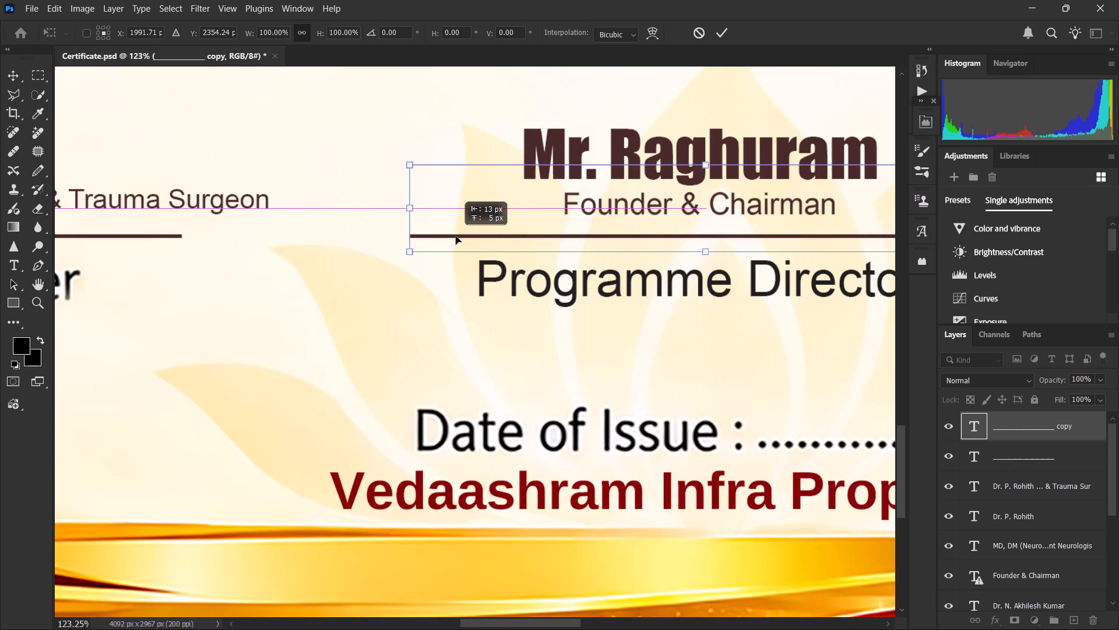
pyautogui.moveTo(456, 236); pyautogui.dragTo(456, 236)
# Shift the central separator line slightly towards the rightmost signatory, keeping its height level with the leftmost line.
pyautogui.keyDown('alt'); pyautogui.scroll(-7, 393, 241); pyautogui.keyUp('alt')
pyautogui.keyDown('alt'); pyautogui.scroll(5, 543, 192); pyautogui.keyUp('alt')
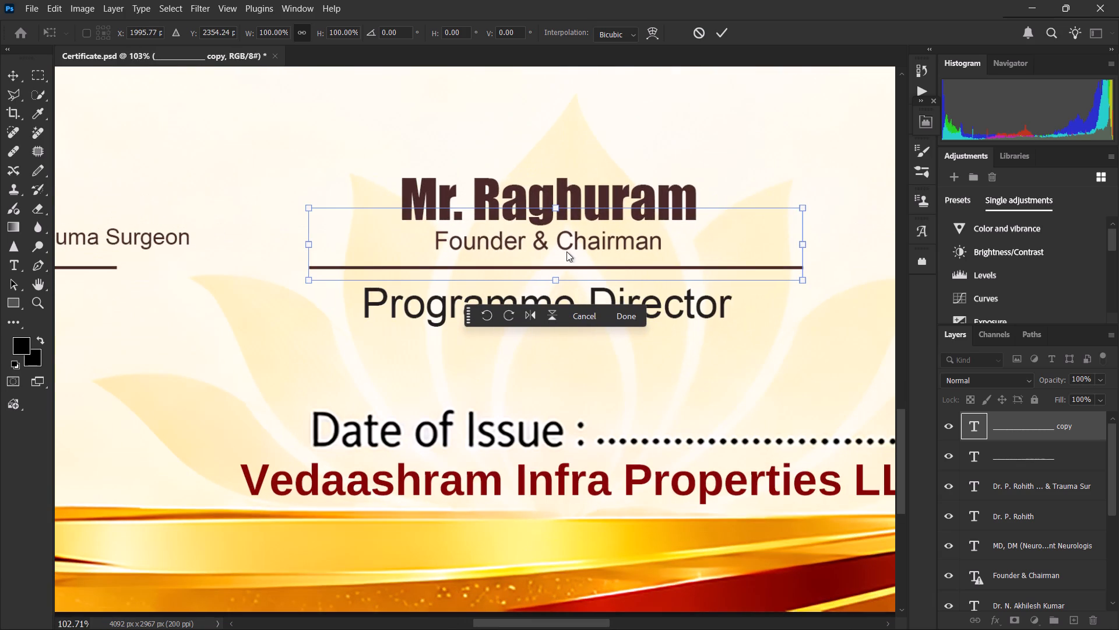
pyautogui.moveTo(553, 267); pyautogui.dragTo(554, 267)
pyautogui.moveTo(554, 267); pyautogui.dragTo(590, 267)
pyautogui.moveTo(553, 269); pyautogui.dragTo(580, 269)
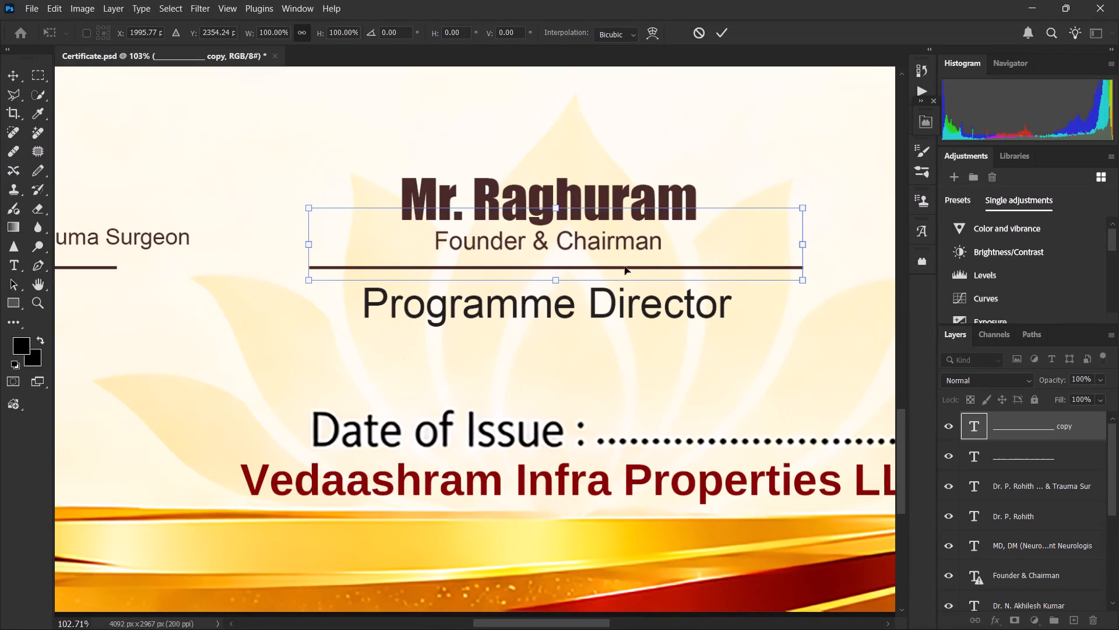
pyautogui.moveTo(734, 270); pyautogui.dragTo(746, 271)
pyautogui.click(633, 316)
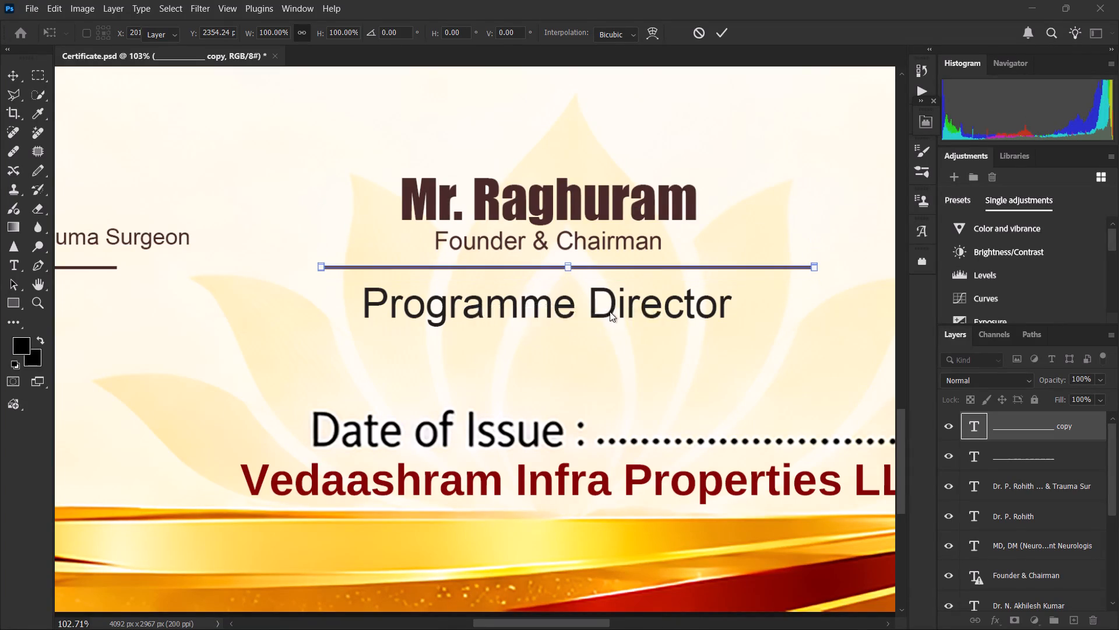
# Scale the central signatory's name and "Founder & Chairman" to about 93% and recentre them above "Programme Director".
pyautogui.keyDown('alt'); pyautogui.scroll(-7, 585, 281); pyautogui.keyUp('alt')
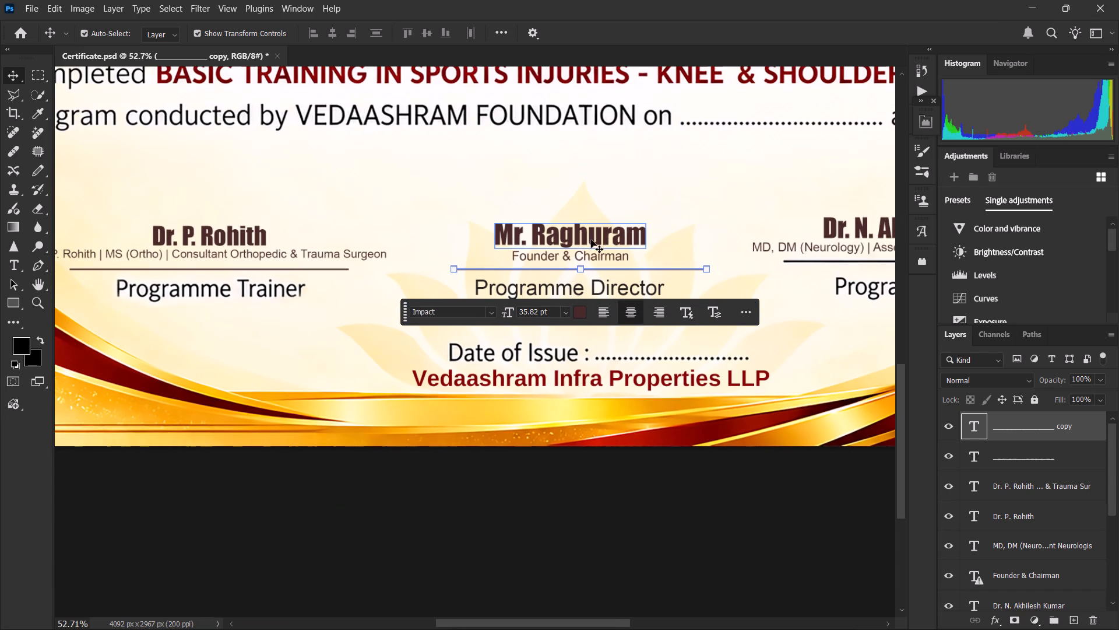
pyautogui.click(591, 240)
pyautogui.click(646, 242)
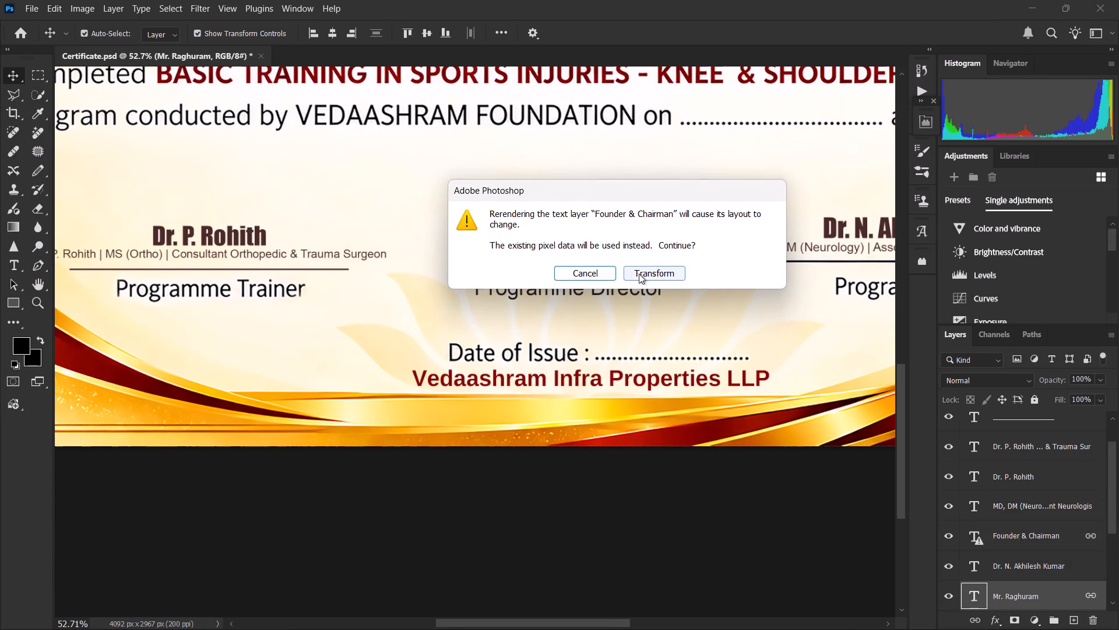
pyautogui.click(640, 274)
pyautogui.moveTo(649, 243); pyautogui.dragTo(642, 243)
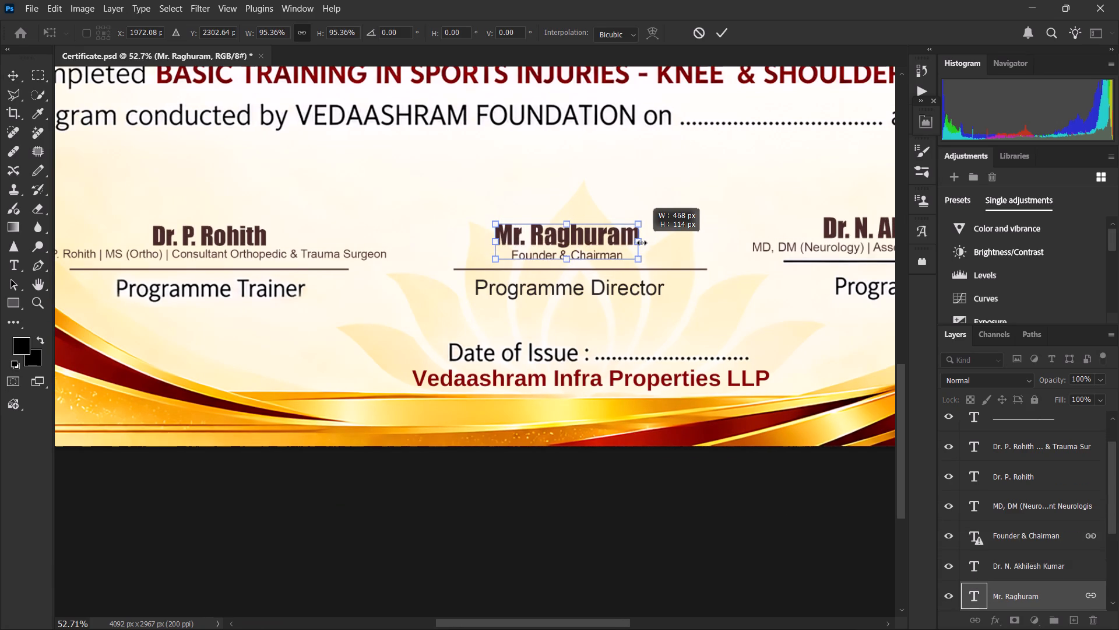
pyautogui.moveTo(642, 243); pyautogui.dragTo(639, 243)
pyautogui.moveTo(622, 238); pyautogui.dragTo(630, 239)
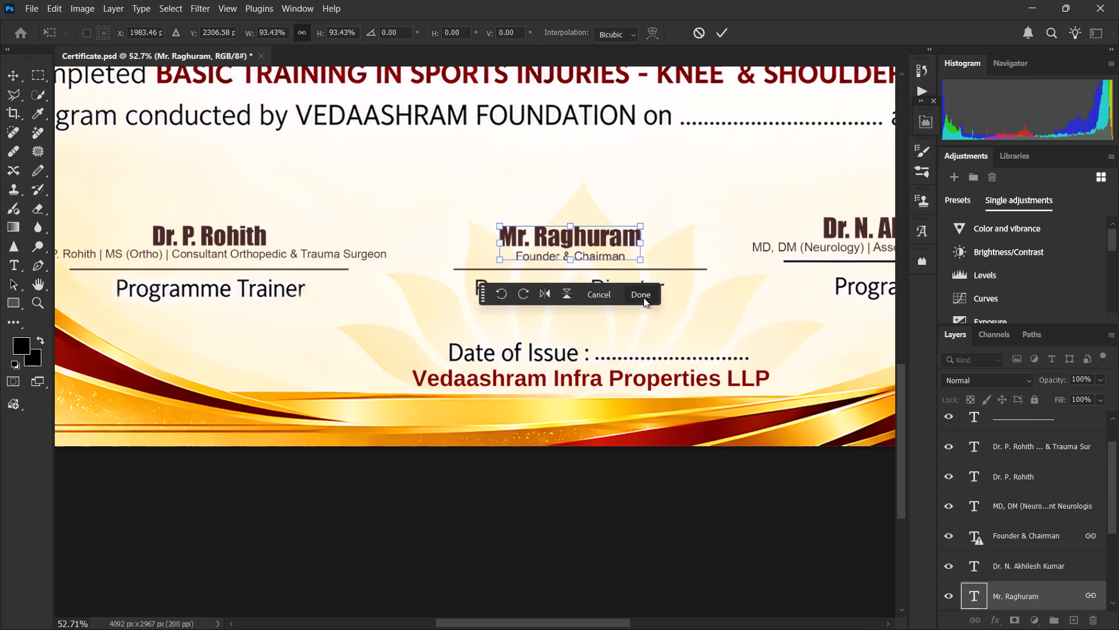
pyautogui.click(643, 294)
pyautogui.click(571, 314)
pyautogui.keyDown('alt'); pyautogui.scroll(-1, 568, 314); pyautogui.keyUp('alt')
pyautogui.keyDown('alt'); pyautogui.scroll(4, 568, 314); pyautogui.keyUp('alt')
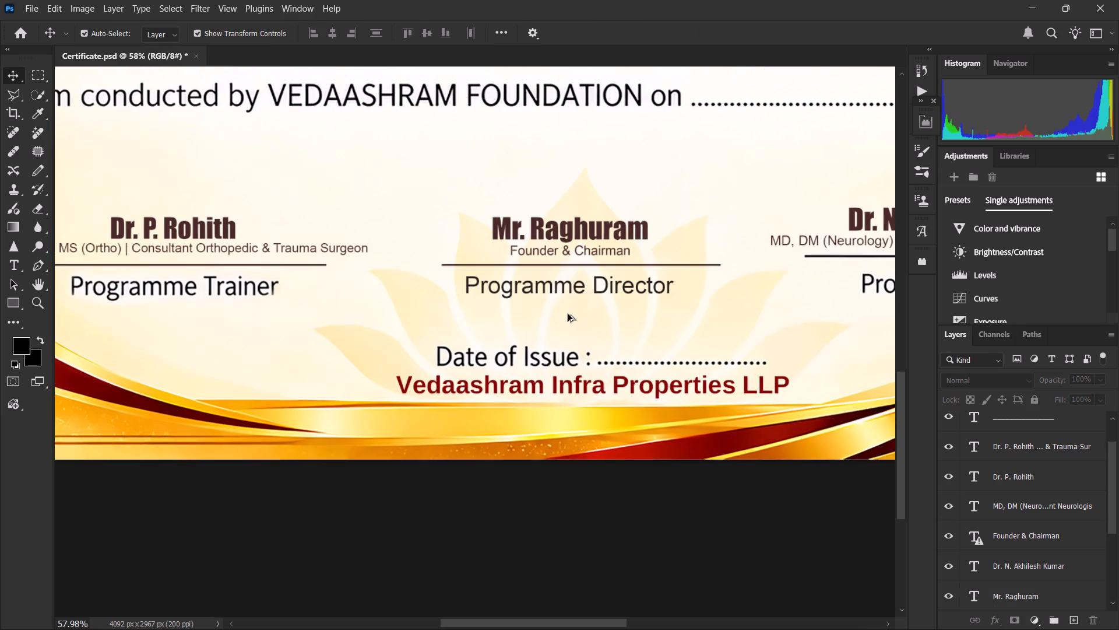
# Compare the names, designations, separator lines and role labels of the three signature blocks for consistent size and alignment within the certificate layout.
pyautogui.click(583, 293)
pyautogui.click(618, 284)
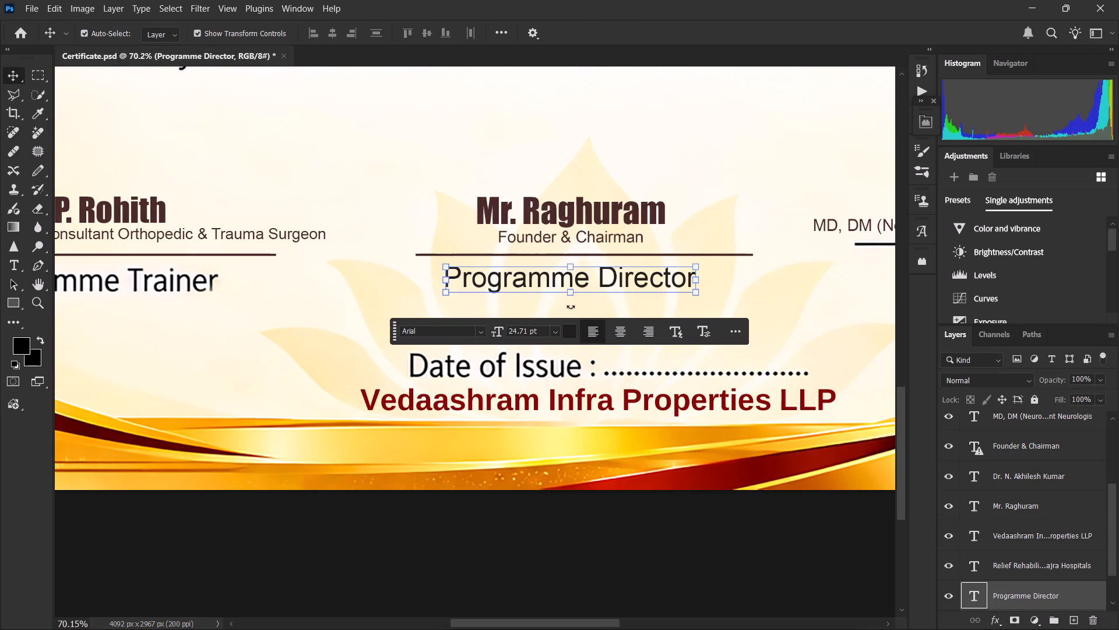
pyautogui.keyDown('alt'); pyautogui.scroll(-3, 571, 306); pyautogui.keyUp('alt')
pyautogui.keyDown('alt'); pyautogui.scroll(1, 571, 307); pyautogui.keyUp('alt')
pyautogui.keyDown('alt'); pyautogui.scroll(-3, 571, 307); pyautogui.keyUp('alt')
pyautogui.keyDown('alt'); pyautogui.scroll(-4, 504, 307); pyautogui.keyUp('alt')
pyautogui.keyDown('alt'); pyautogui.scroll(6, 774, 300); pyautogui.keyUp('alt')
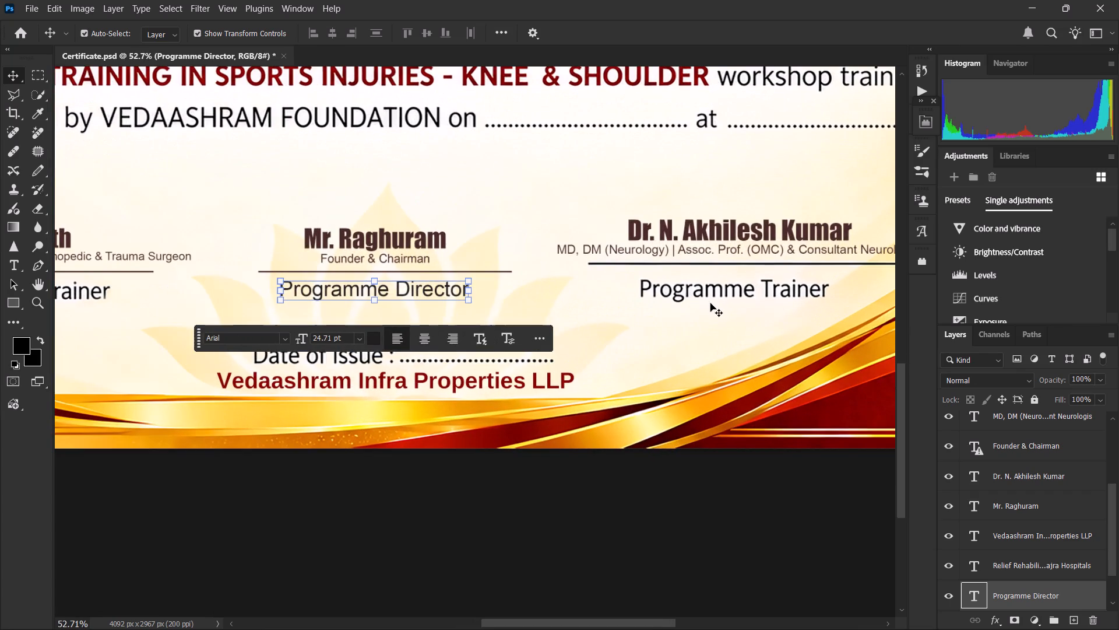
pyautogui.click(701, 294)
pyautogui.keyDown('alt'); pyautogui.scroll(-3, 616, 283); pyautogui.keyUp('alt')
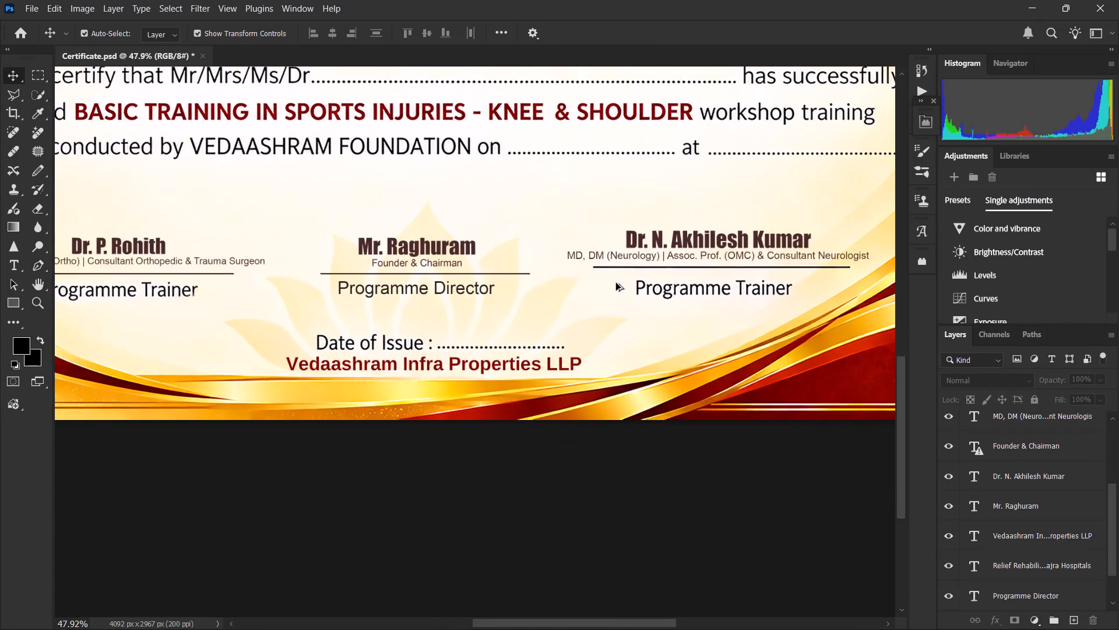
pyautogui.keyDown('alt'); pyautogui.scroll(-4, 616, 283); pyautogui.keyUp('alt')
pyautogui.keyDown('alt'); pyautogui.scroll(5, 644, 266); pyautogui.keyUp('alt')
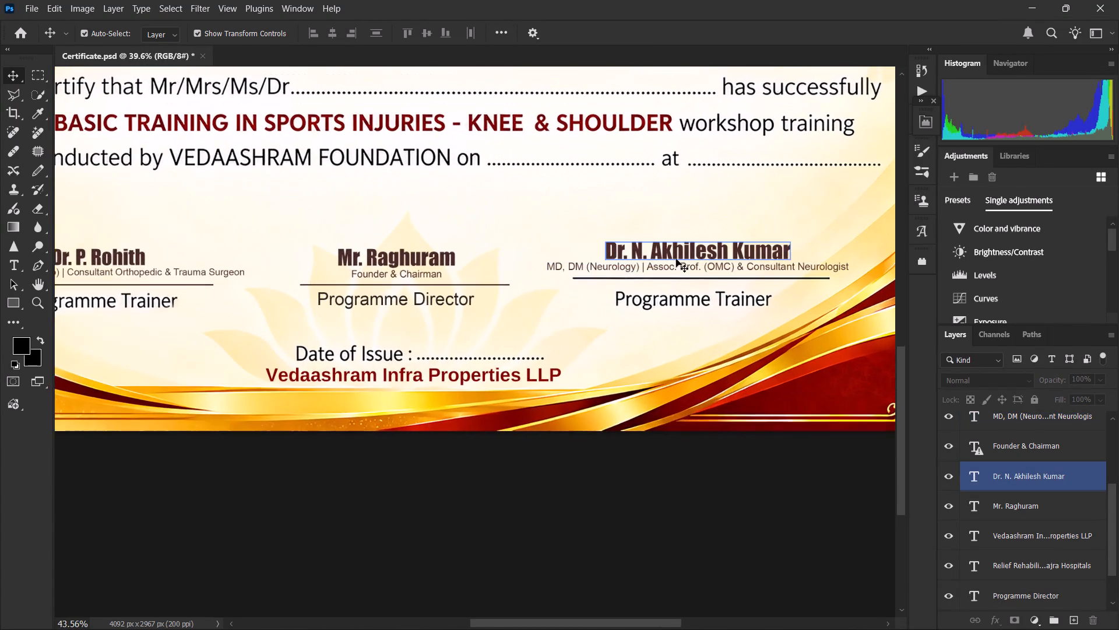
pyautogui.keyDown('alt'); pyautogui.scroll(5, 676, 259); pyautogui.keyUp('alt')
pyautogui.scroll(1, 676, 259)
pyautogui.keyDown('alt'); pyautogui.scroll(-4, 538, 299); pyautogui.keyUp('alt')
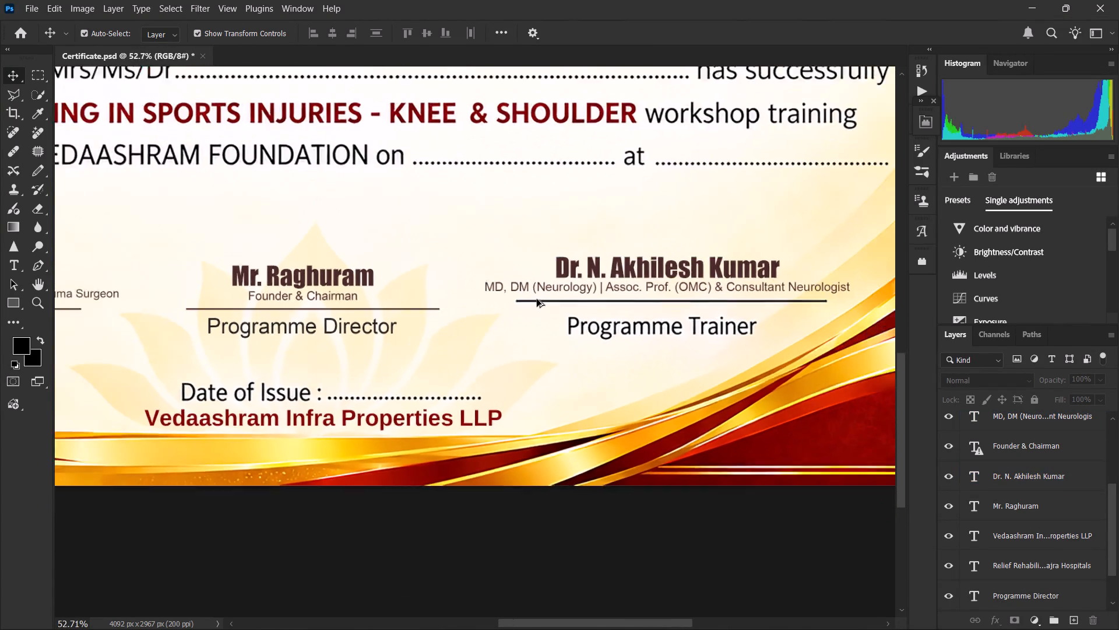
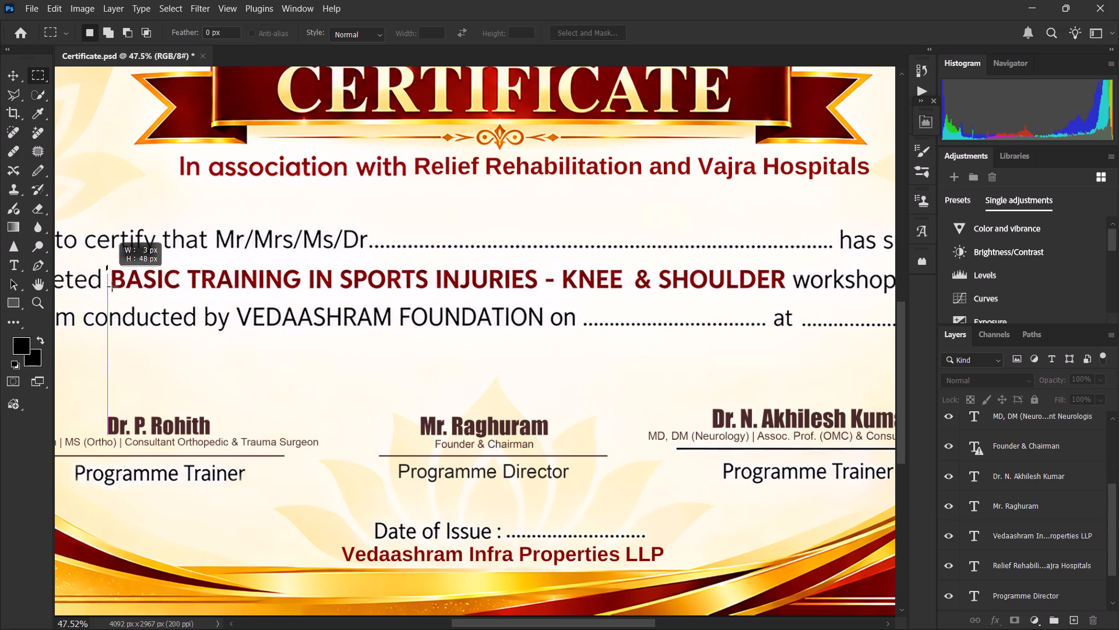
pyautogui.moveTo(112, 286); pyautogui.dragTo(783, 292)
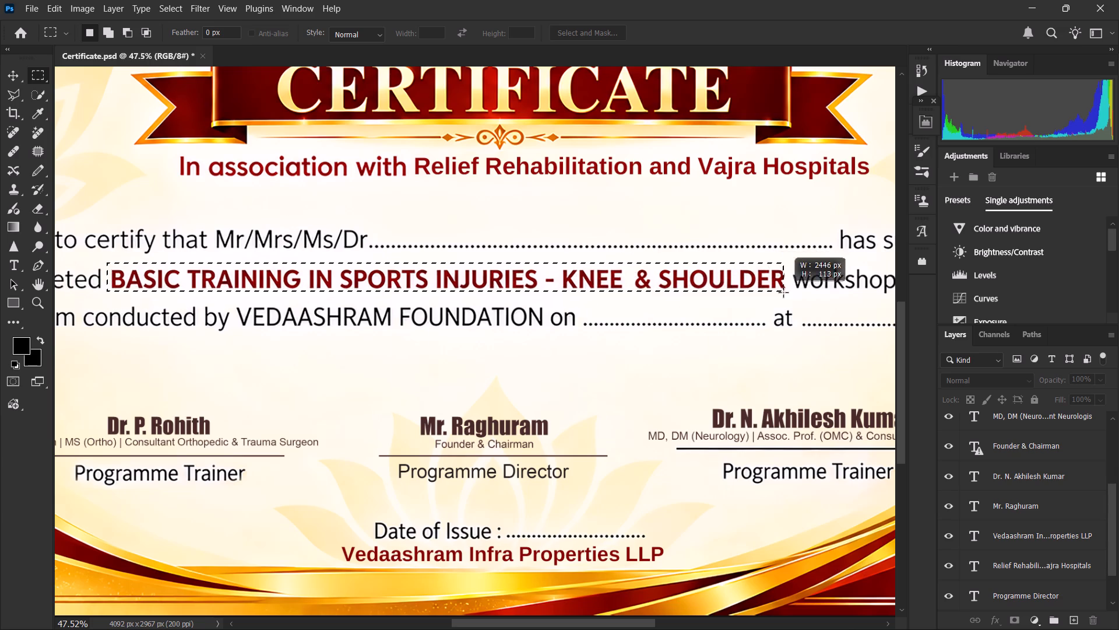
pyautogui.moveTo(783, 292); pyautogui.dragTo(790, 295)
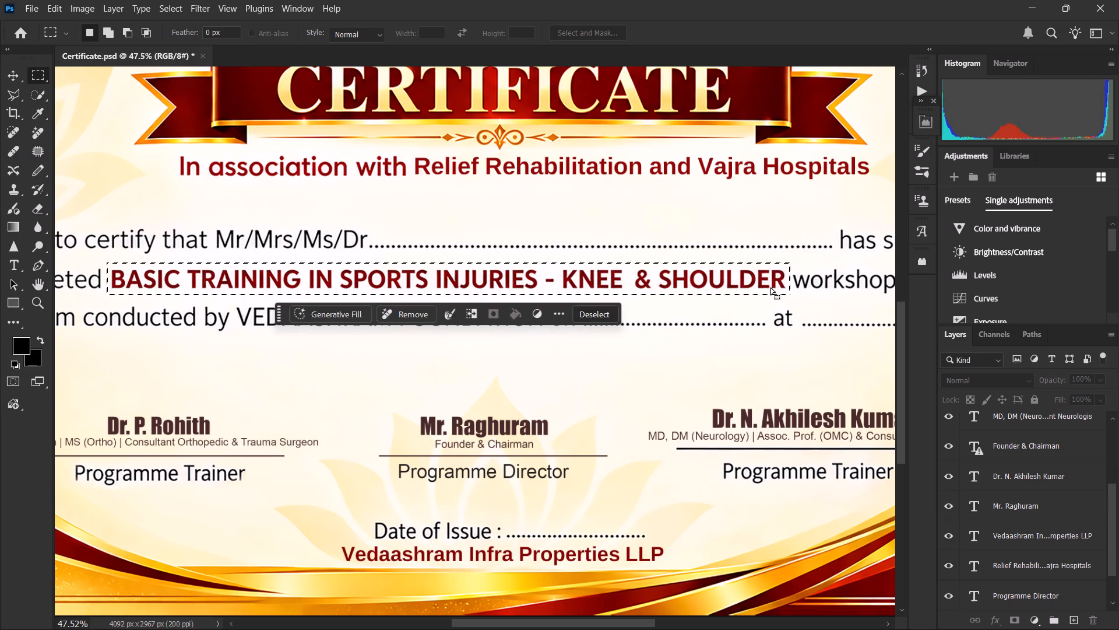
pyautogui.scroll(-6, 1039, 509)
pyautogui.click(1014, 594)
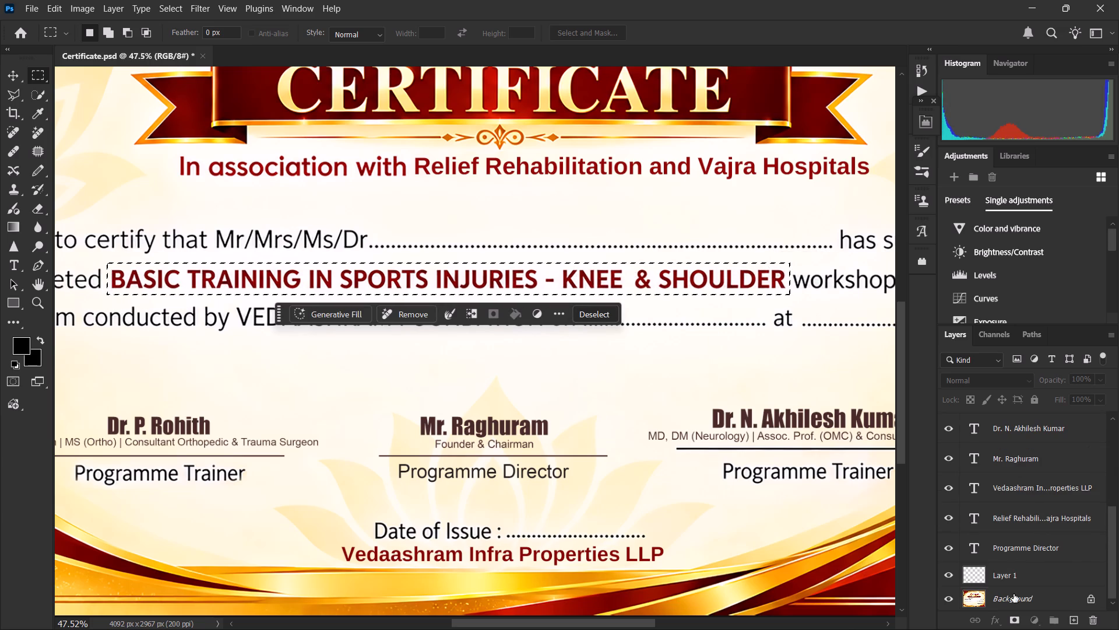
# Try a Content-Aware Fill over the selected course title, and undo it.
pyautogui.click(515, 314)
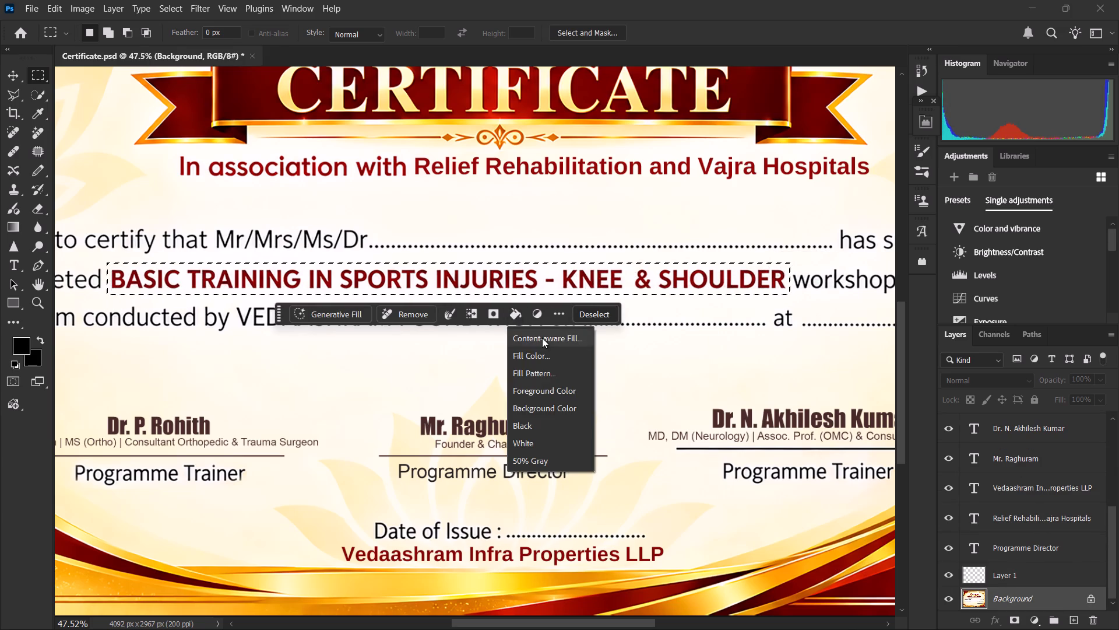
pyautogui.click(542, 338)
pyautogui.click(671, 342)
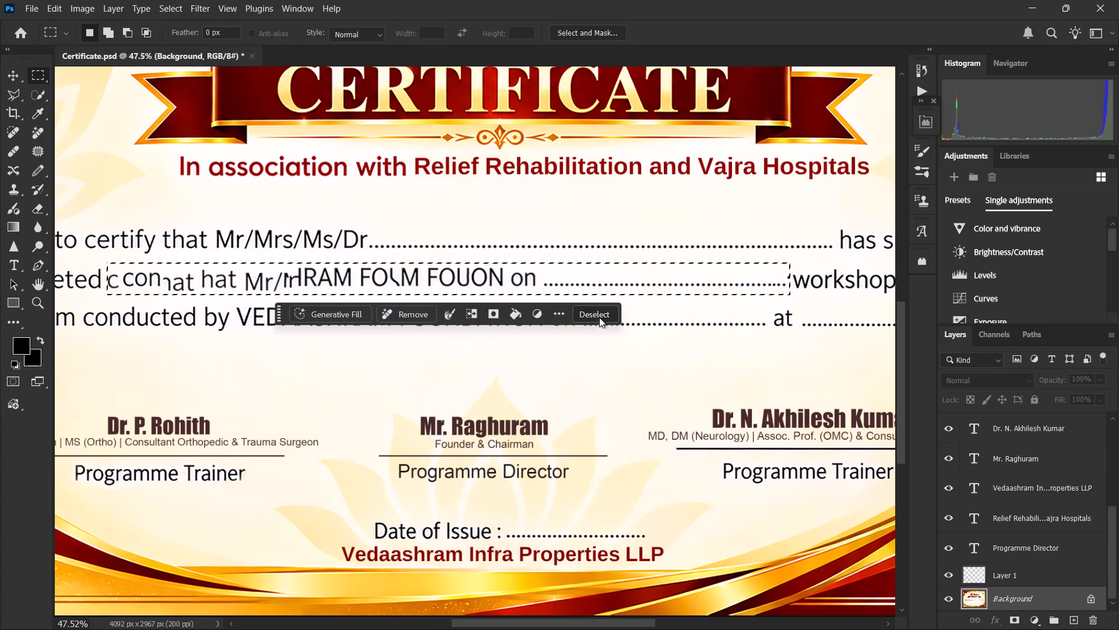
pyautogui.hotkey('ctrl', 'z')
# Fill the selected title area with the near-white background colour fefefc sampled beside the lettering, and clear the selection.
pyautogui.click(515, 318)
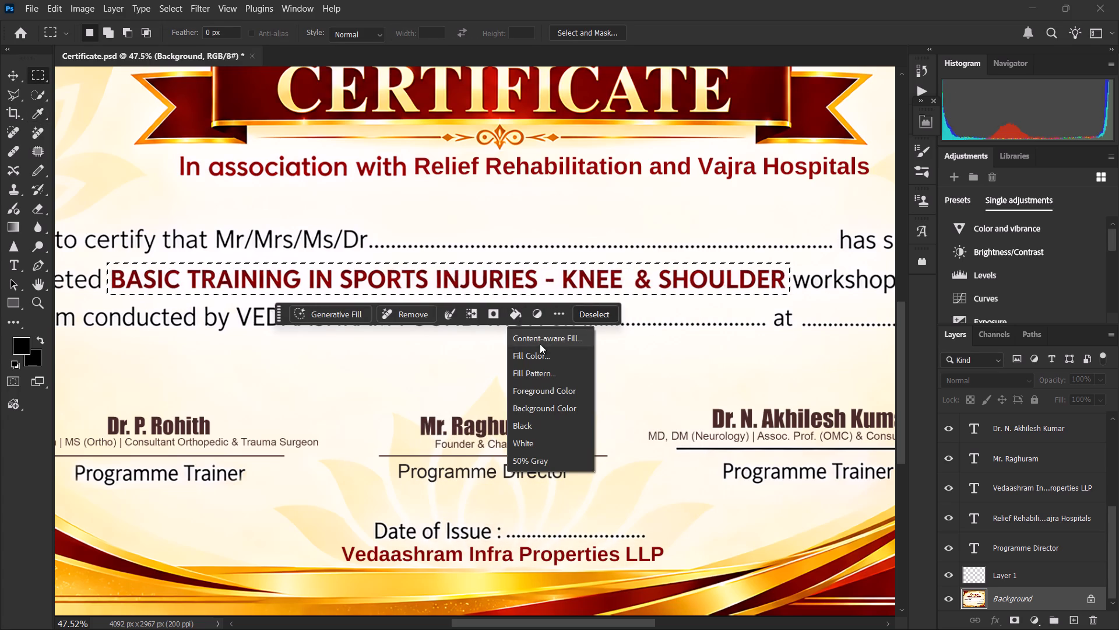
pyautogui.click(536, 352)
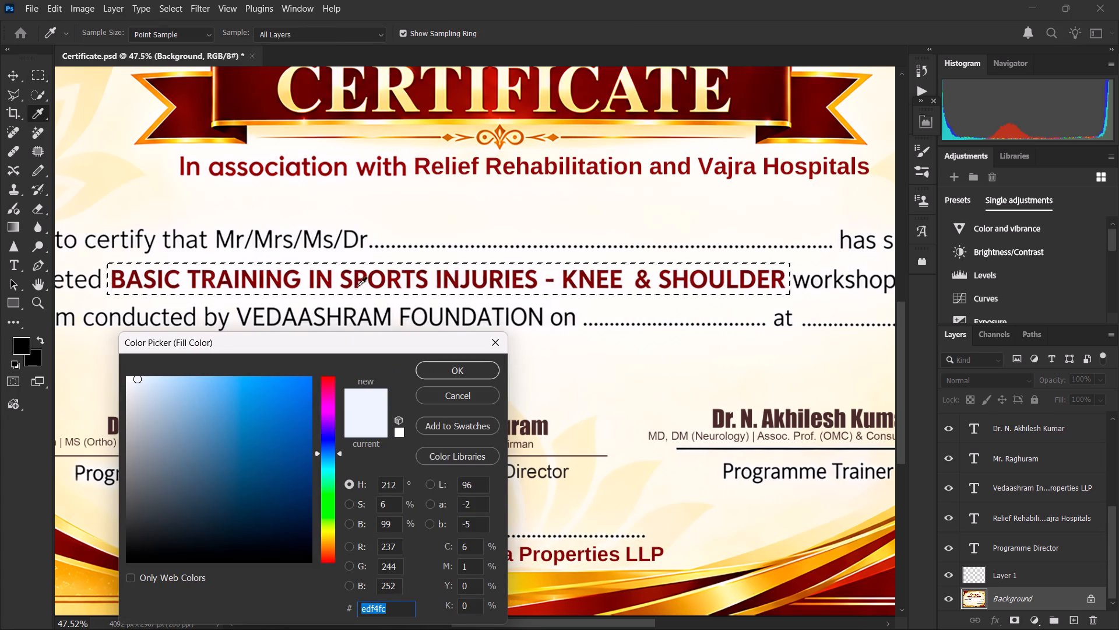
pyautogui.click(370, 267)
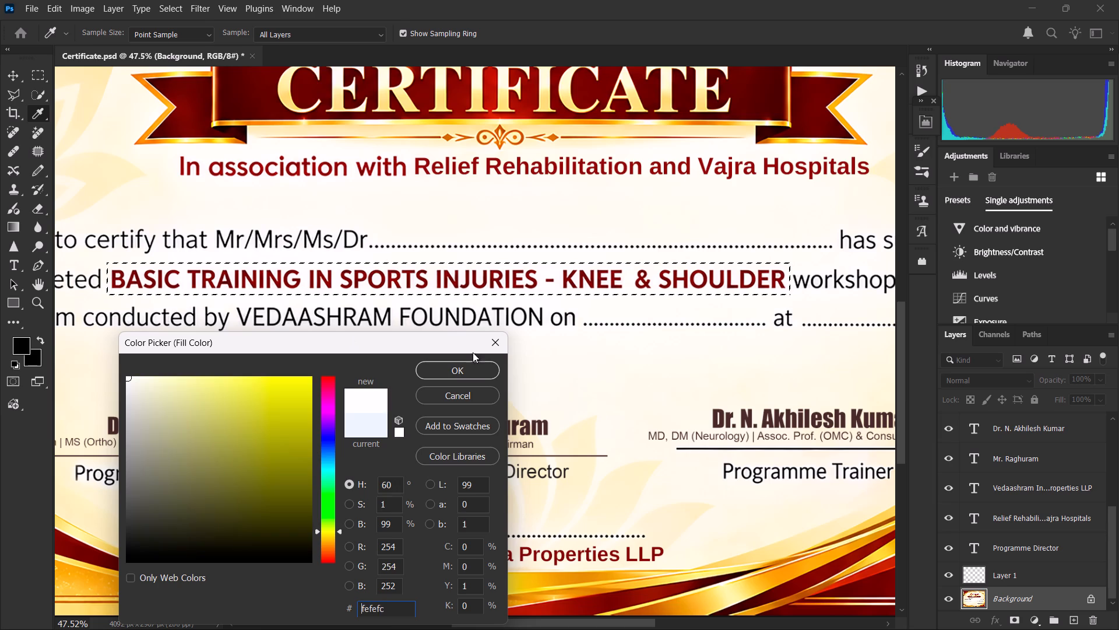
pyautogui.click(488, 372)
pyautogui.click(648, 341)
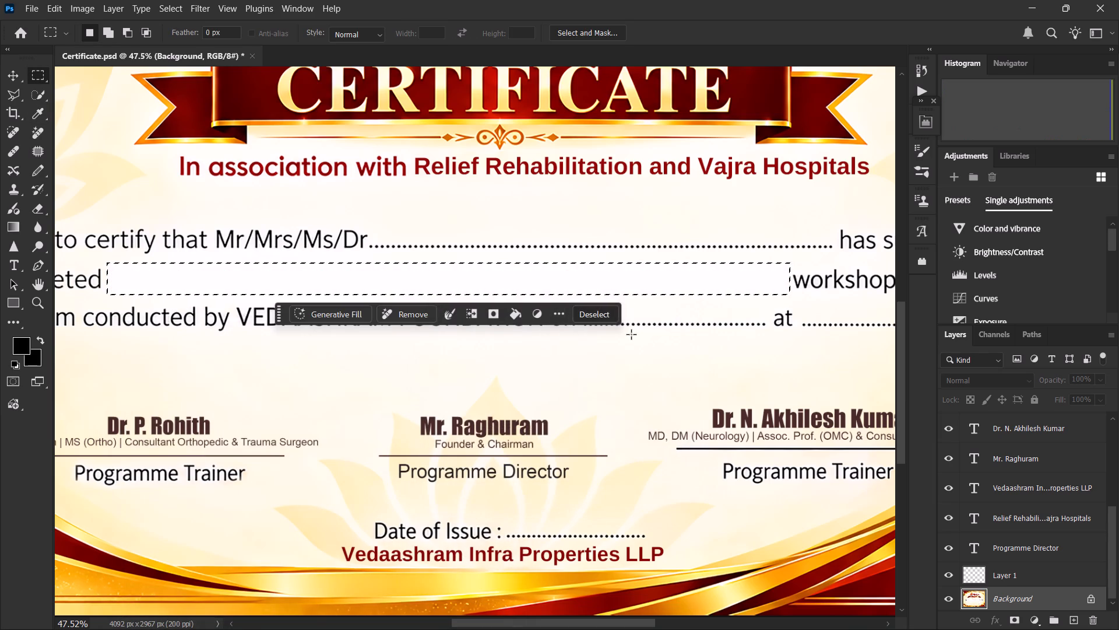
pyautogui.click(596, 312)
# Add a text layer after "completed" containing the copied title "TOTAL KNEE REPLACEMENT &ARTHROSCOPY & IVDP SURGICAL MANAGEMENT".
pyautogui.keyDown('alt'); pyautogui.scroll(-2, 599, 273); pyautogui.keyUp('alt')
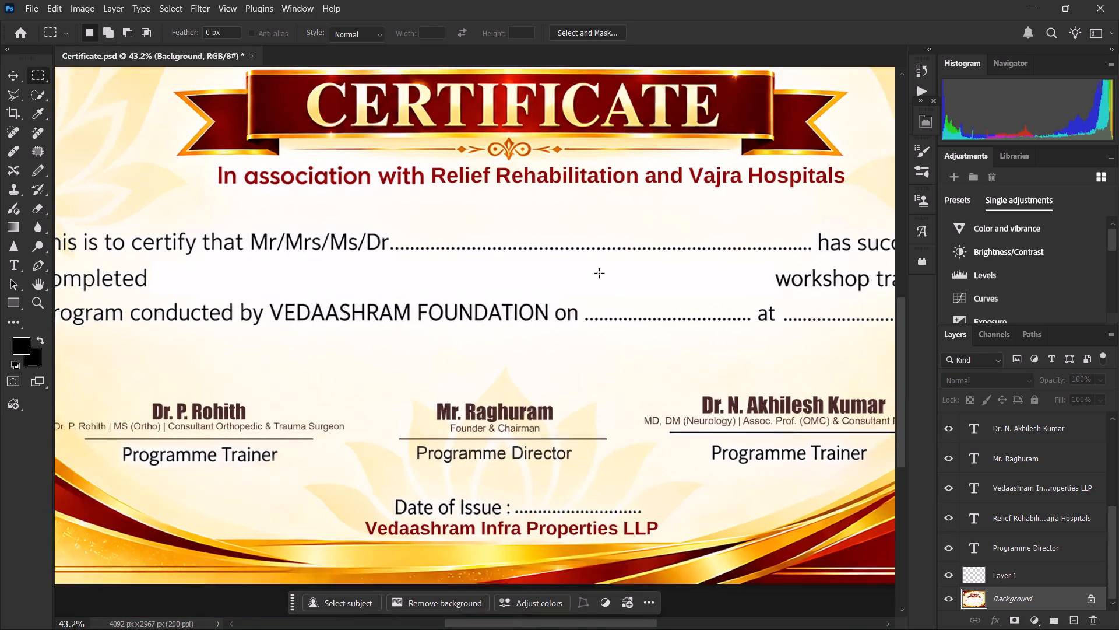
pyautogui.keyDown('alt'); pyautogui.scroll(-4, 599, 273); pyautogui.keyUp('alt')
pyautogui.keyDown('alt'); pyautogui.scroll(3, 353, 285); pyautogui.keyUp('alt')
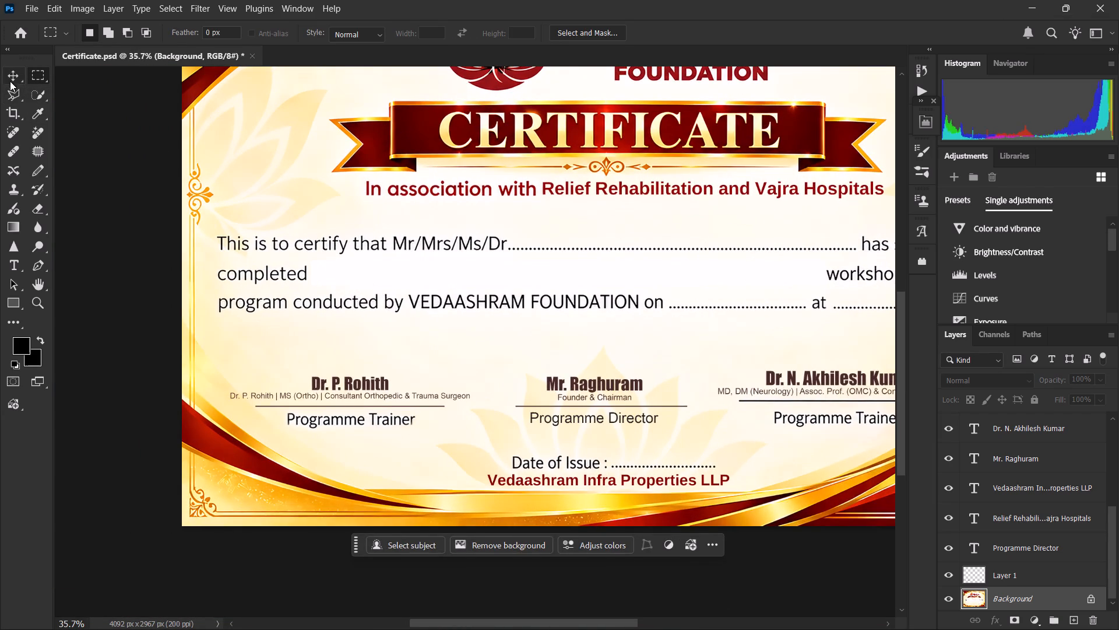
pyautogui.click(10, 78)
pyautogui.click(15, 267)
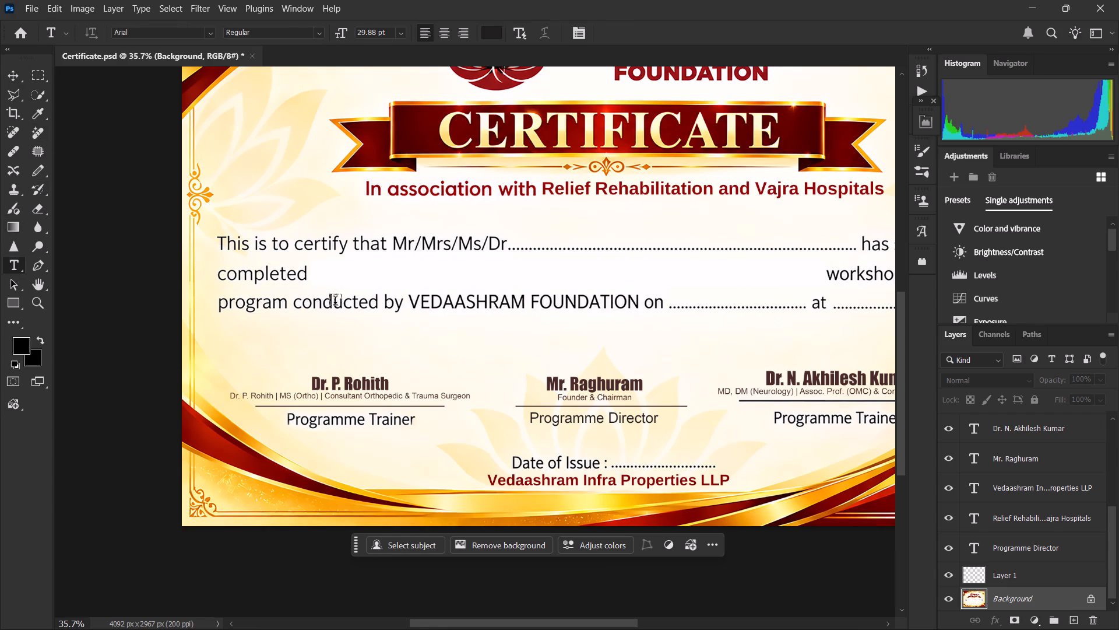
pyautogui.click(324, 281)
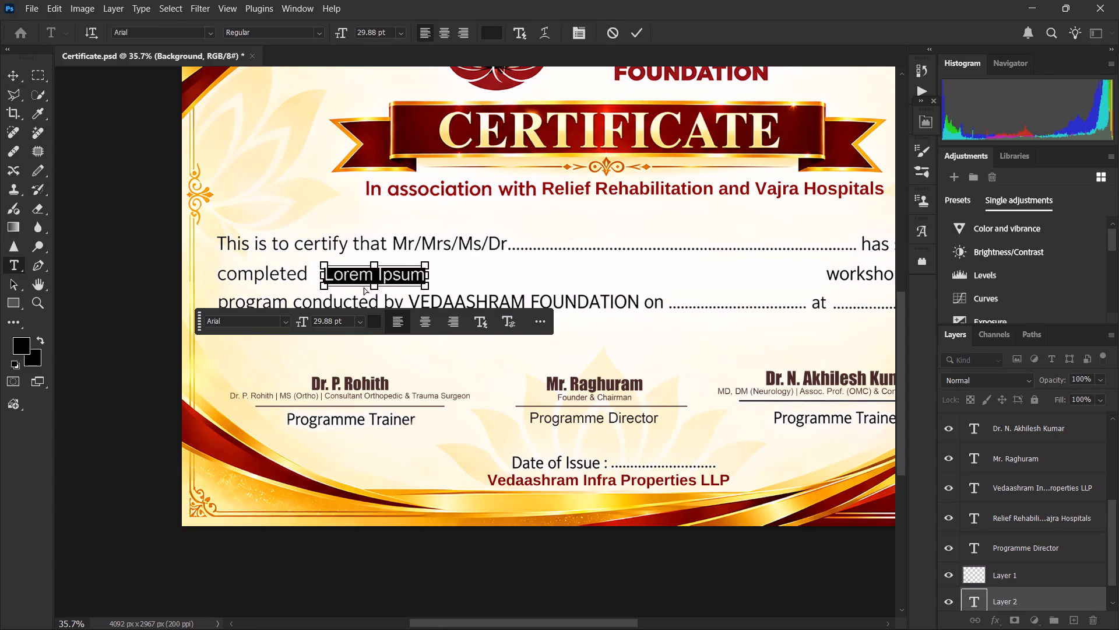
pyautogui.hotkey('ctrl', 'v')
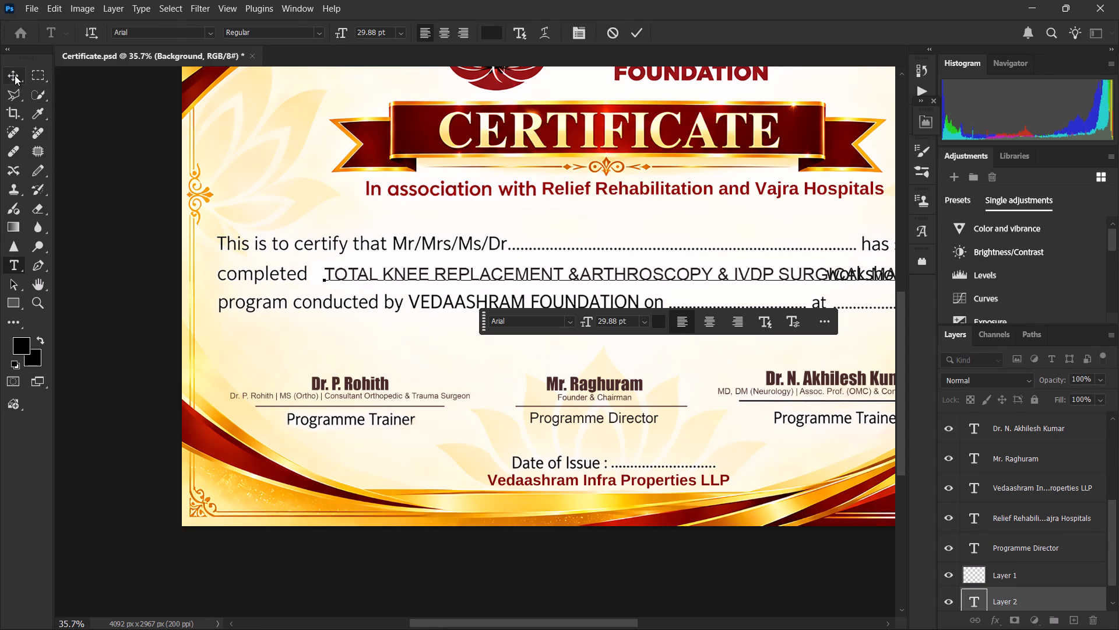
pyautogui.click(15, 75)
# Scale the new course title down to about 78% and move it into the gap between "completed" and "workshop".
pyautogui.moveTo(703, 271); pyautogui.dragTo(607, 265)
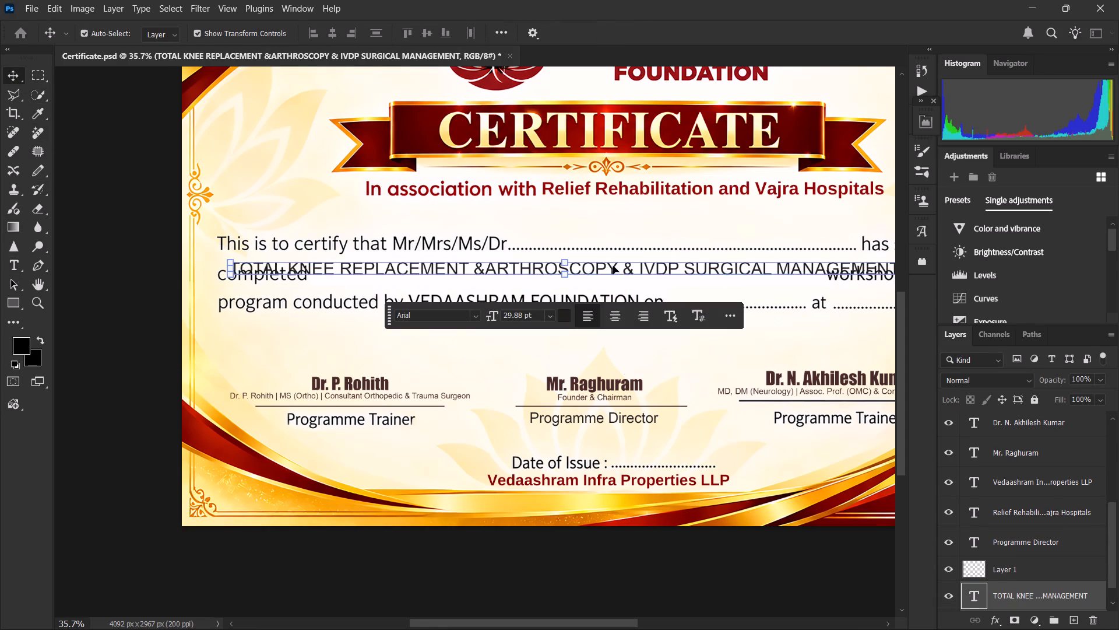
pyautogui.moveTo(563, 265); pyautogui.dragTo(562, 271)
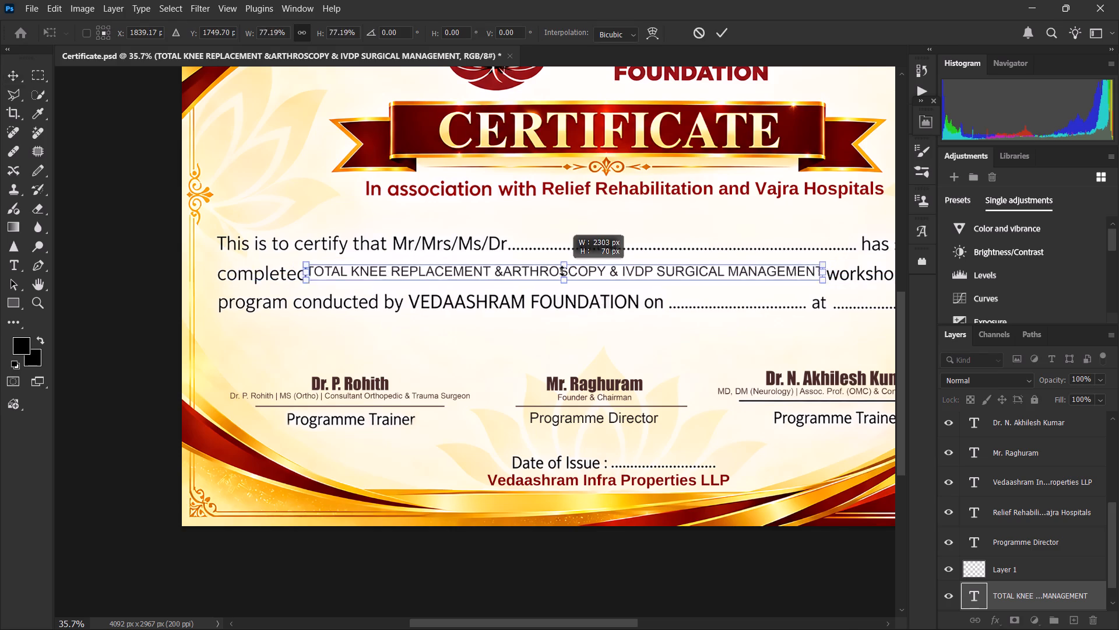
pyautogui.moveTo(562, 271); pyautogui.dragTo(562, 271)
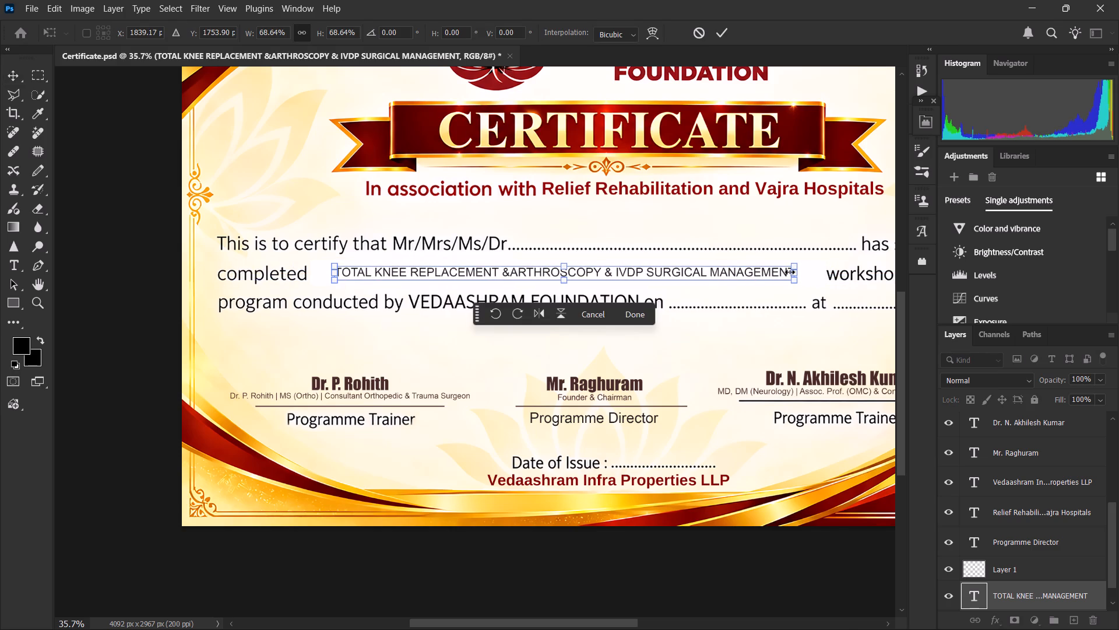
pyautogui.moveTo(791, 272); pyautogui.dragTo(825, 274)
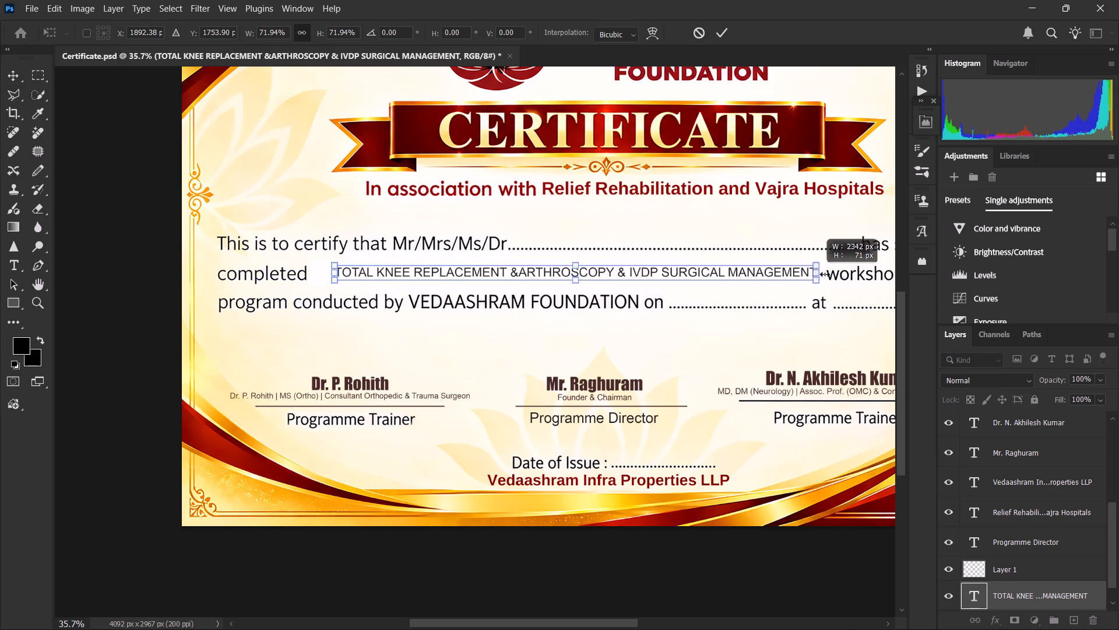
pyautogui.moveTo(825, 274); pyautogui.dragTo(854, 275)
pyautogui.moveTo(833, 275); pyautogui.dragTo(802, 280)
pyautogui.keyDown('alt'); pyautogui.scroll(2, 617, 293); pyautogui.keyUp('alt')
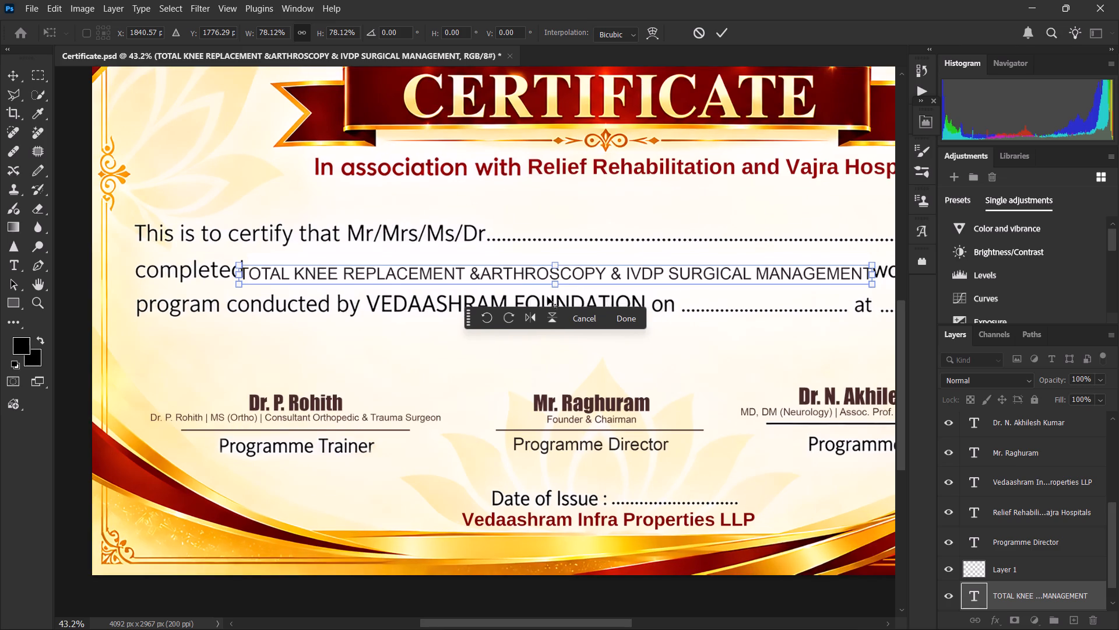
pyautogui.moveTo(612, 272); pyautogui.dragTo(616, 269)
pyautogui.moveTo(616, 269); pyautogui.dragTo(620, 263)
pyautogui.click(617, 320)
# Align the course title with the "completed" line and rescale it to about 97% to fit between "completed" and "workshop".
pyautogui.moveTo(598, 276); pyautogui.dragTo(604, 274)
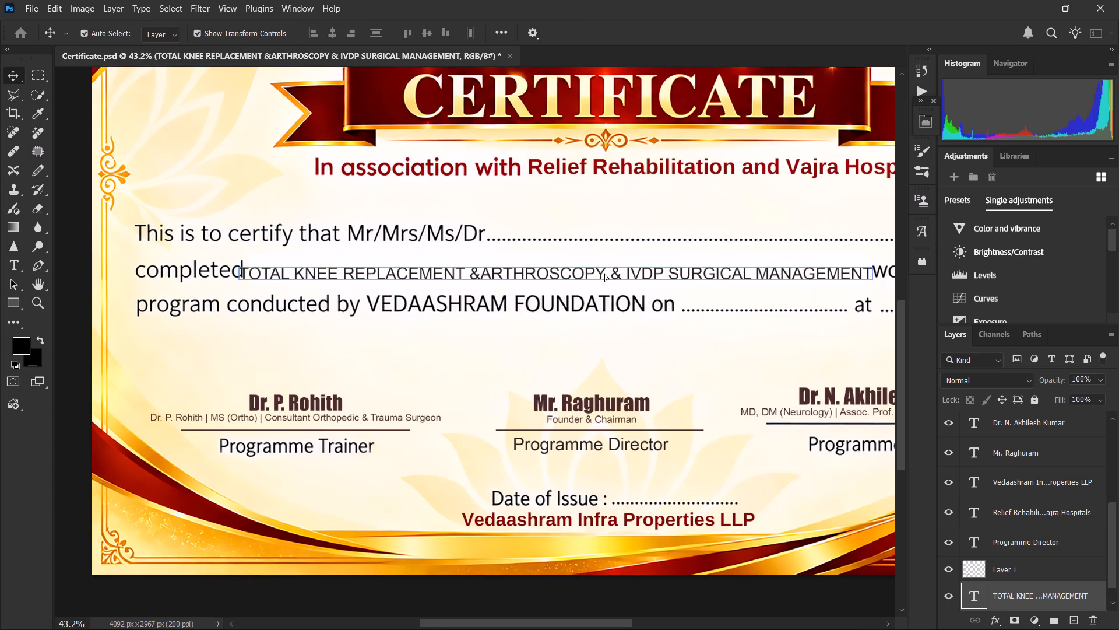
pyautogui.moveTo(604, 274); pyautogui.dragTo(606, 274)
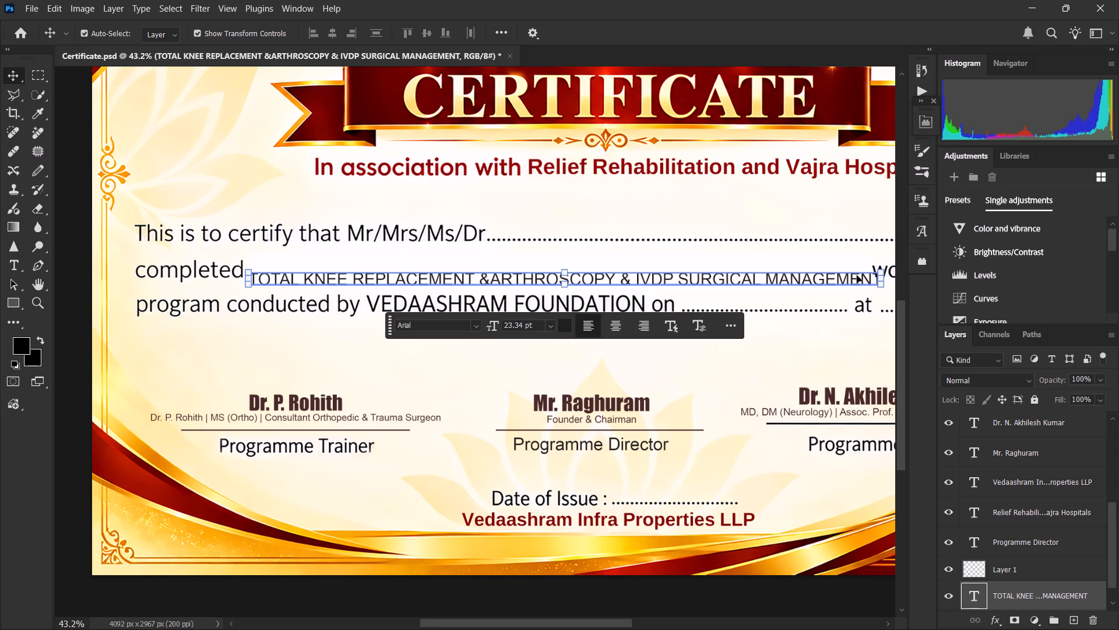
pyautogui.click(562, 273)
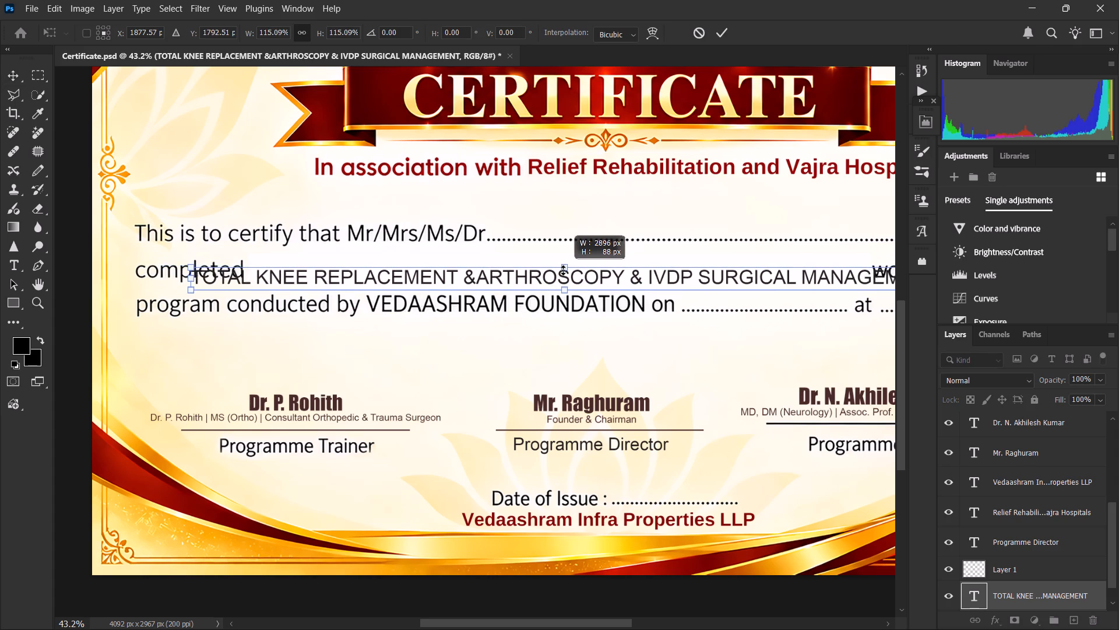
pyautogui.moveTo(574, 282); pyautogui.dragTo(584, 278)
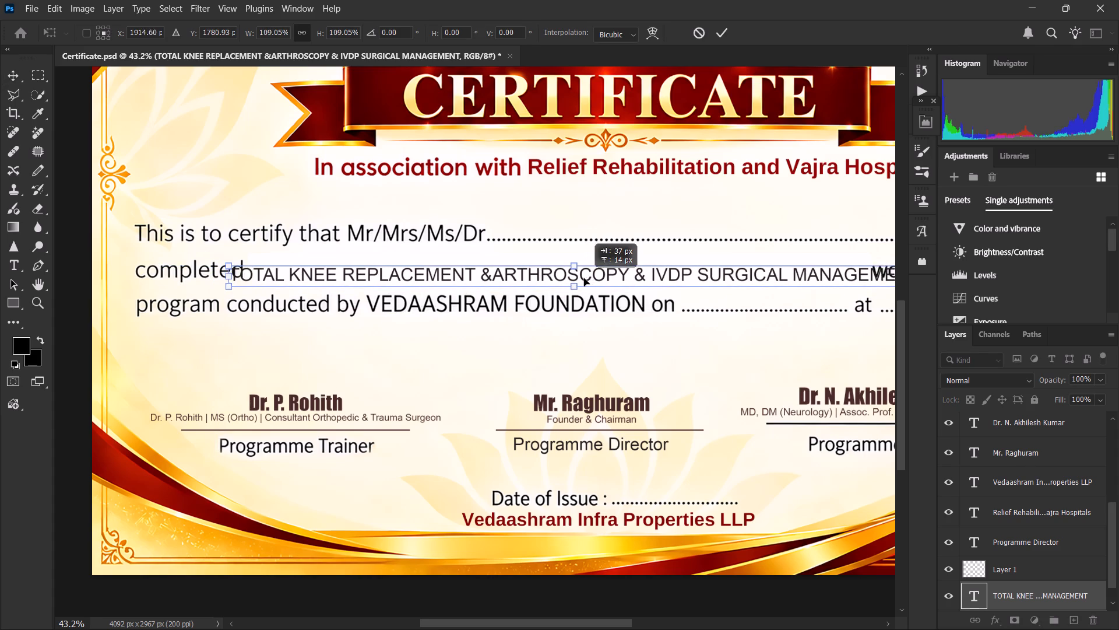
pyautogui.moveTo(584, 278); pyautogui.dragTo(599, 273)
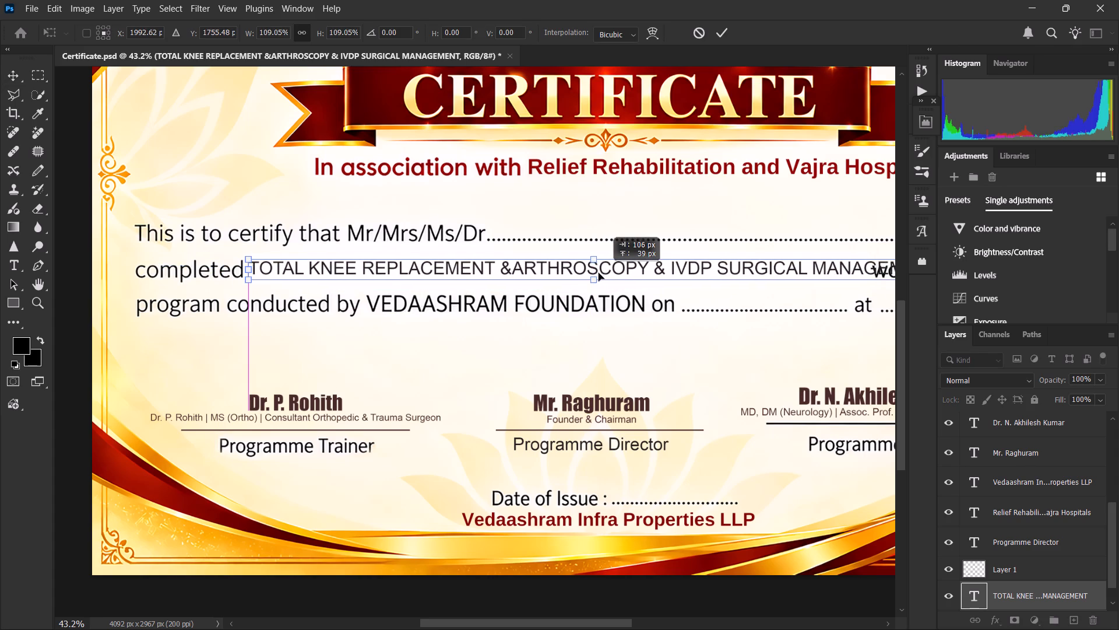
pyautogui.moveTo(599, 273); pyautogui.dragTo(603, 276)
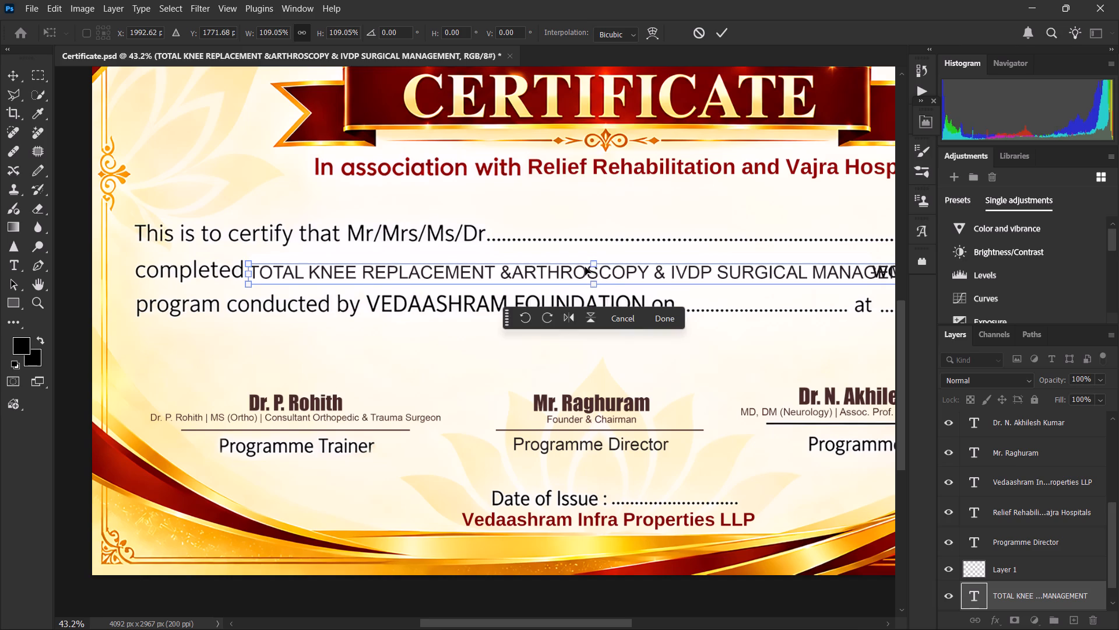
pyautogui.keyDown('alt'); pyautogui.scroll(-5, 473, 293); pyautogui.keyUp('alt')
pyautogui.keyDown('alt'); pyautogui.scroll(3, 675, 276); pyautogui.keyUp('alt')
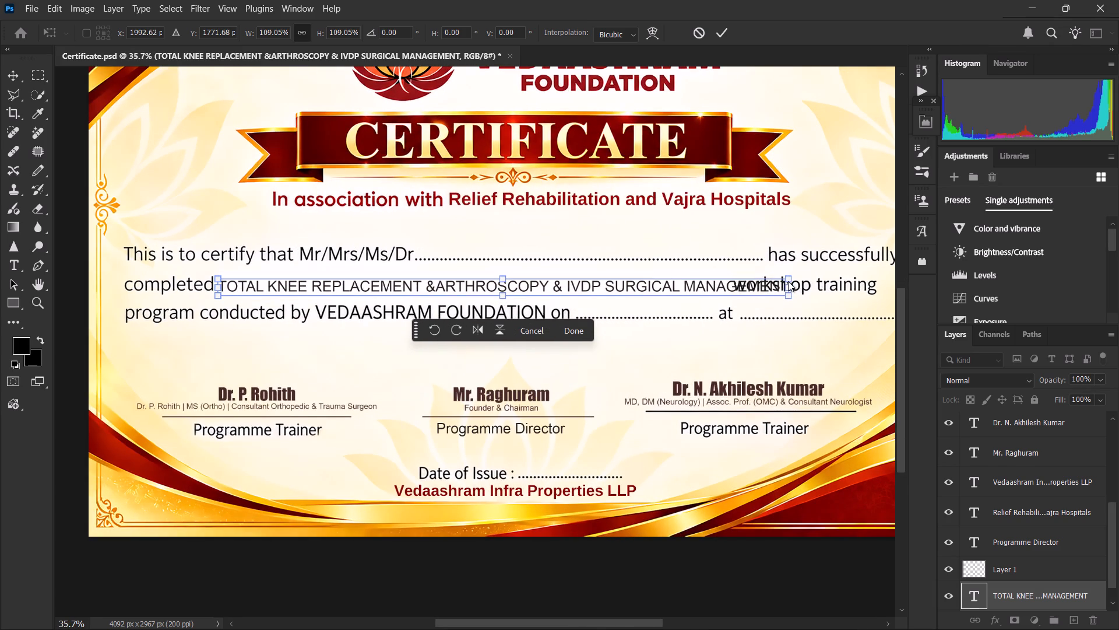
pyautogui.click(787, 287)
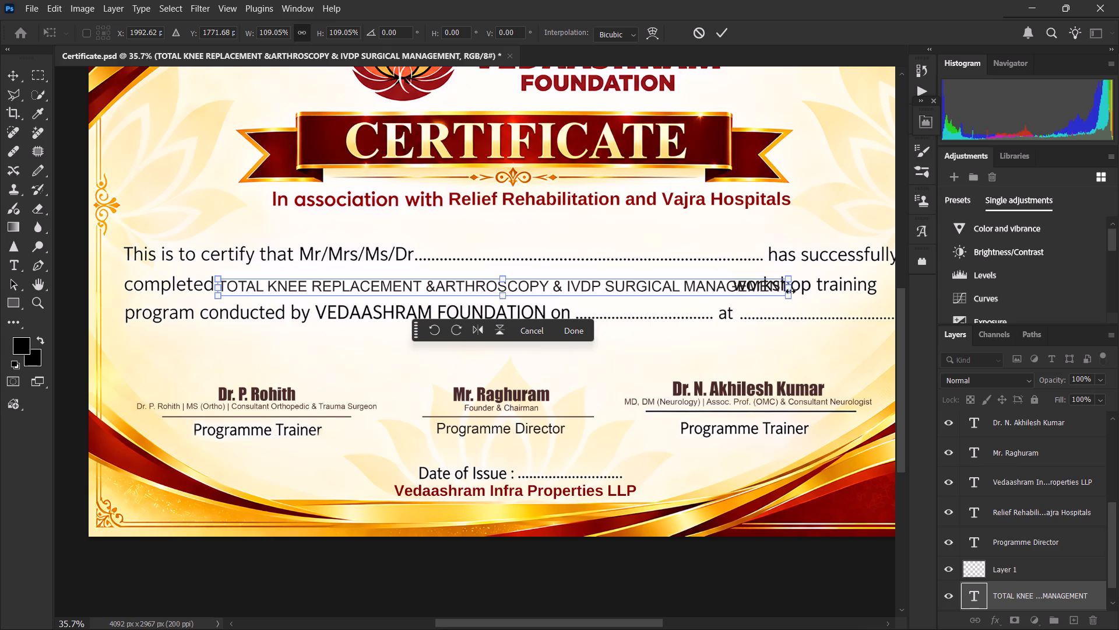
pyautogui.moveTo(790, 291); pyautogui.dragTo(760, 291)
pyautogui.moveTo(790, 288); pyautogui.dragTo(789, 288)
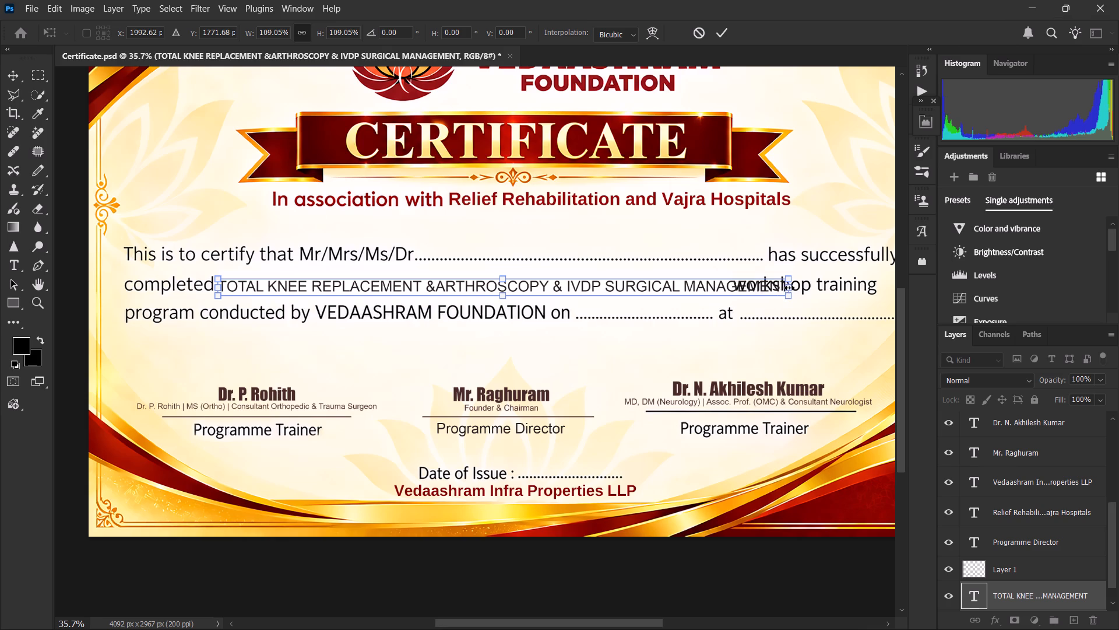
pyautogui.moveTo(789, 288); pyautogui.dragTo(729, 288)
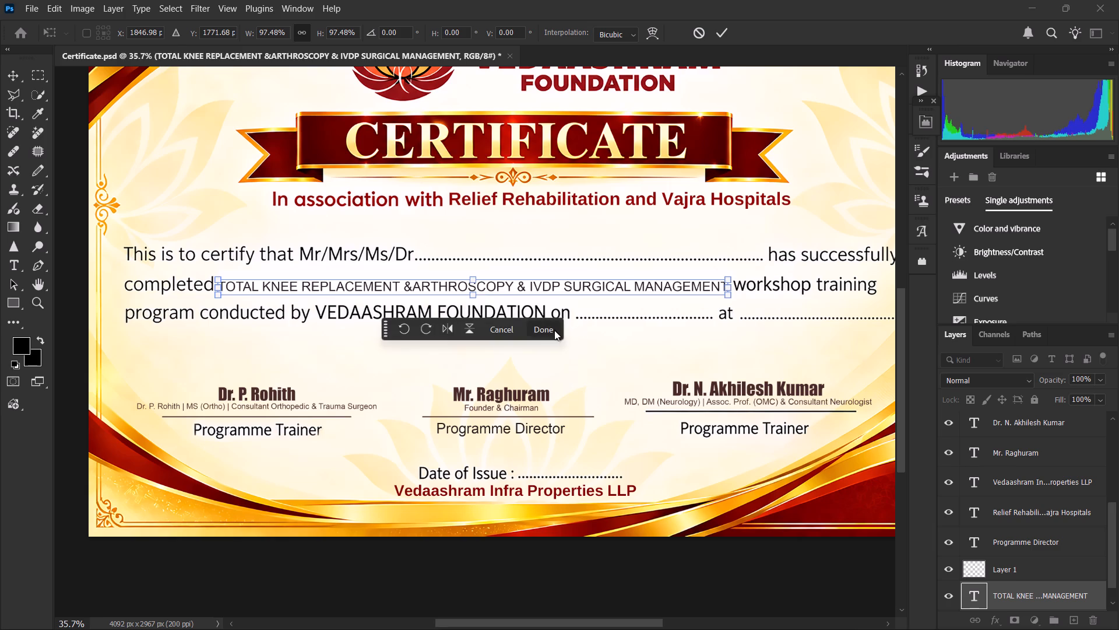
pyautogui.click(554, 330)
pyautogui.click(235, 300)
pyautogui.click(191, 327)
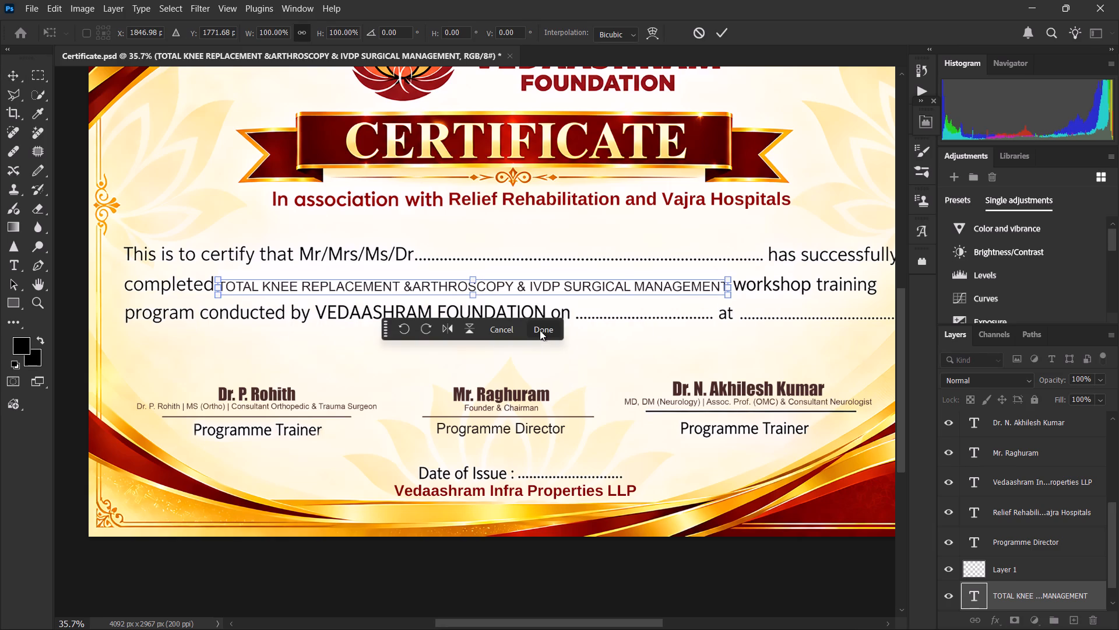
# Apply the pending rescale of the course title and deselect the layer.
pyautogui.click(540, 330)
pyautogui.click(467, 367)
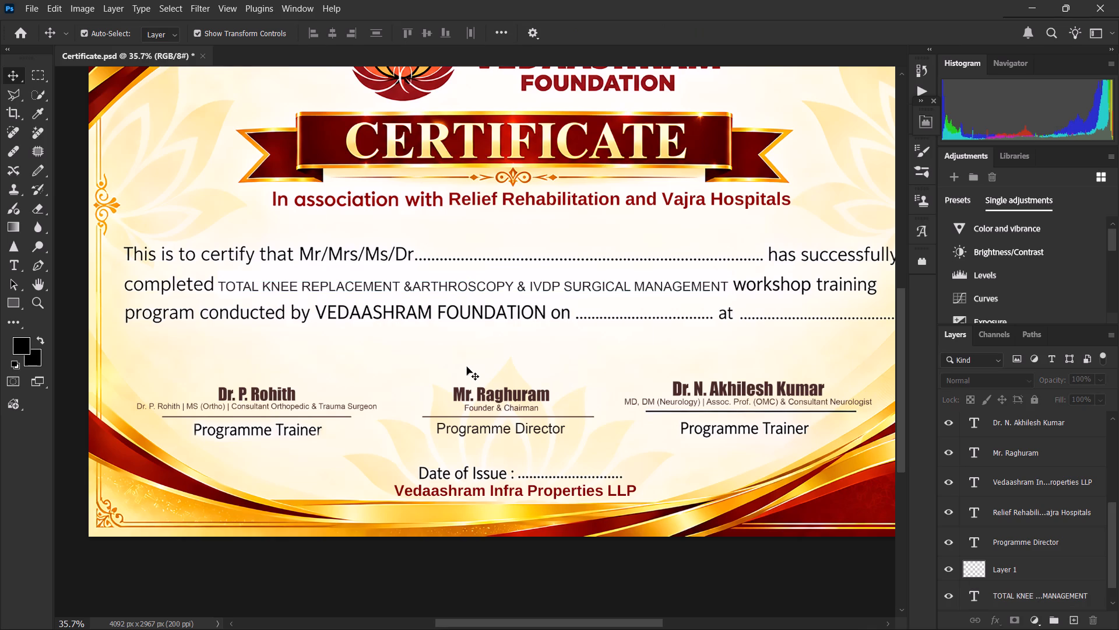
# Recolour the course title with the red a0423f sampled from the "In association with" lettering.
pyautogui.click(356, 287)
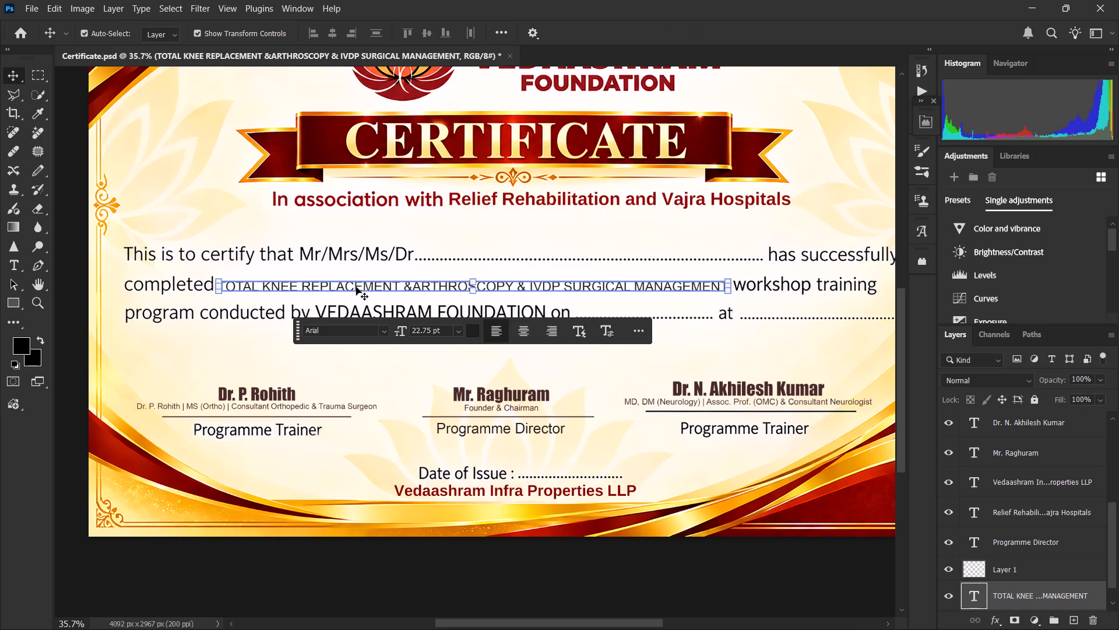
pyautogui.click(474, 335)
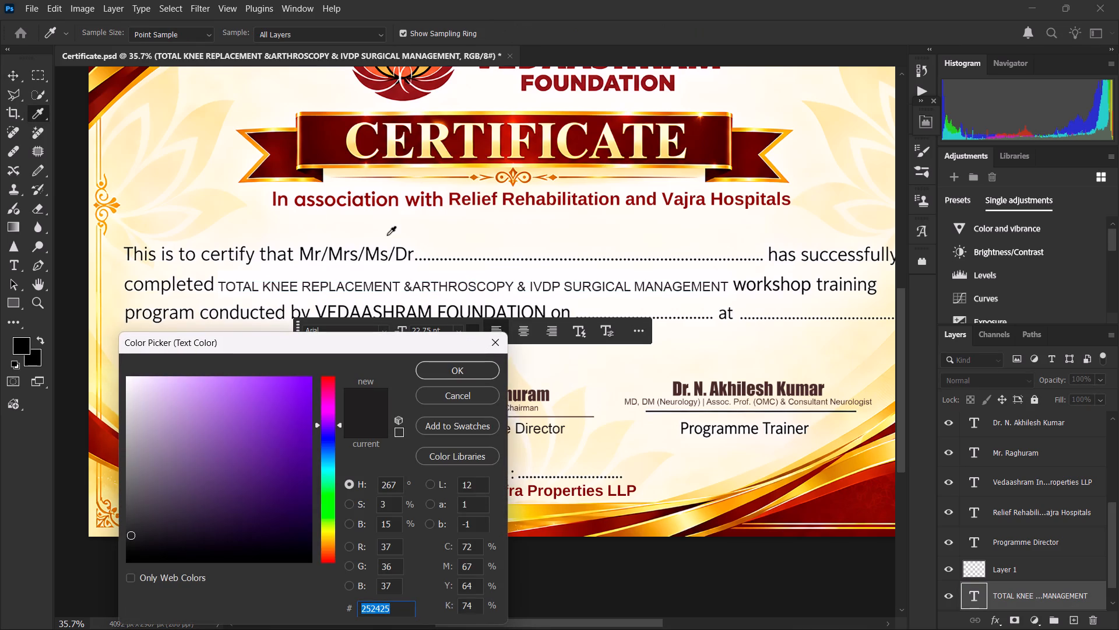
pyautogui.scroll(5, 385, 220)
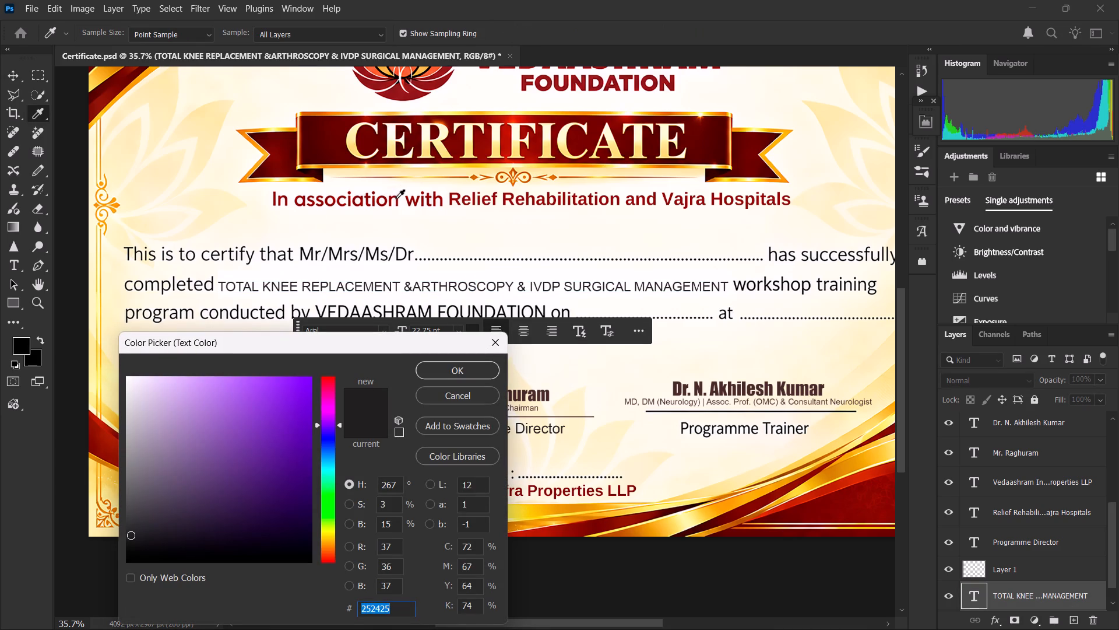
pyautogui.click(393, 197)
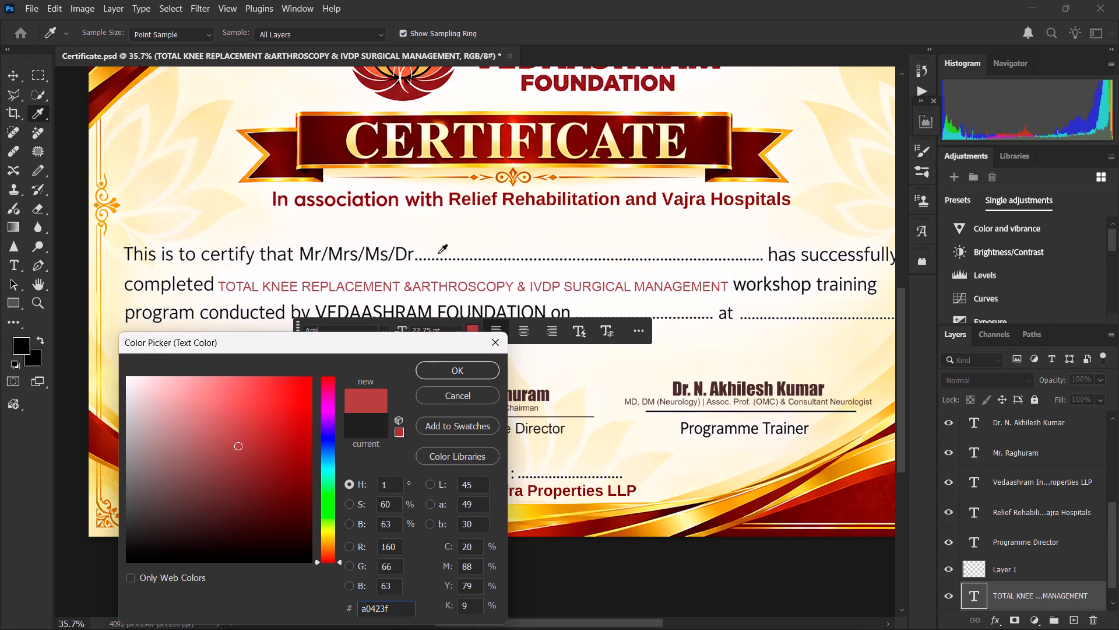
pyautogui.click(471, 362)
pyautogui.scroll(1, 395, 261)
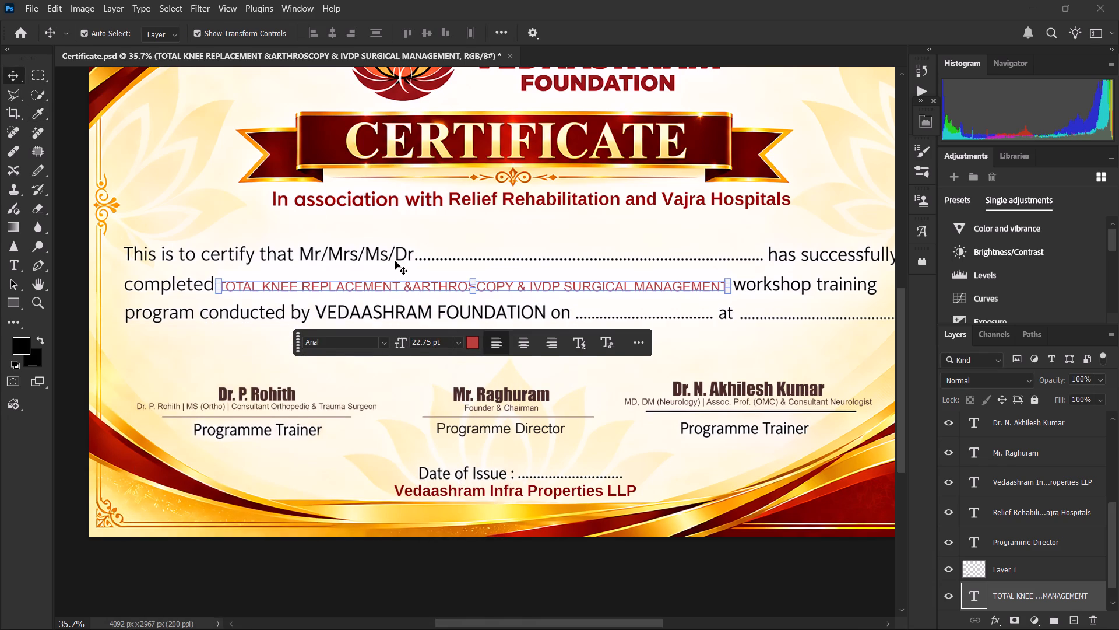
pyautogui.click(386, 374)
# Change the course title's font to Bahnschrift Bold and shift the title slightly within its line.
pyautogui.click(410, 303)
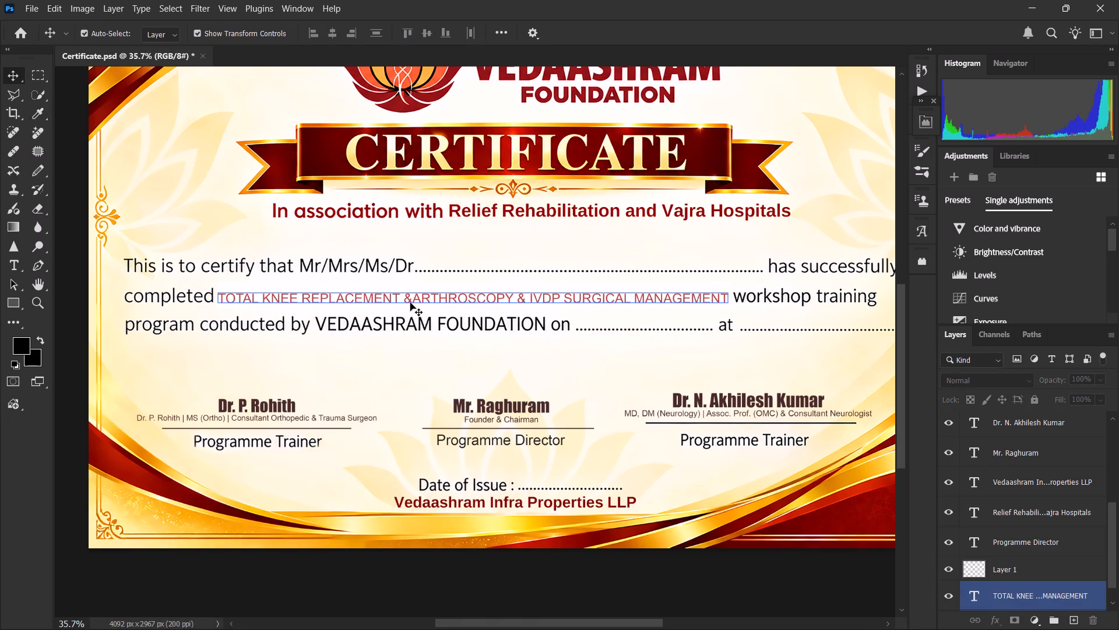
pyautogui.click(371, 338)
pyautogui.write('bold')
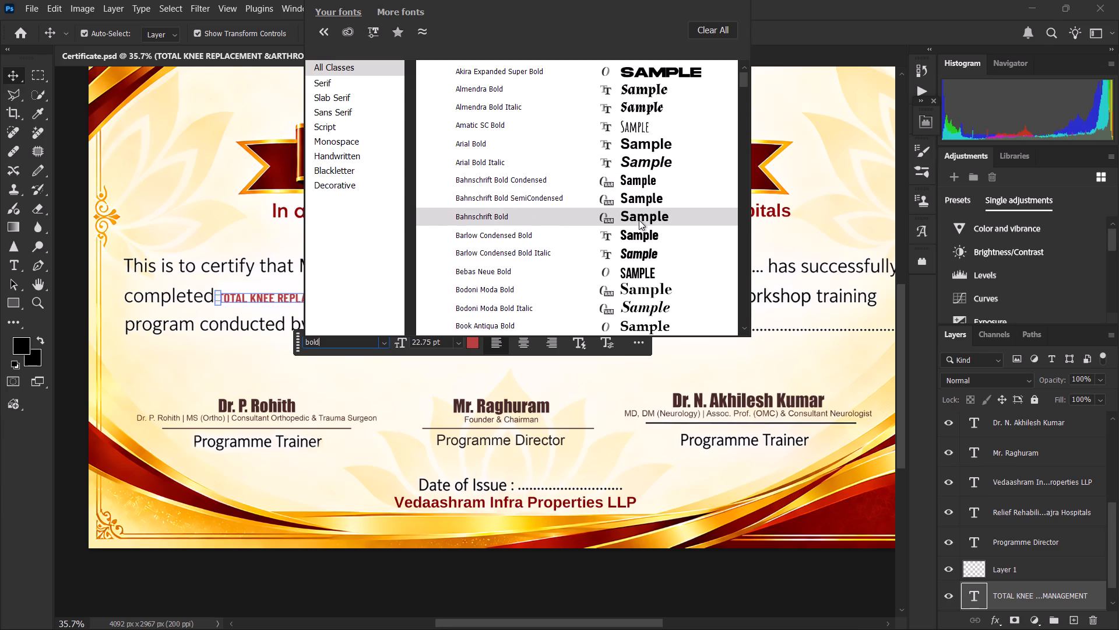
pyautogui.click(639, 220)
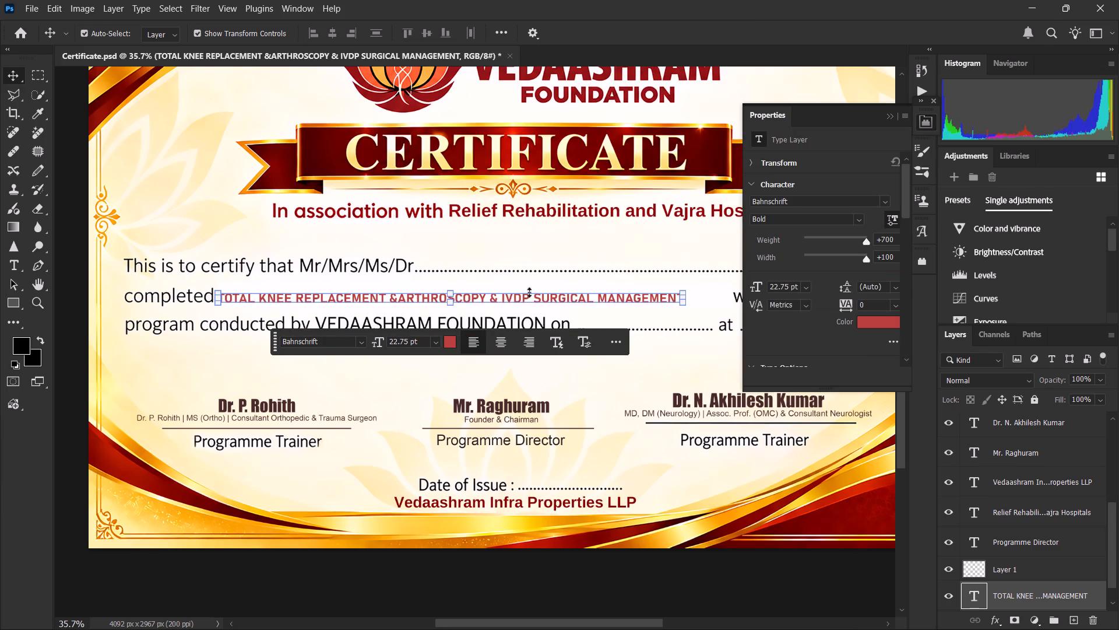
pyautogui.moveTo(505, 297); pyautogui.dragTo(514, 296)
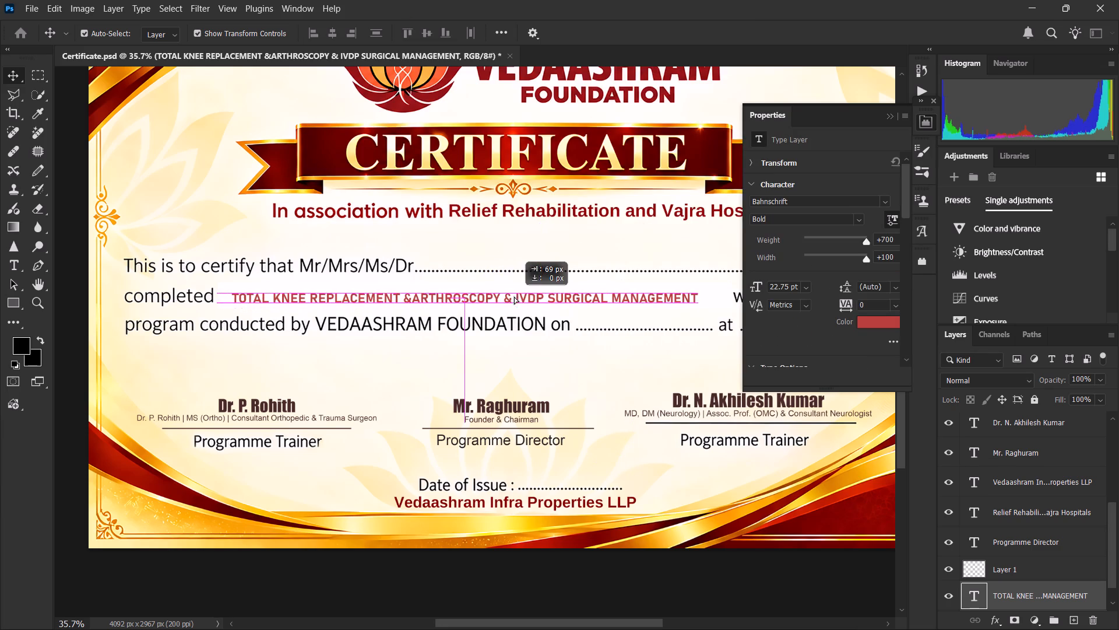
pyautogui.moveTo(514, 296); pyautogui.dragTo(512, 295)
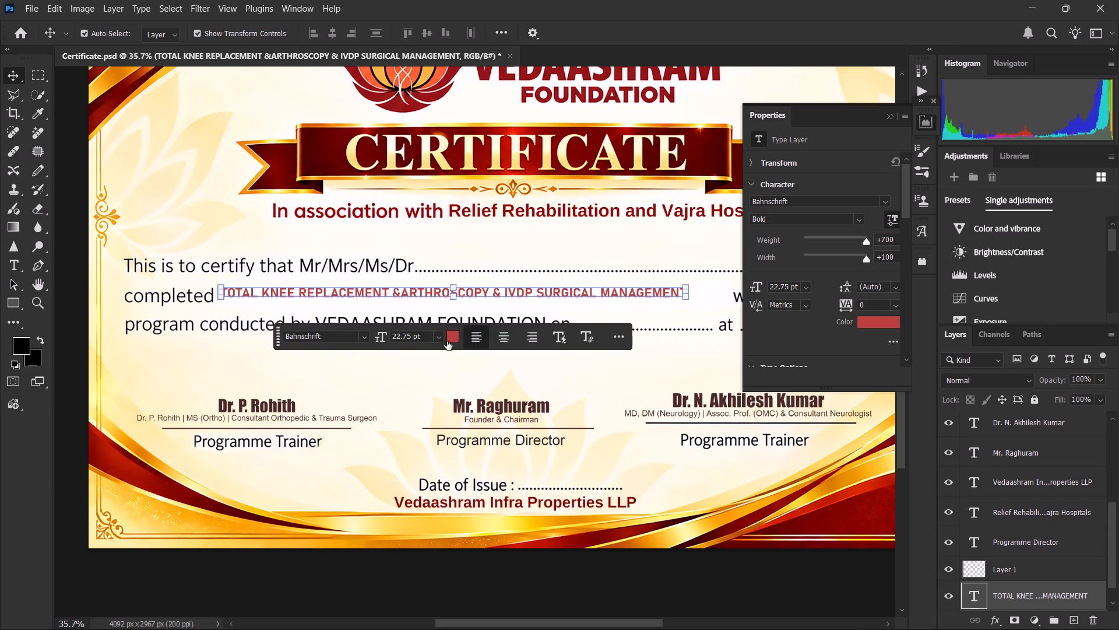
# Recolour the course title with the dark red sampled from the "Relief Rehabilitation" lettering.
pyautogui.click(451, 341)
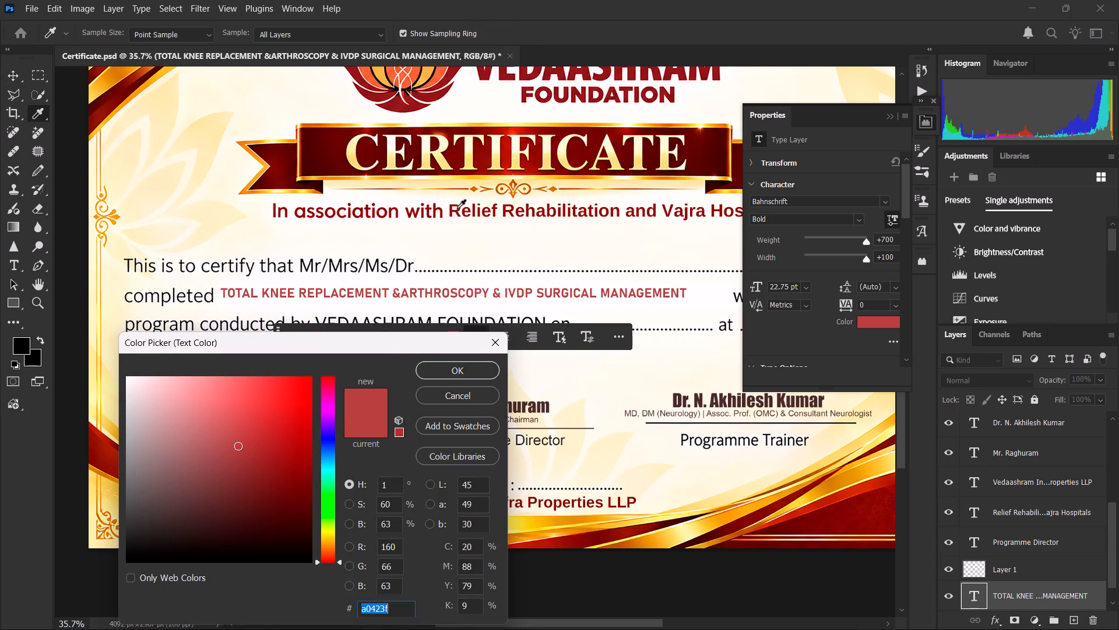
pyautogui.click(459, 207)
pyautogui.click(477, 367)
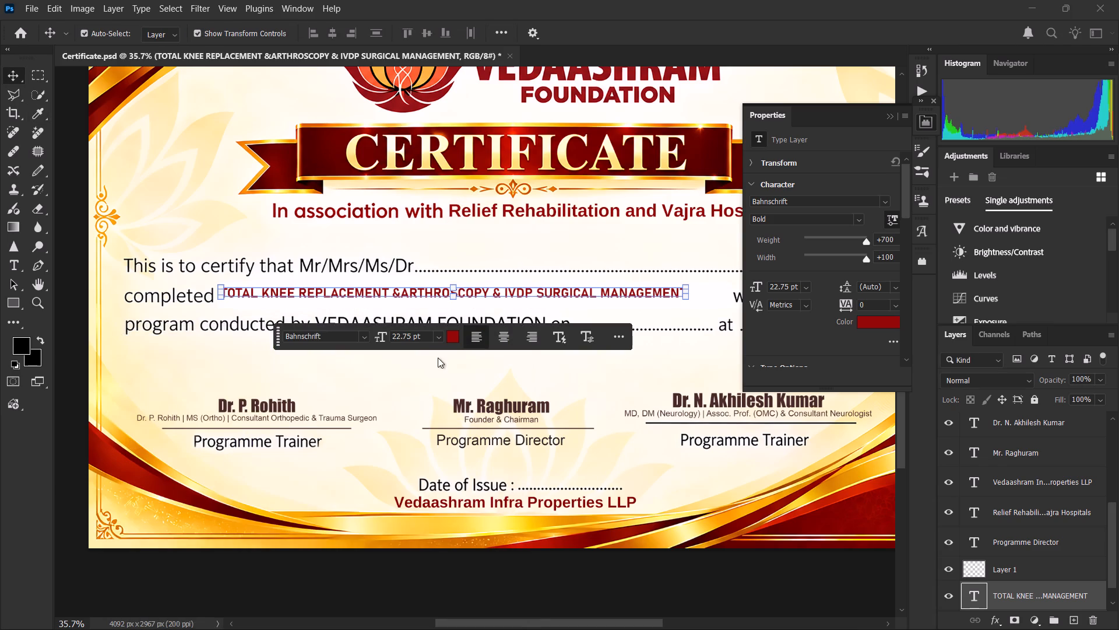
# Enlarge the course title to about 119.5% so that it reaches the word "workshop".
pyautogui.keyDown('alt'); pyautogui.scroll(2, 411, 307); pyautogui.keyUp('alt')
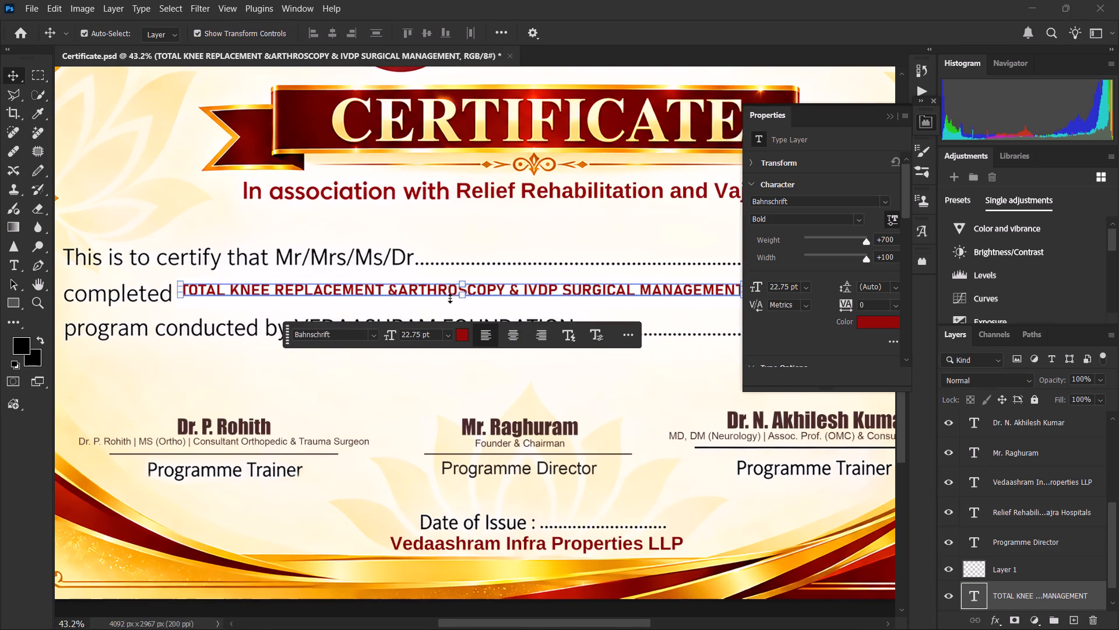
pyautogui.click(461, 298)
pyautogui.keyDown('alt'); pyautogui.scroll(-5, 435, 306); pyautogui.keyUp('alt')
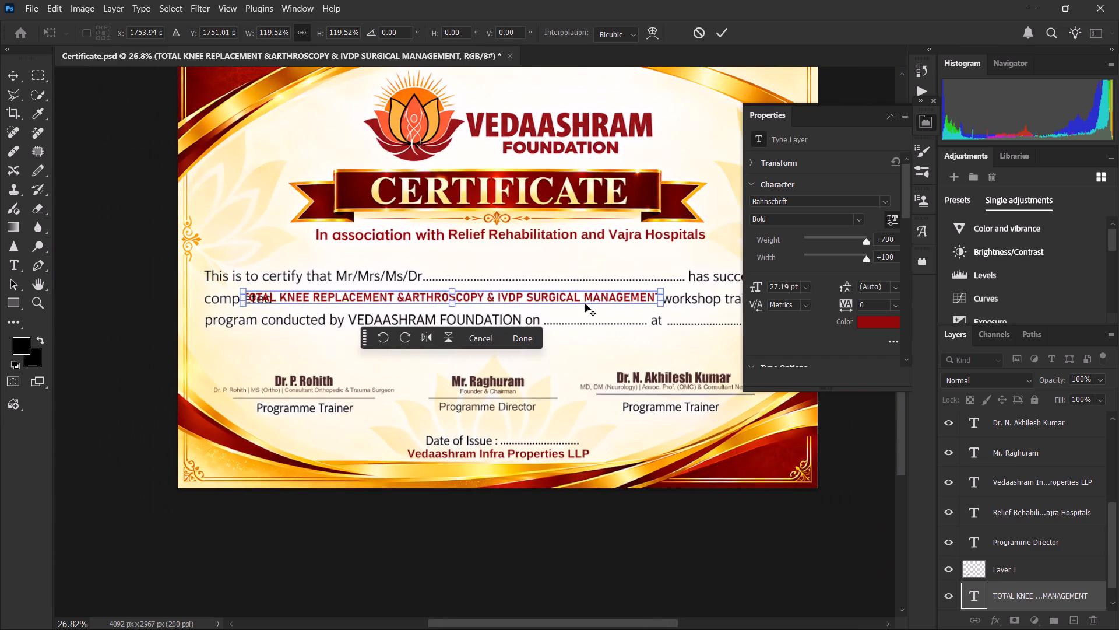
pyautogui.keyDown('alt'); pyautogui.scroll(4, 682, 294); pyautogui.keyUp('alt')
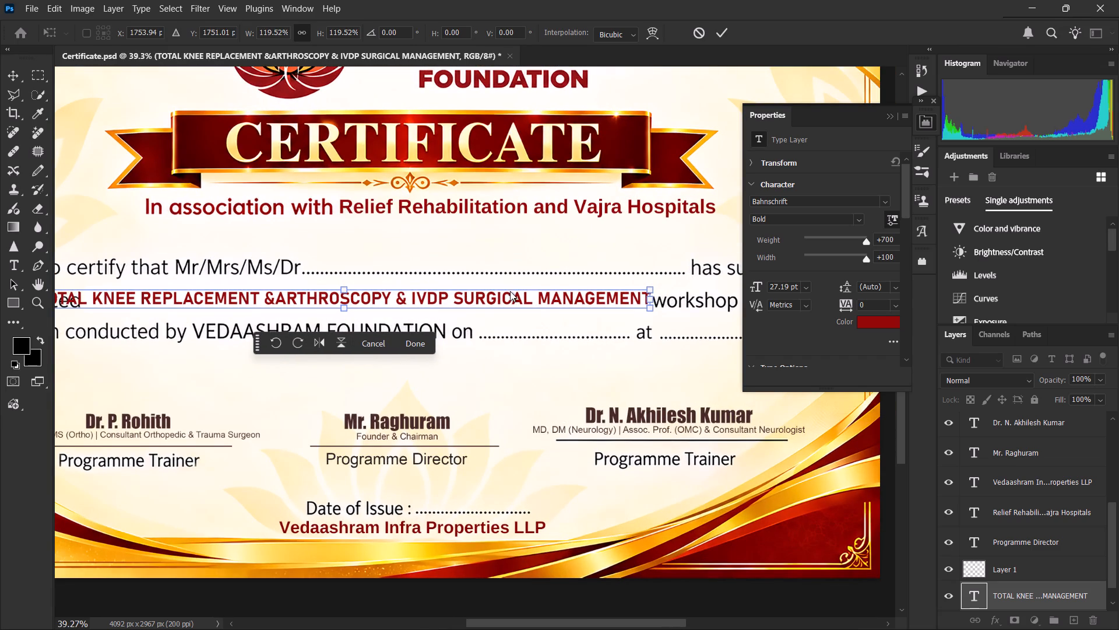
pyautogui.moveTo(470, 296); pyautogui.dragTo(508, 296)
pyautogui.click(409, 338)
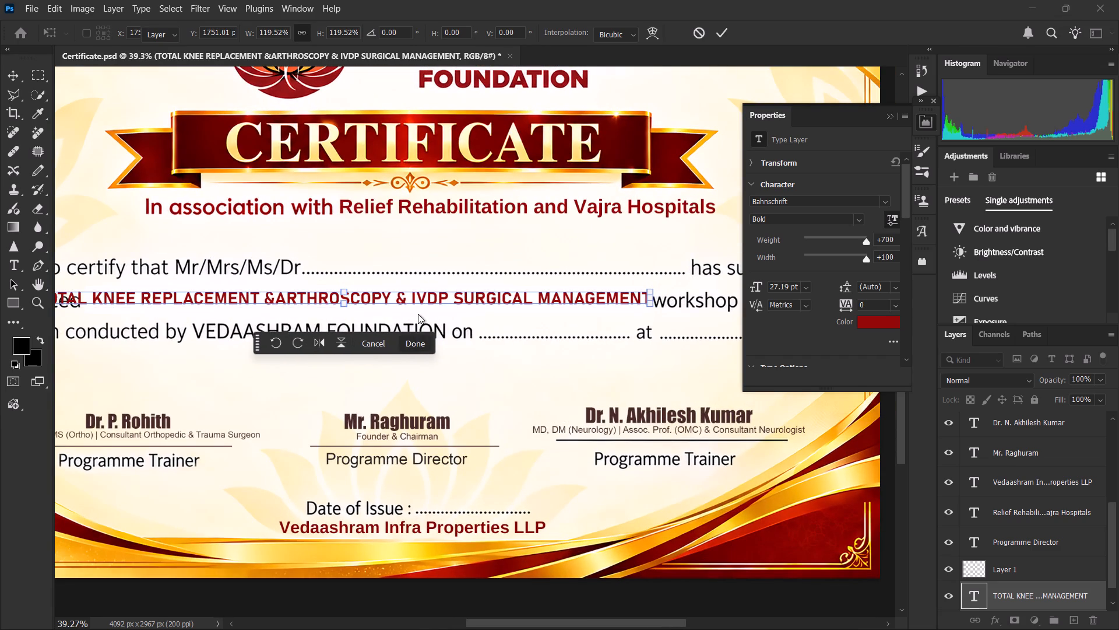
# Move the course title clear of "completed" and scale it to about 92% so it ends before "workshop".
pyautogui.moveTo(418, 308); pyautogui.dragTo(448, 309)
pyautogui.moveTo(441, 304); pyautogui.dragTo(469, 306)
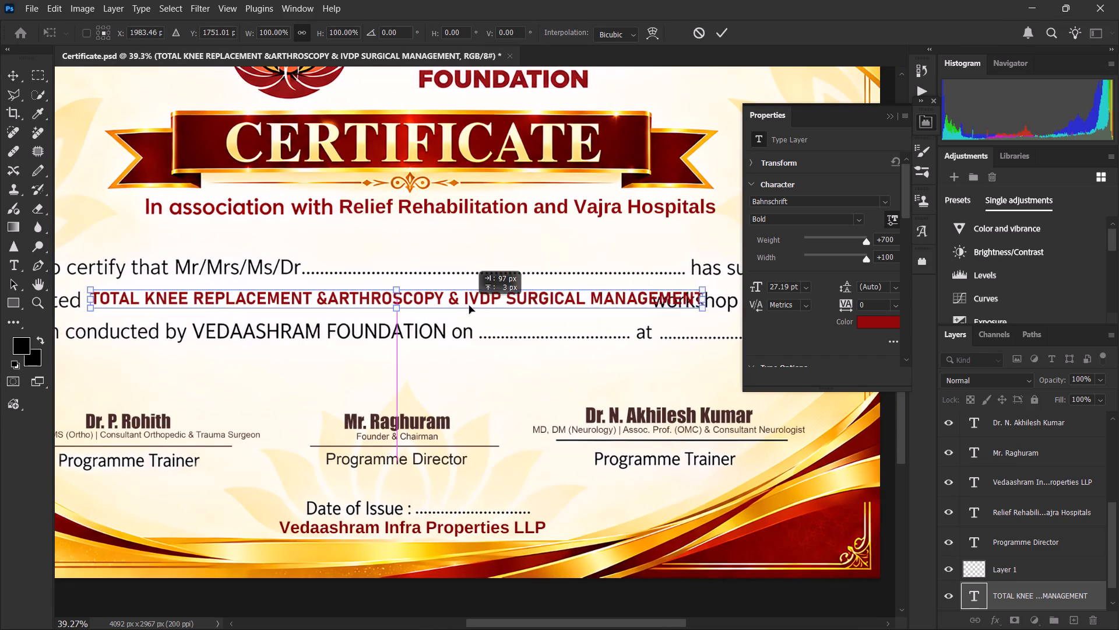
pyautogui.moveTo(469, 306); pyautogui.dragTo(453, 307)
pyautogui.moveTo(704, 299); pyautogui.dragTo(668, 308)
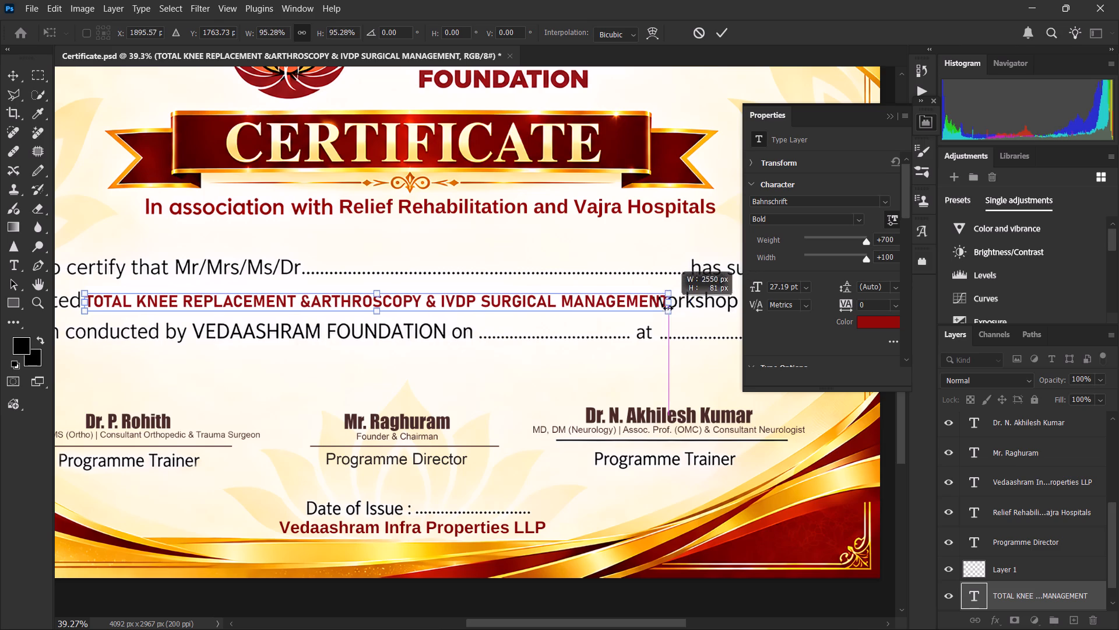
pyautogui.moveTo(668, 308); pyautogui.dragTo(657, 314)
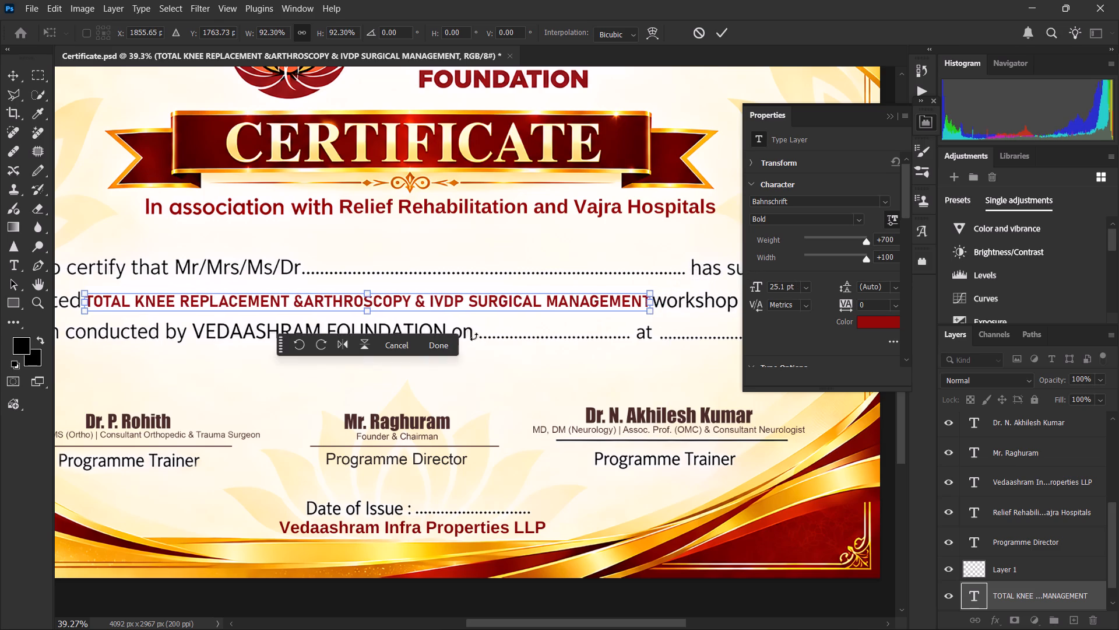
pyautogui.click(443, 353)
pyautogui.click(456, 394)
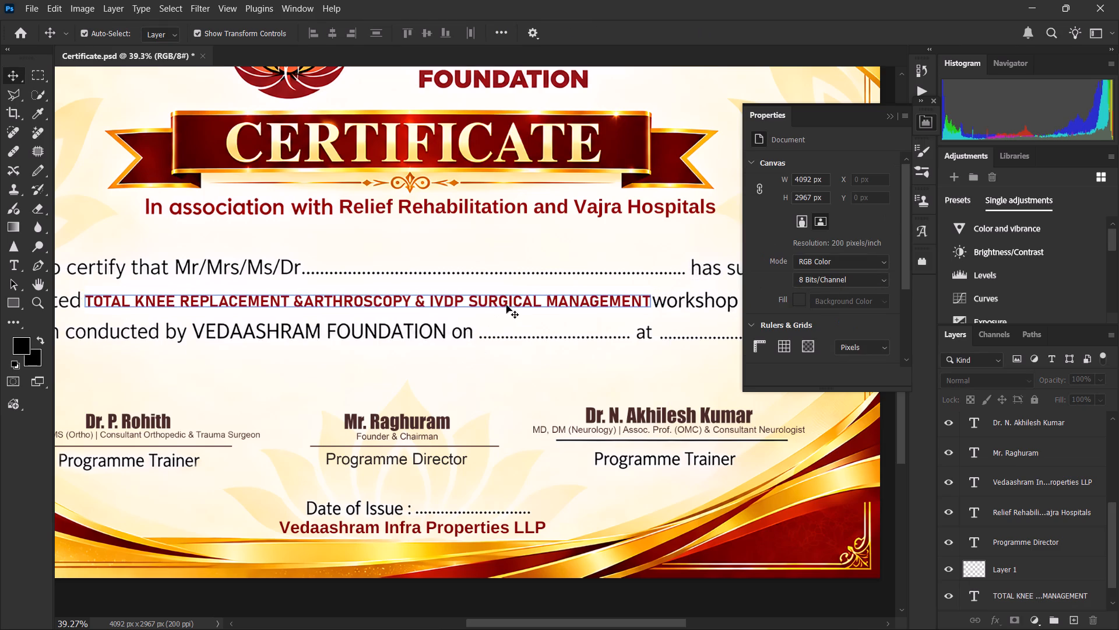
# Nudge the course title about 1 px towards "completed" and apply the move.
pyautogui.click(502, 306)
pyautogui.moveTo(526, 305); pyautogui.dragTo(520, 305)
pyautogui.click(562, 324)
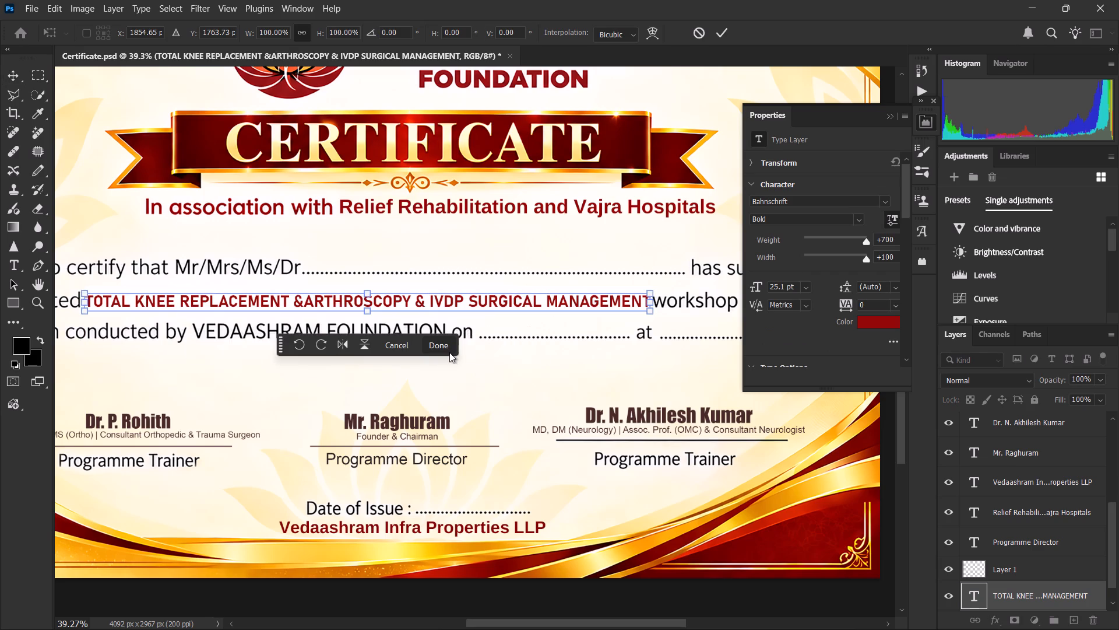
pyautogui.click(448, 352)
pyautogui.click(619, 370)
# Scale the course title to about 99.7% to leave a small gap before "workshop", and deselect it.
pyautogui.keyDown('alt'); pyautogui.scroll(-7, 583, 346); pyautogui.keyUp('alt')
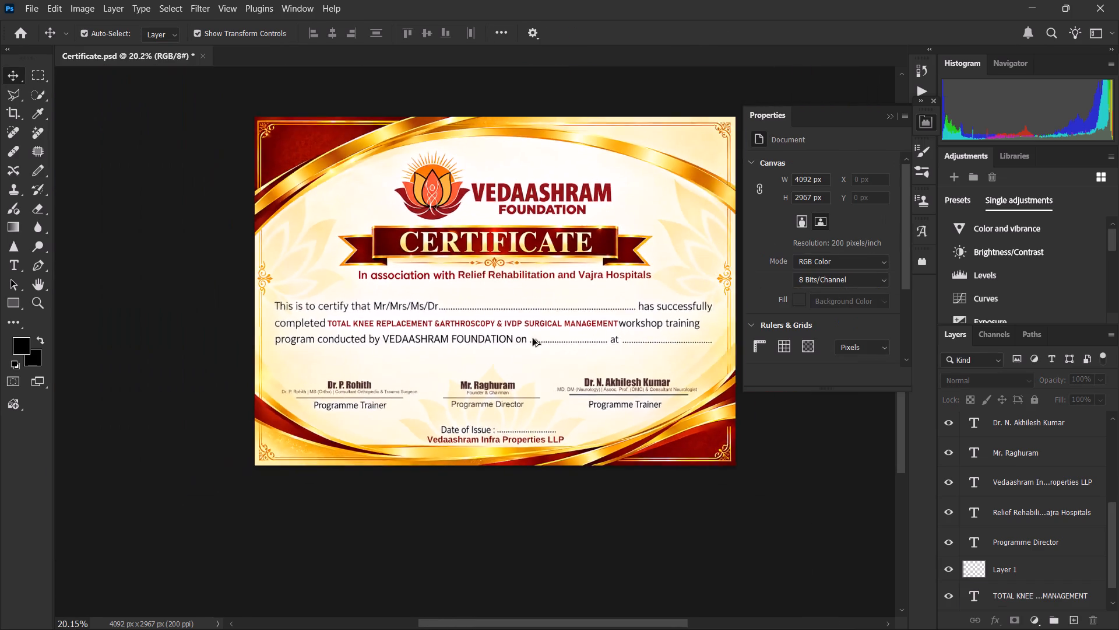
pyautogui.keyDown('alt'); pyautogui.scroll(15, 427, 334); pyautogui.keyUp('alt')
pyautogui.scroll(-1, 406, 321)
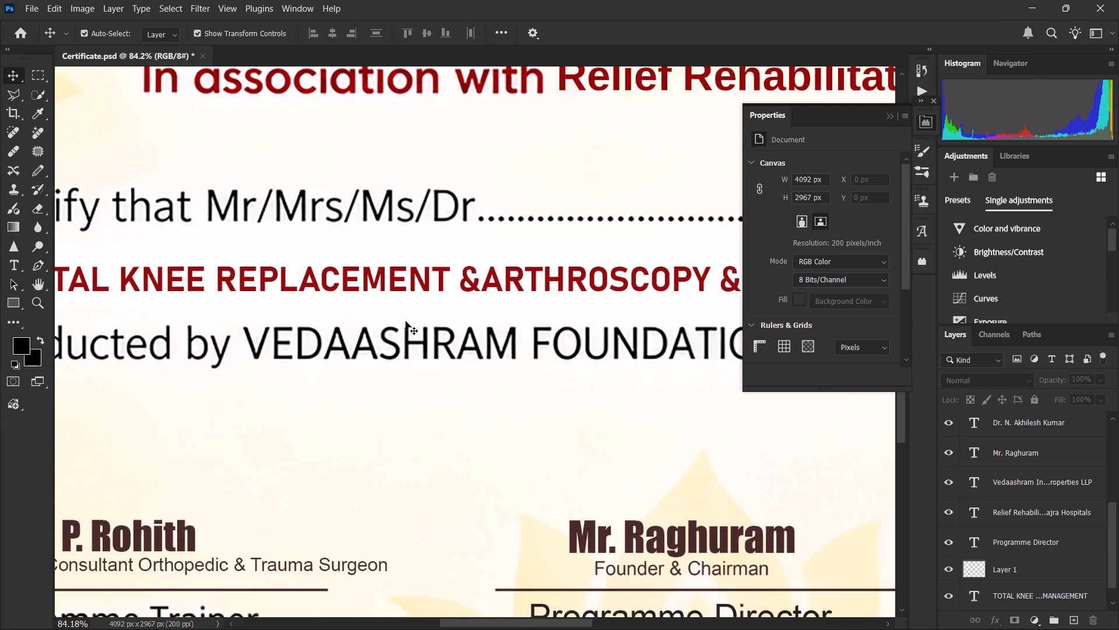
pyautogui.scroll(-4, 406, 321)
pyautogui.keyDown('alt'); pyautogui.scroll(-5, 256, 316); pyautogui.keyUp('alt')
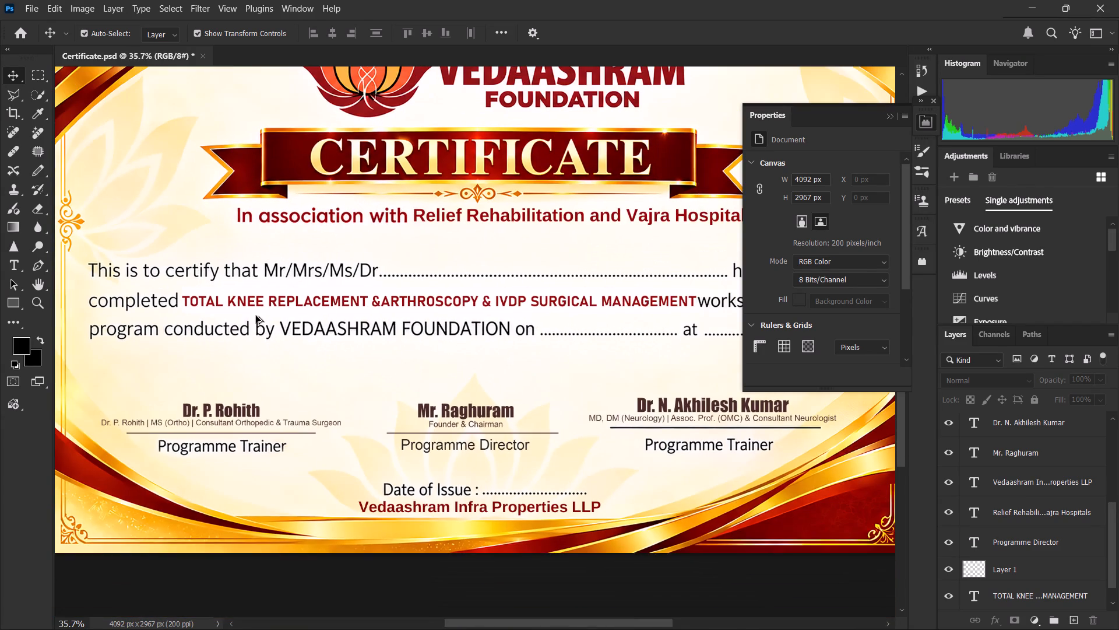
pyautogui.keyDown('alt'); pyautogui.scroll(5, 649, 299); pyautogui.keyUp('alt')
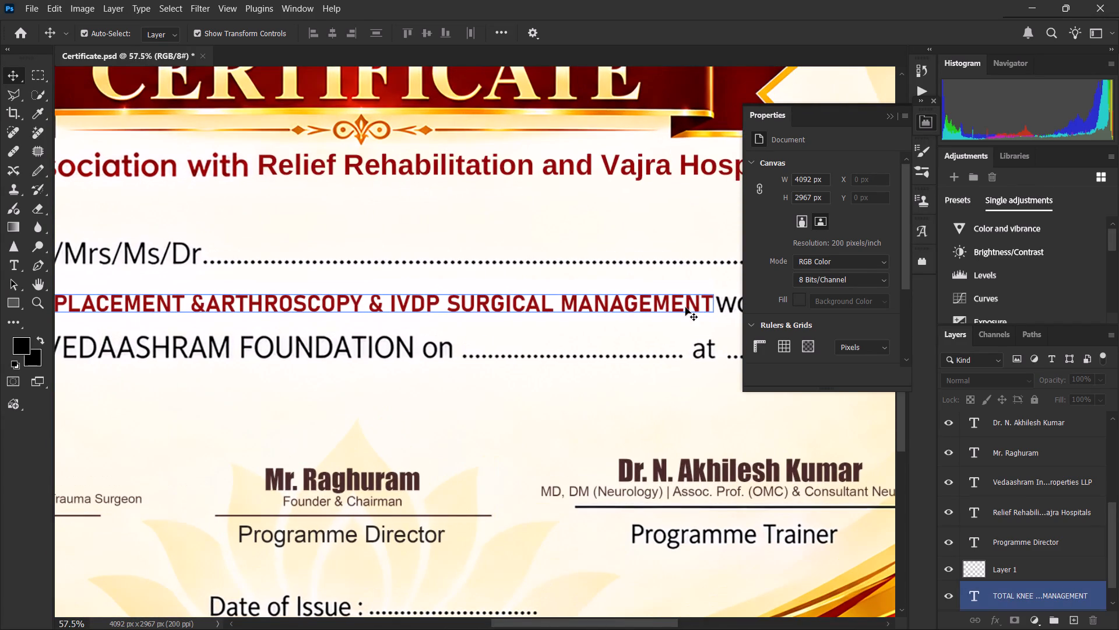
pyautogui.click(682, 303)
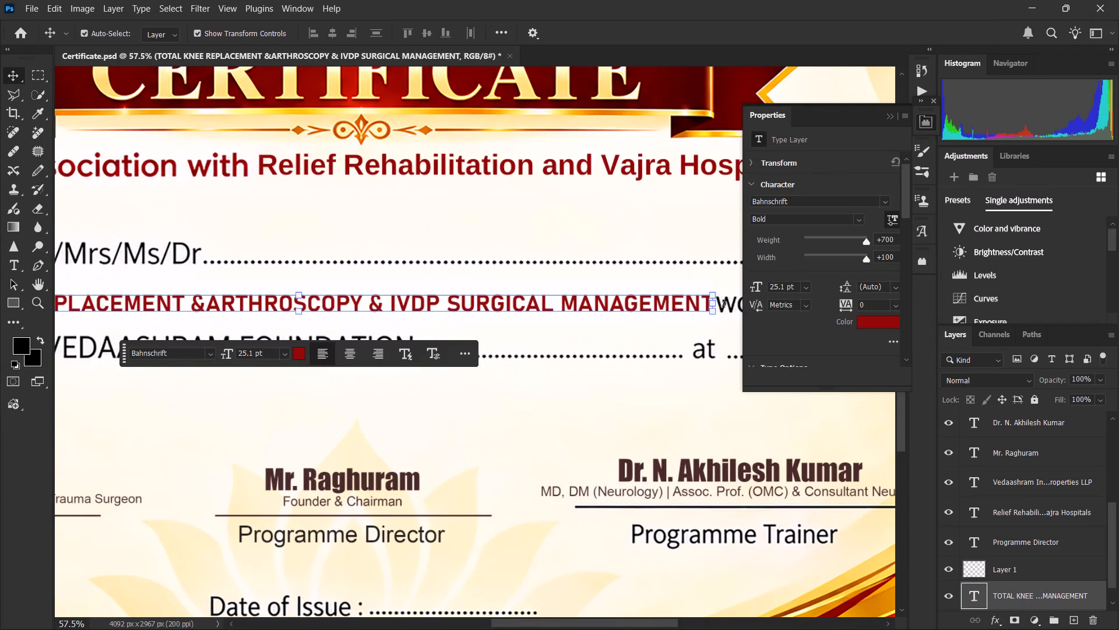
pyautogui.click(715, 304)
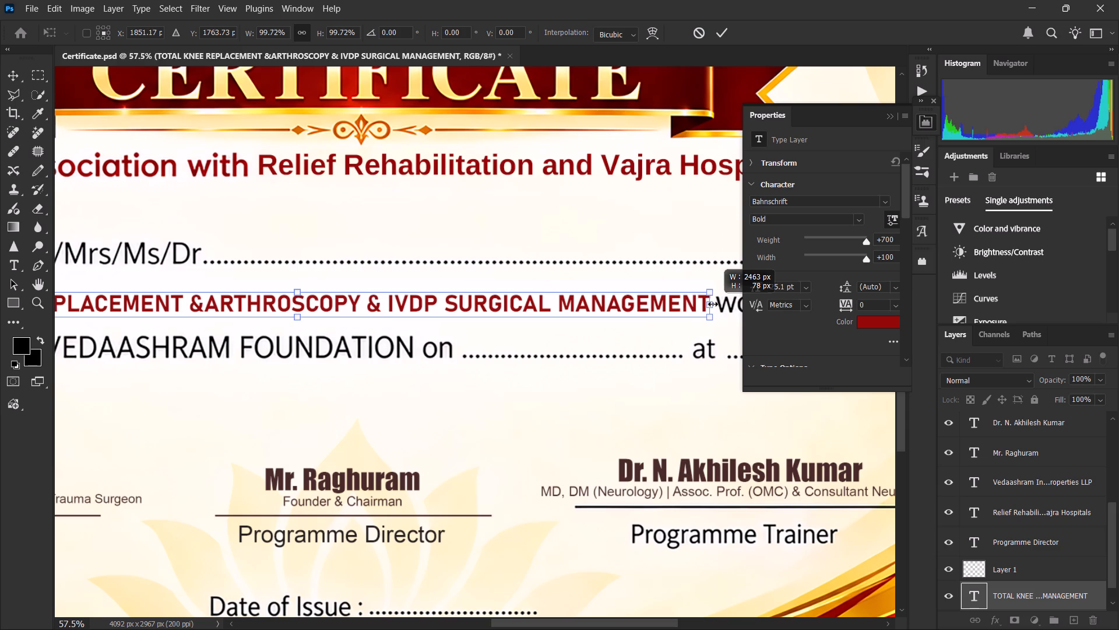
pyautogui.click(668, 355)
pyautogui.click(374, 354)
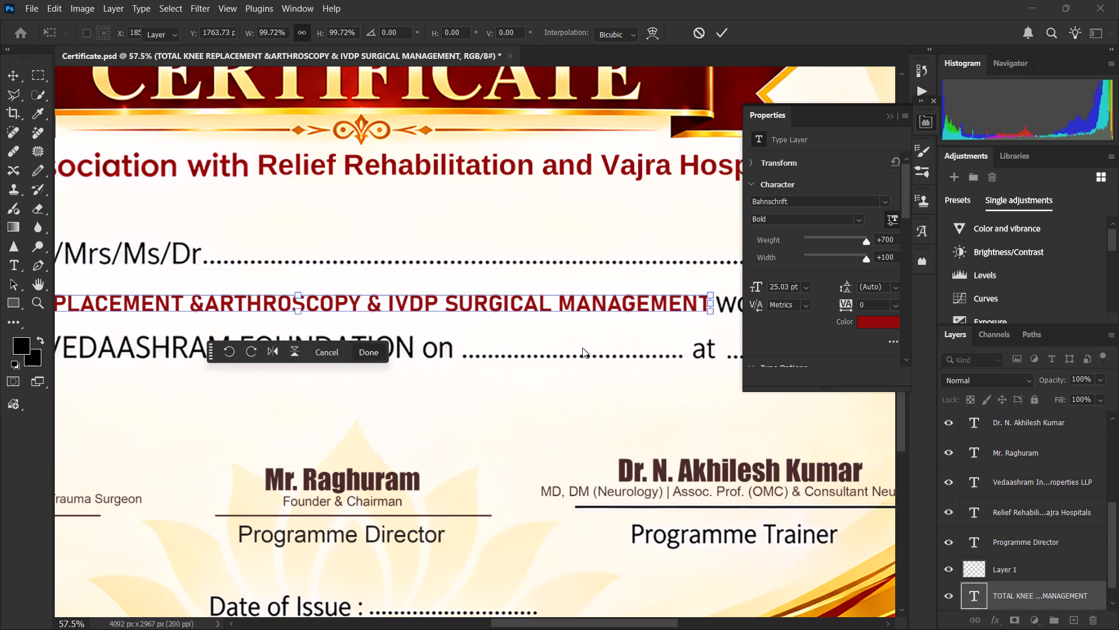
pyautogui.keyDown('alt'); pyautogui.scroll(-6, 585, 348); pyautogui.keyUp('alt')
pyautogui.click(611, 356)
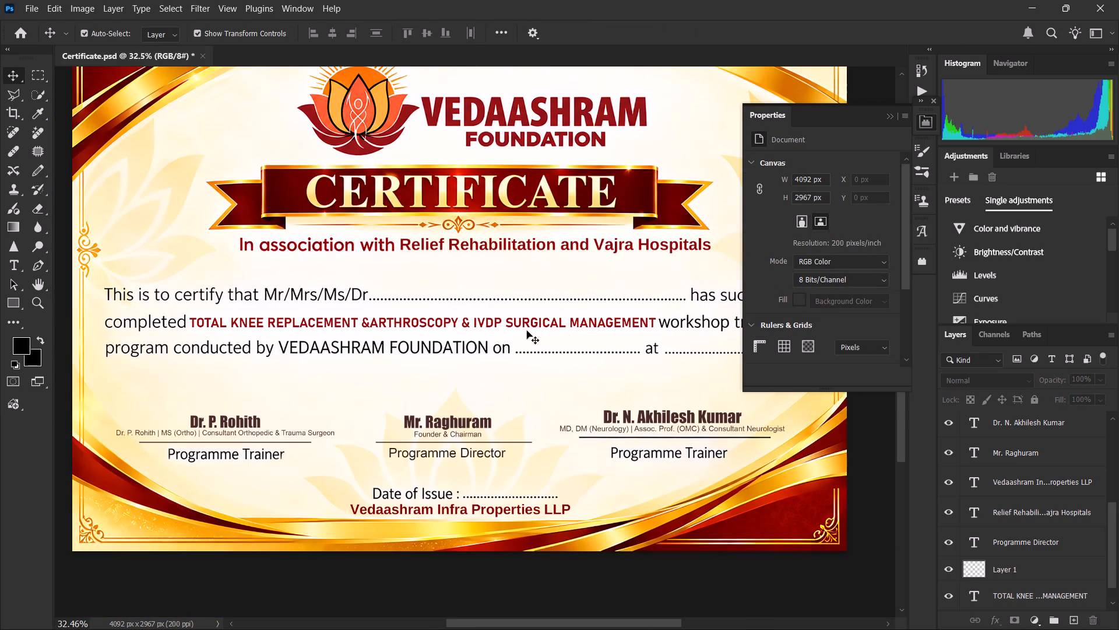
# Examine the whole certificate, checking the spacing of the course title line and the overall layout.
pyautogui.keyDown('alt'); pyautogui.scroll(-9, 430, 338); pyautogui.keyUp('alt')
pyautogui.keyDown('alt'); pyautogui.scroll(7, 508, 375); pyautogui.keyUp('alt')
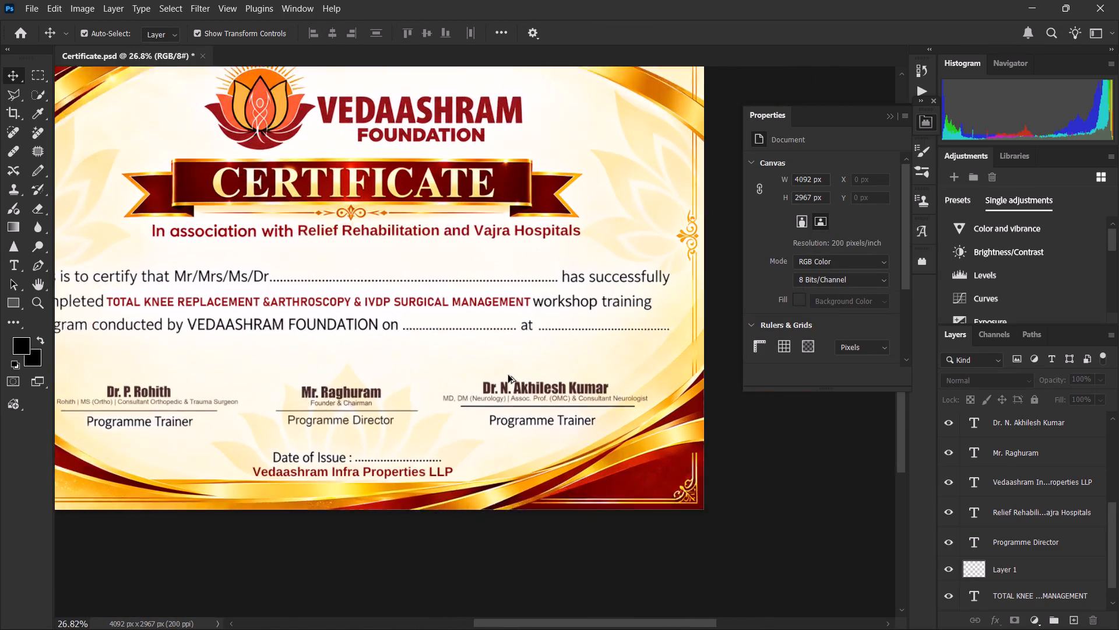
pyautogui.keyDown('alt'); pyautogui.scroll(2, 508, 375); pyautogui.keyUp('alt')
pyautogui.click(921, 119)
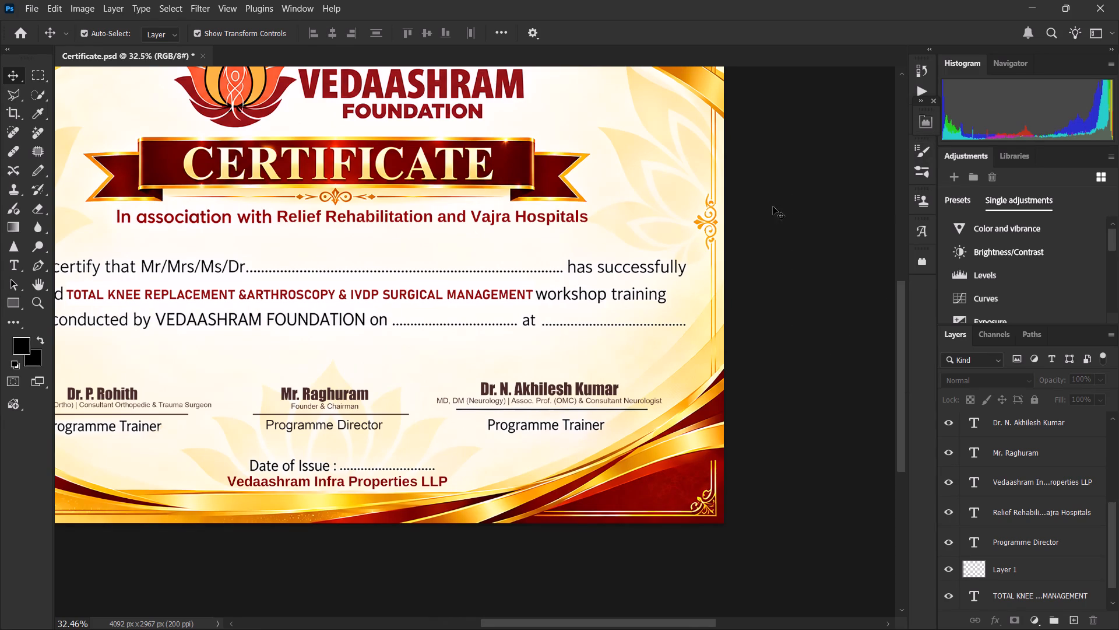
pyautogui.keyDown('alt'); pyautogui.scroll(-5, 710, 236); pyautogui.keyUp('alt')
pyautogui.scroll(6, 645, 242)
pyautogui.scroll(-1, 628, 252)
pyautogui.keyDown('alt'); pyautogui.scroll(2, 527, 289); pyautogui.keyUp('alt')
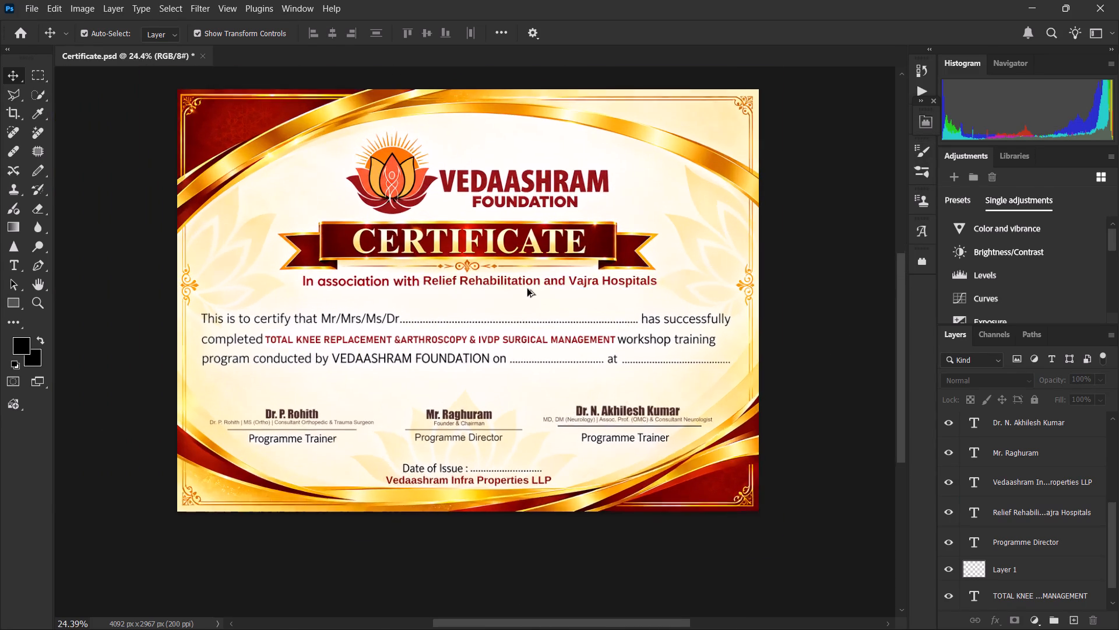
pyautogui.keyDown('alt'); pyautogui.scroll(3, 527, 289); pyautogui.keyUp('alt')
pyautogui.keyDown('alt'); pyautogui.scroll(-1, 457, 335); pyautogui.keyUp('alt')
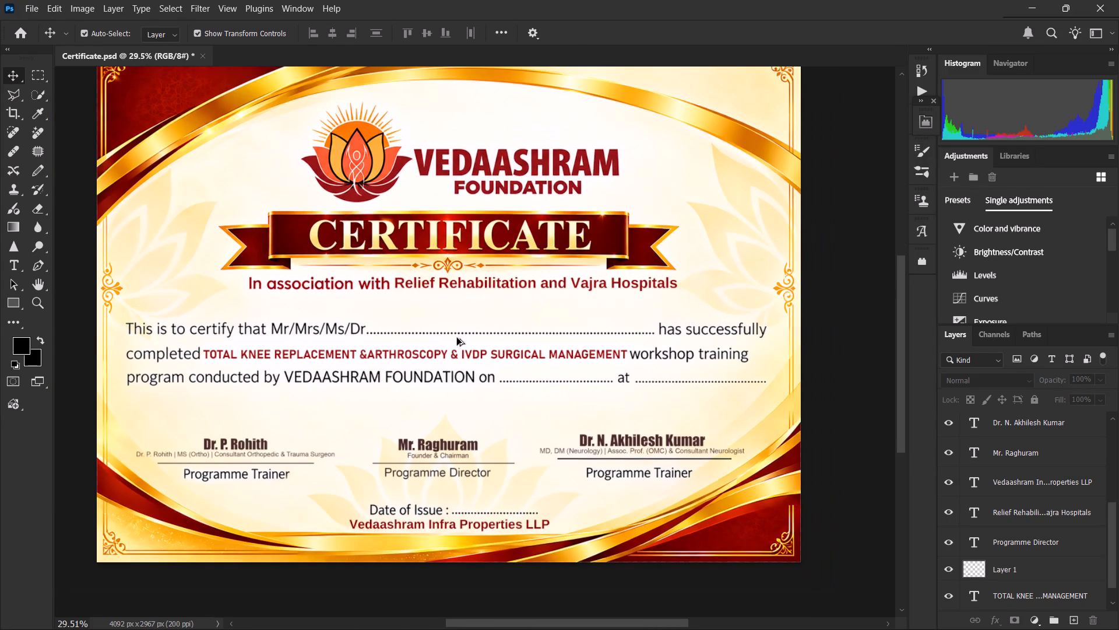
pyautogui.scroll(1, 451, 334)
pyautogui.keyDown('alt'); pyautogui.scroll(-1, 452, 334); pyautogui.keyUp('alt')
pyautogui.scroll(1, 452, 334)
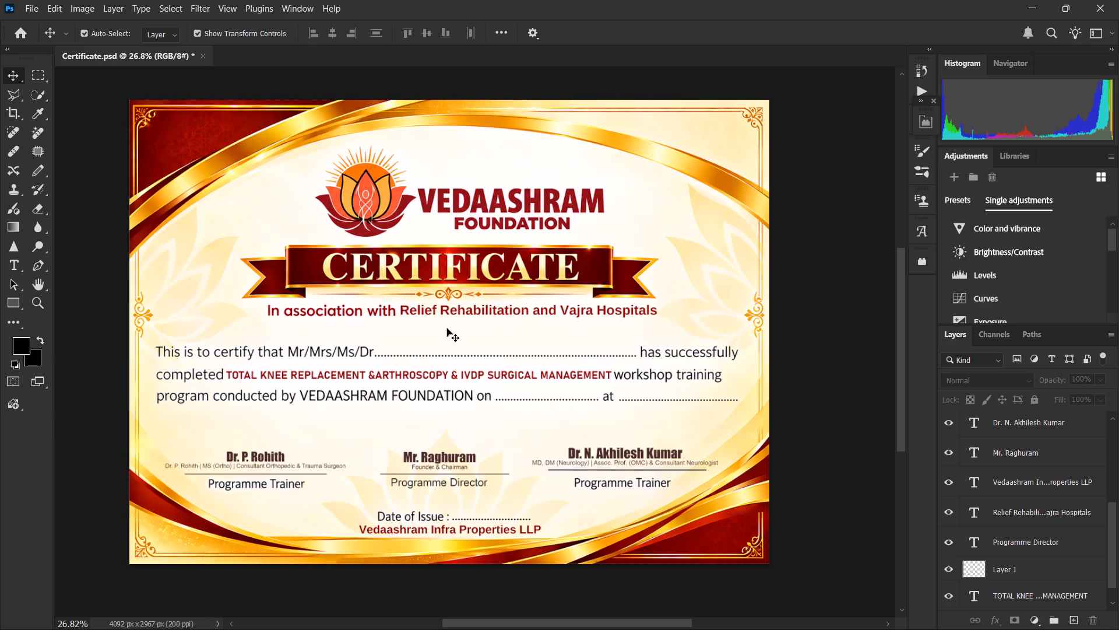
# Switch to File Explorer to find the saved certificate file.
pyautogui.click(507, 611)
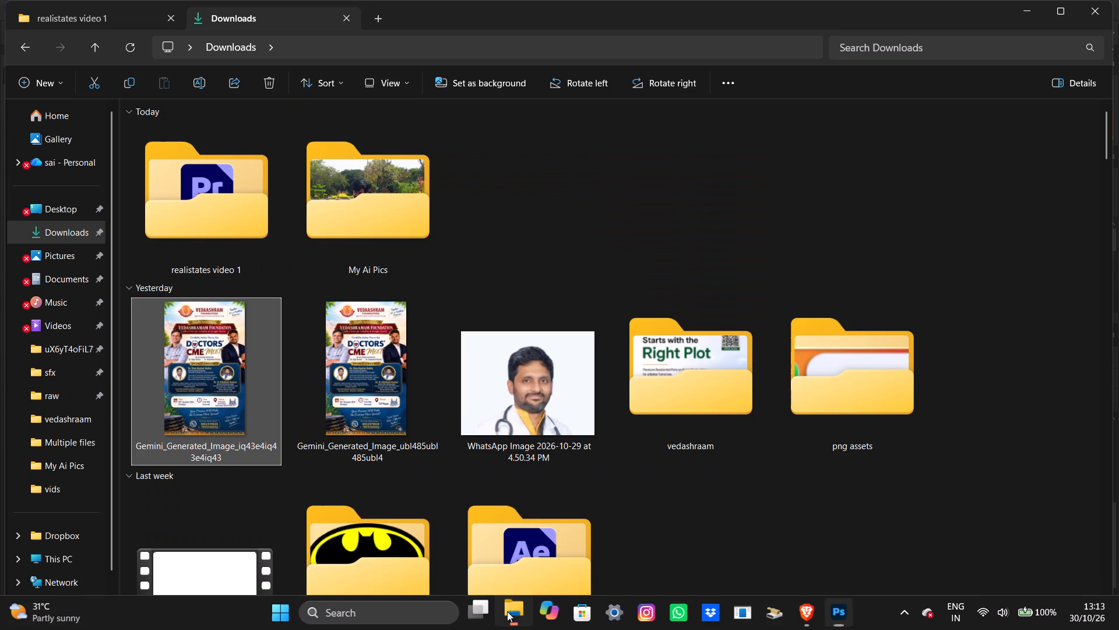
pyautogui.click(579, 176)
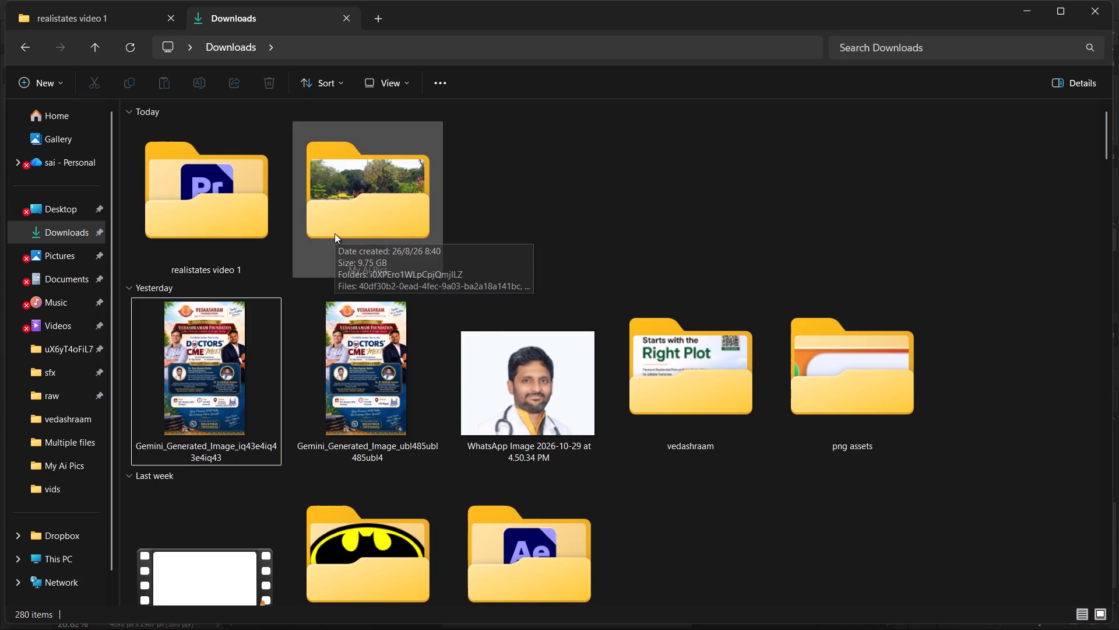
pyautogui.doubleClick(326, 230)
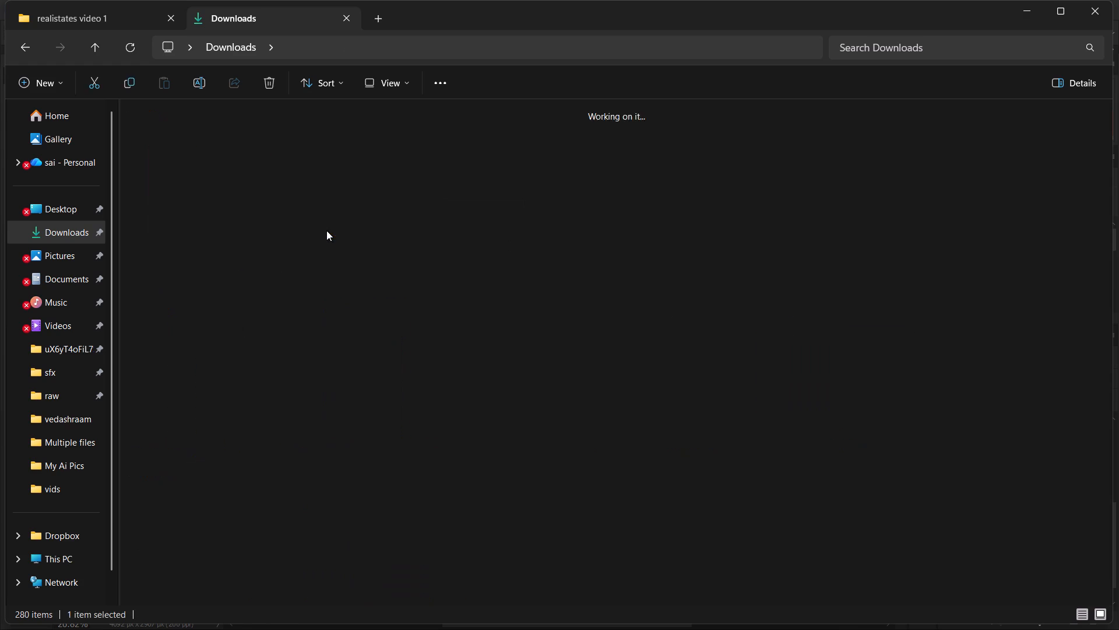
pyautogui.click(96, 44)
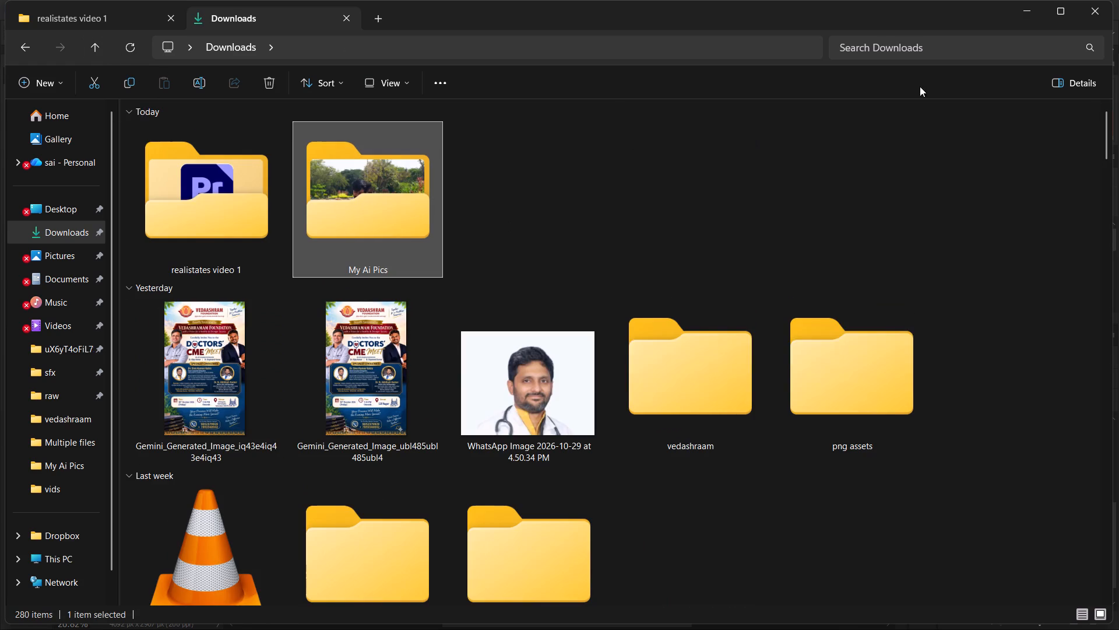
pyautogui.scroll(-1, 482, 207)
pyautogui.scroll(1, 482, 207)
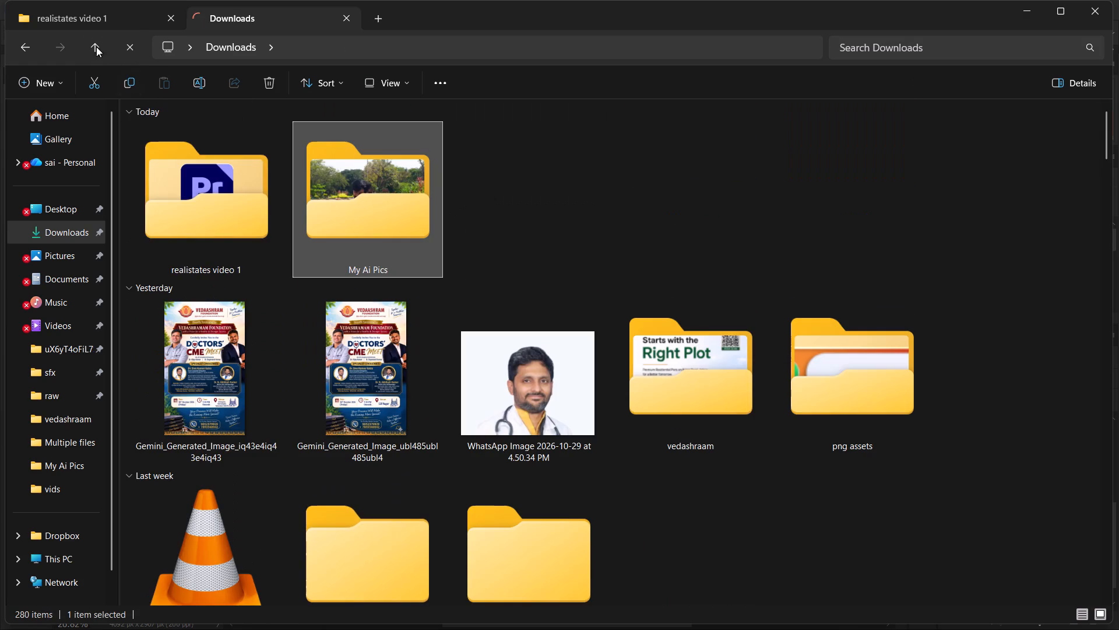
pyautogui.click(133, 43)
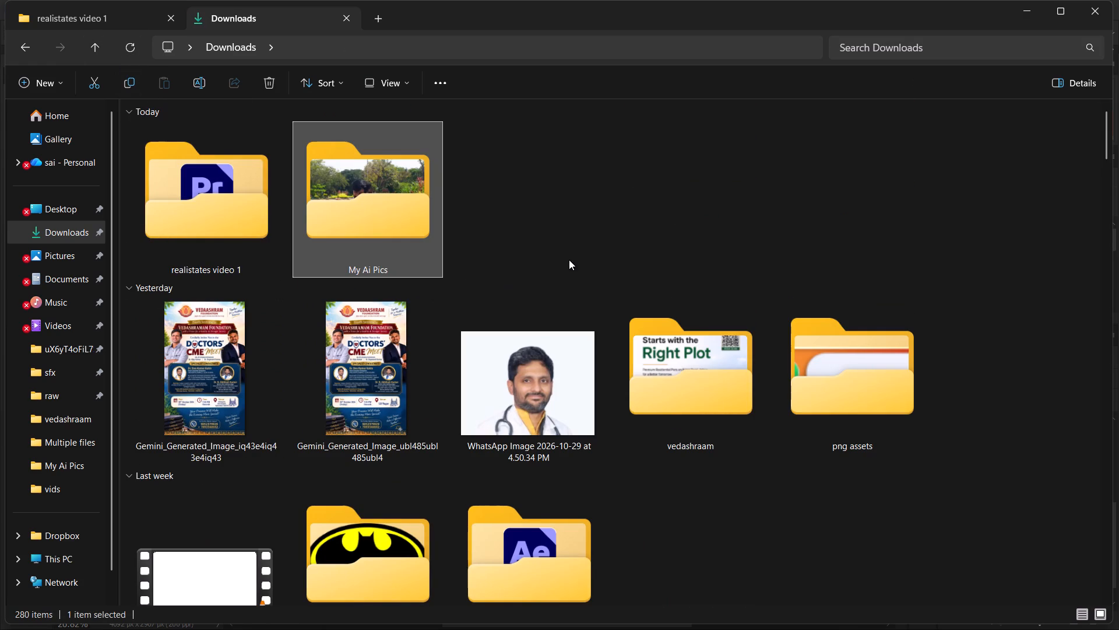
# Open the vedashraam folder in Downloads, search it for "cert" and select the Certificate PSD file.
pyautogui.click(569, 260)
pyautogui.doubleClick(703, 328)
pyautogui.scroll(5, 654, 259)
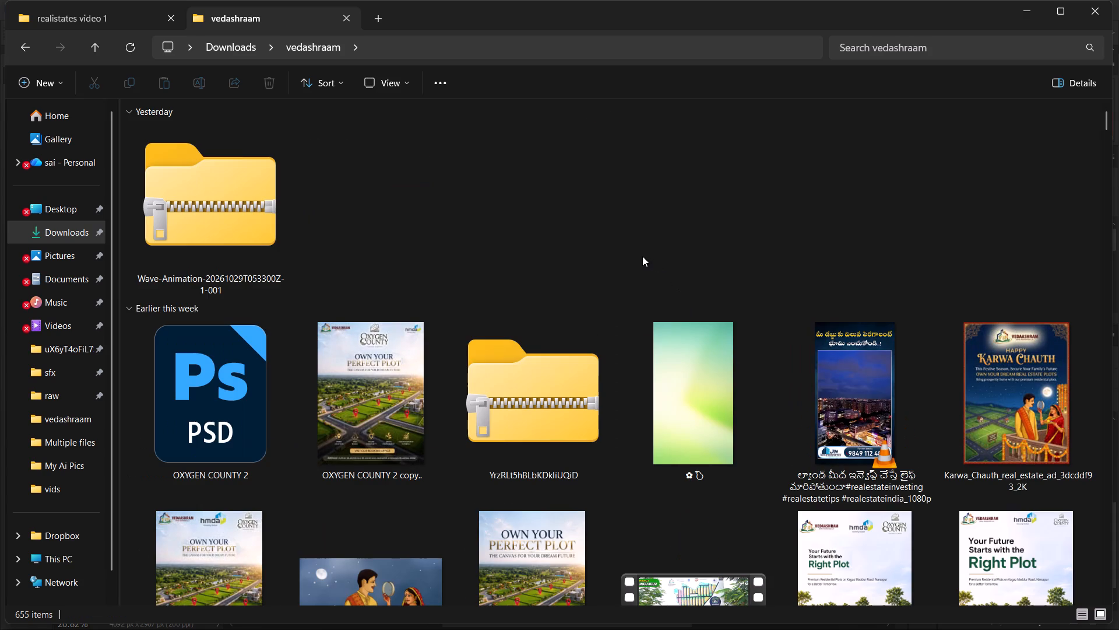
pyautogui.click(642, 256)
pyautogui.click(894, 52)
pyautogui.press('c')
pyautogui.write('er')
pyautogui.press('t')
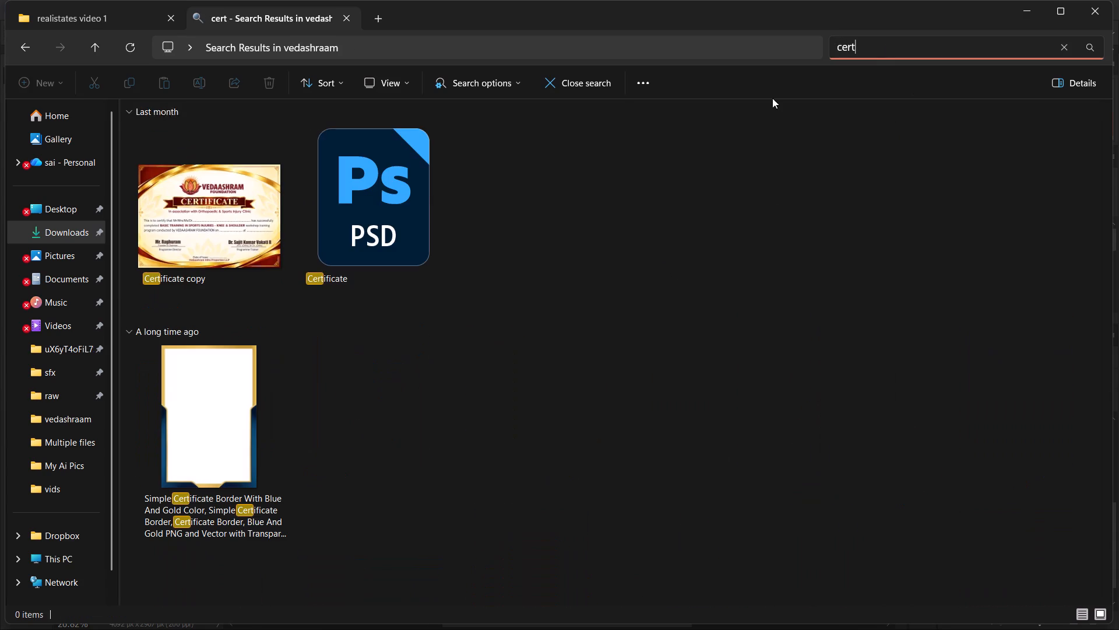
pyautogui.click(446, 257)
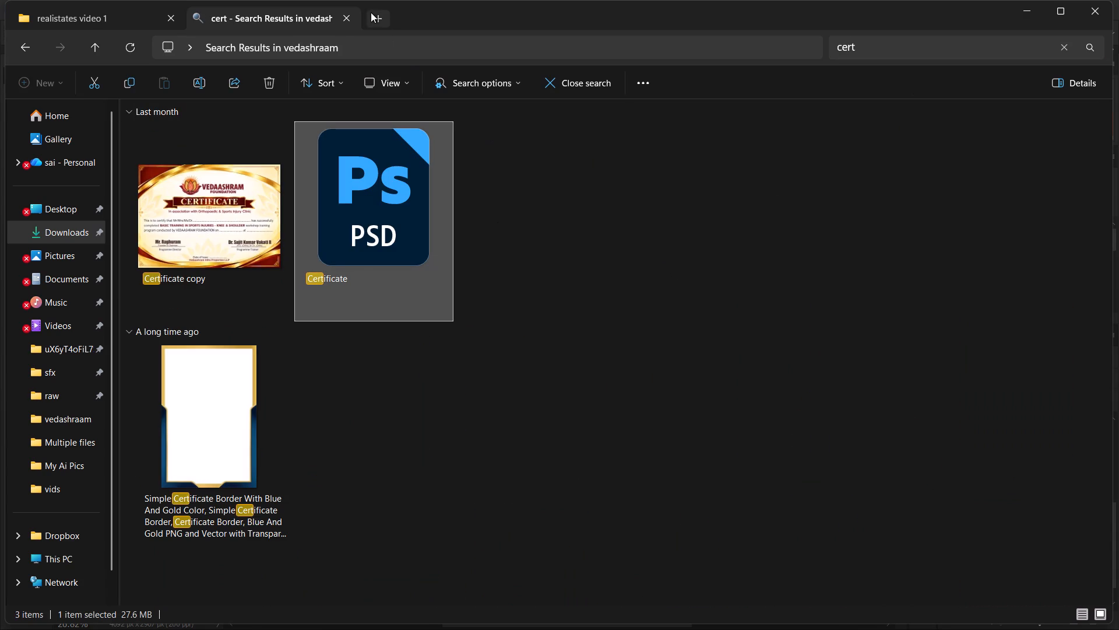
# Open the AMODA folder on Local Disk (C:) in a new File Explorer tab, keeping the search results open.
pyautogui.click(371, 12)
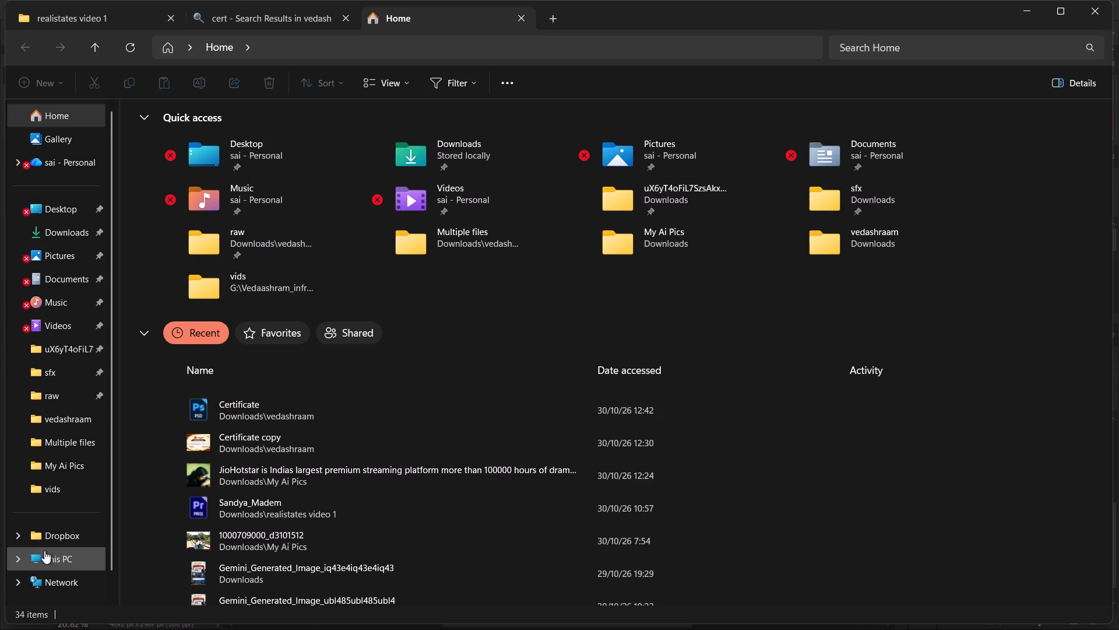
pyautogui.click(44, 551)
pyautogui.scroll(3, 456, 372)
pyautogui.tripleClick(434, 153)
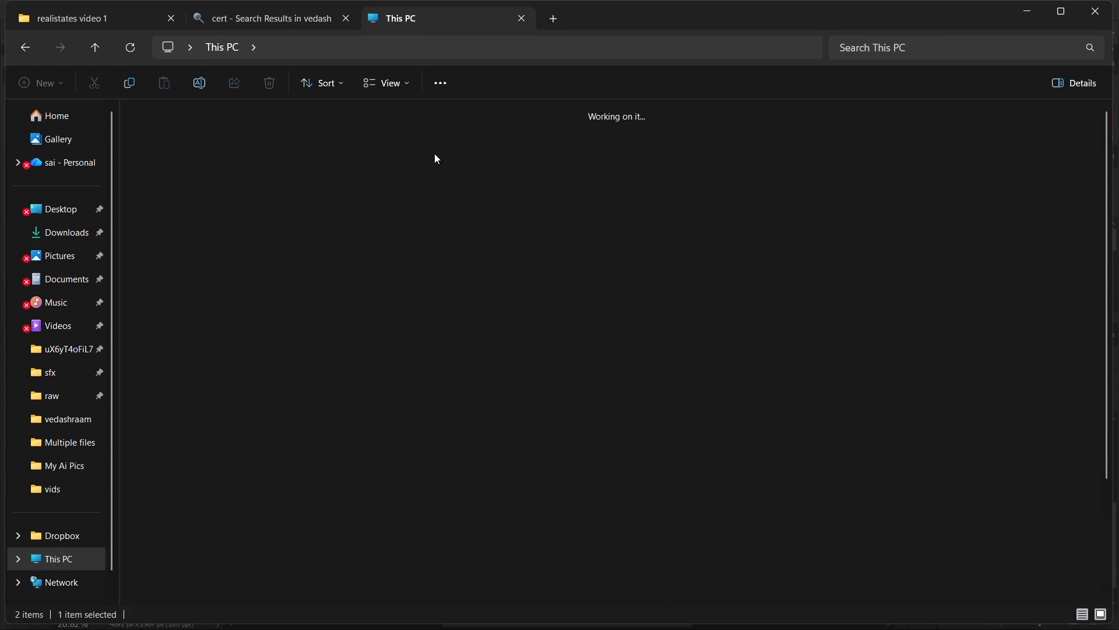
pyautogui.scroll(4, 478, 276)
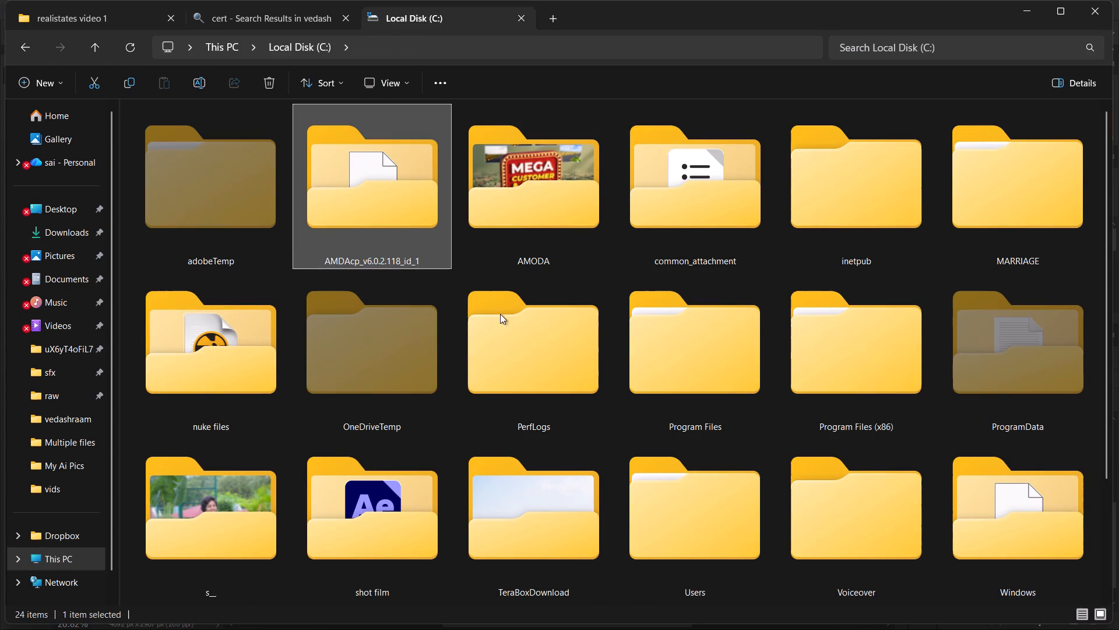
pyautogui.scroll(2, 805, 324)
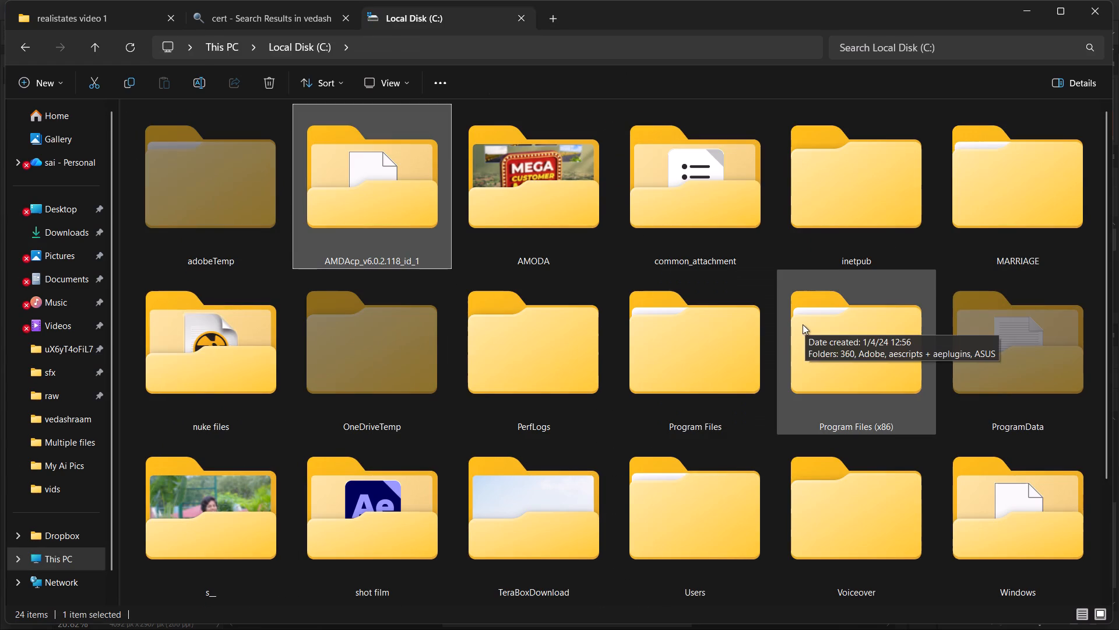
pyautogui.doubleClick(539, 204)
pyautogui.scroll(5, 511, 236)
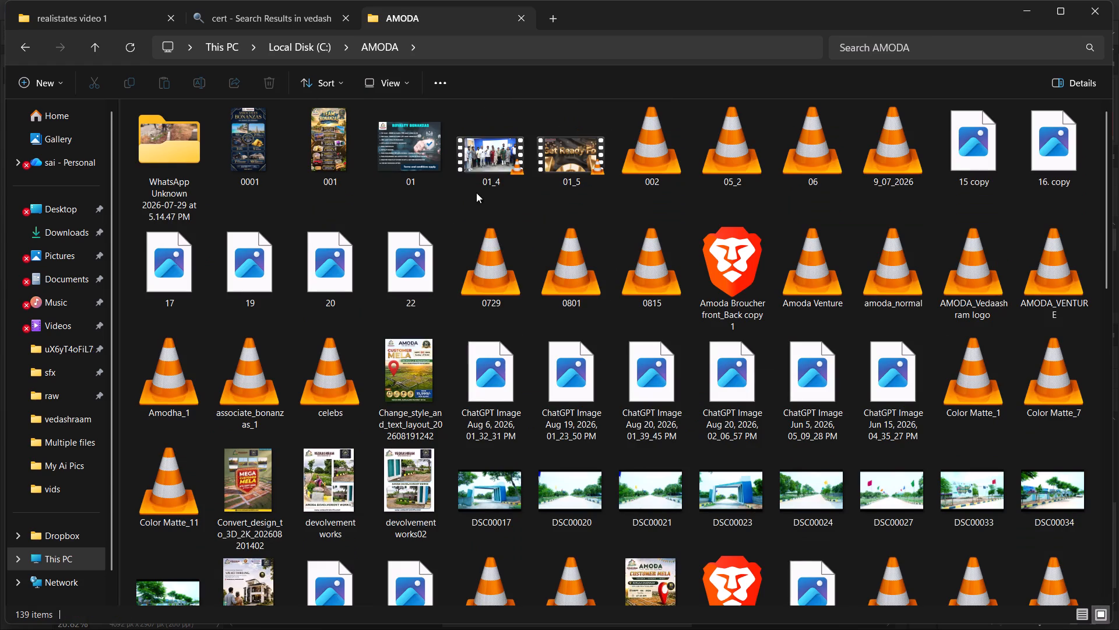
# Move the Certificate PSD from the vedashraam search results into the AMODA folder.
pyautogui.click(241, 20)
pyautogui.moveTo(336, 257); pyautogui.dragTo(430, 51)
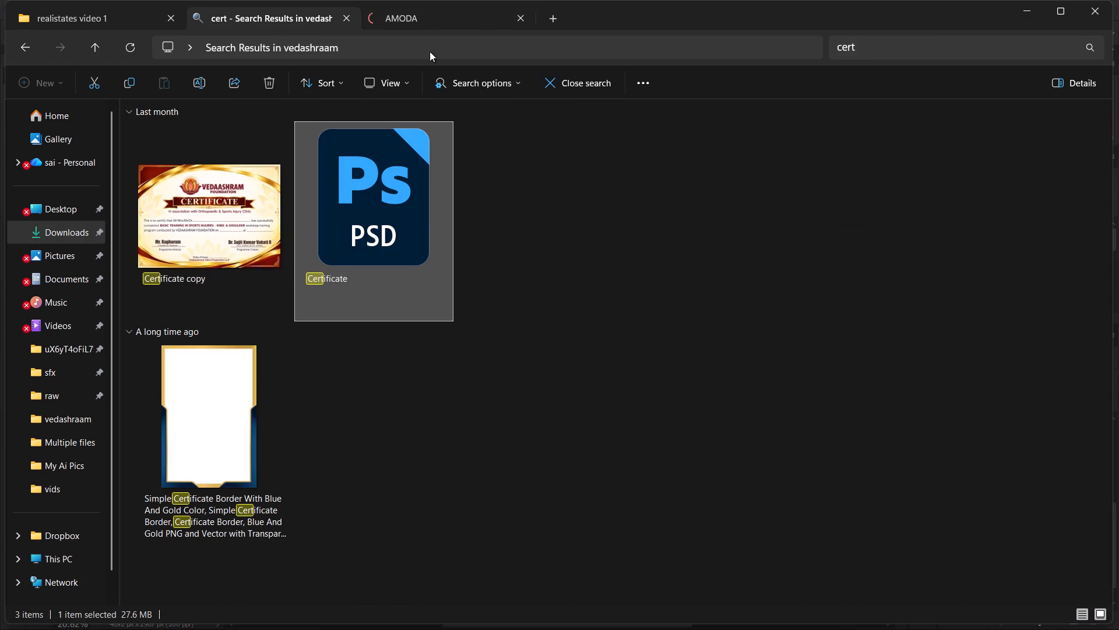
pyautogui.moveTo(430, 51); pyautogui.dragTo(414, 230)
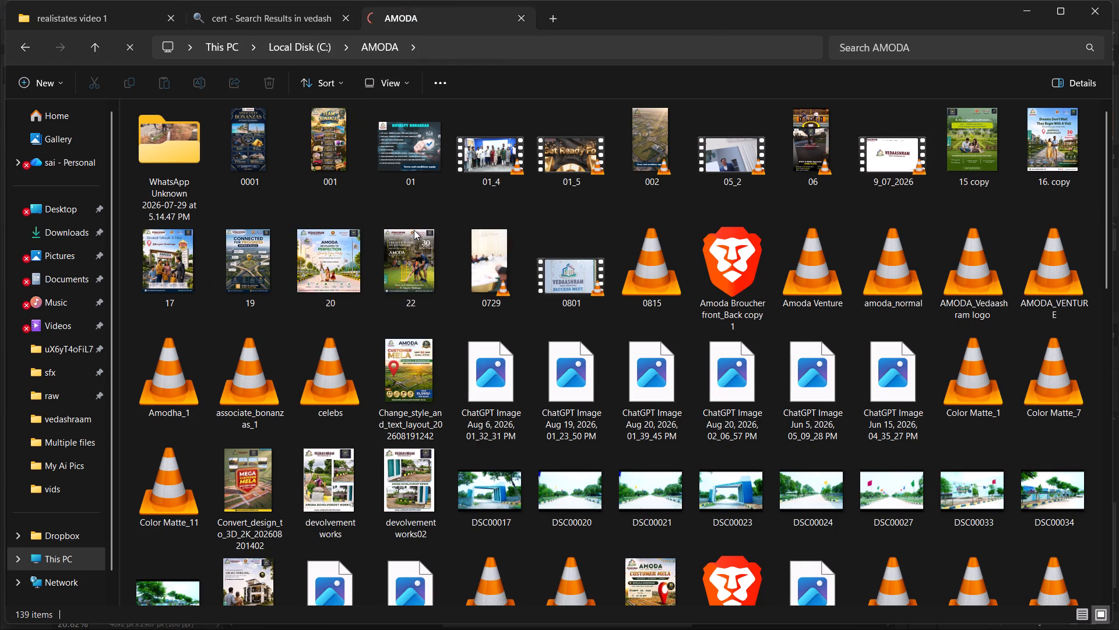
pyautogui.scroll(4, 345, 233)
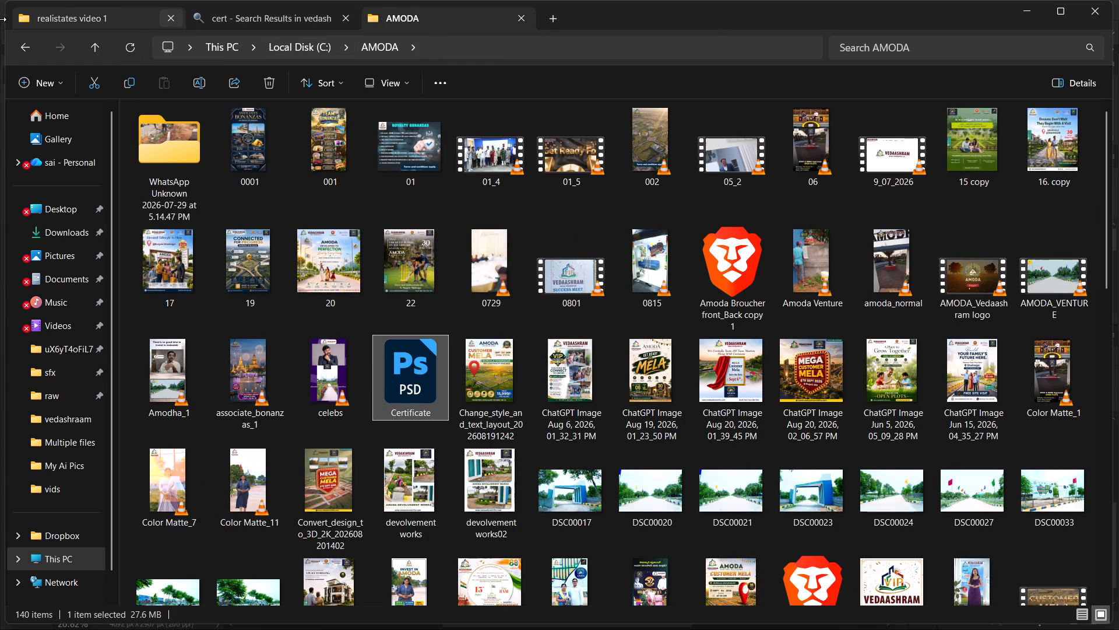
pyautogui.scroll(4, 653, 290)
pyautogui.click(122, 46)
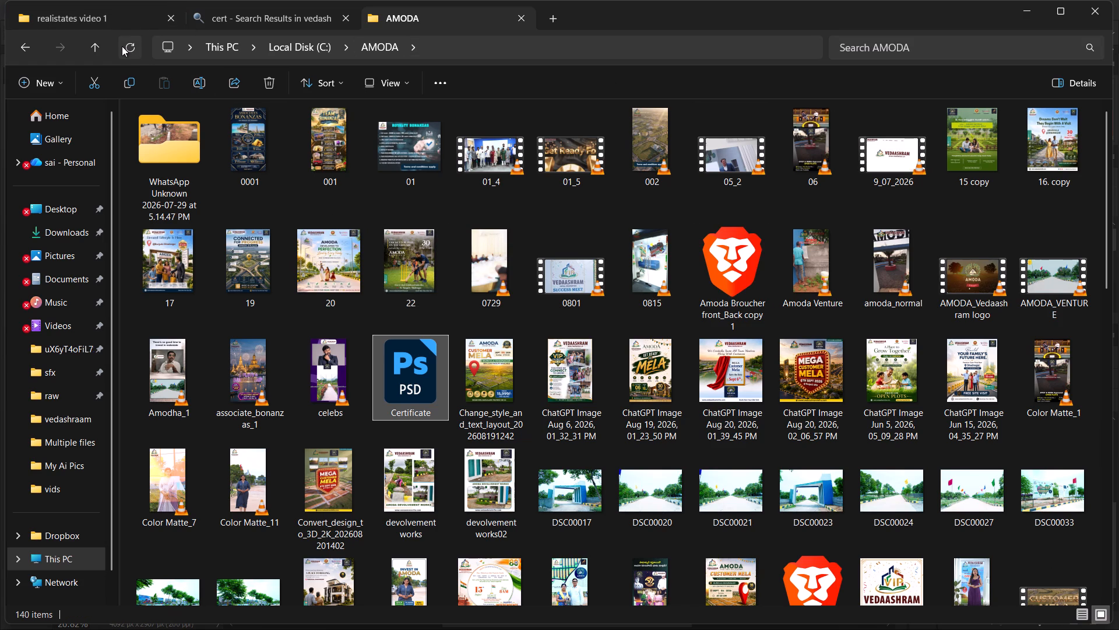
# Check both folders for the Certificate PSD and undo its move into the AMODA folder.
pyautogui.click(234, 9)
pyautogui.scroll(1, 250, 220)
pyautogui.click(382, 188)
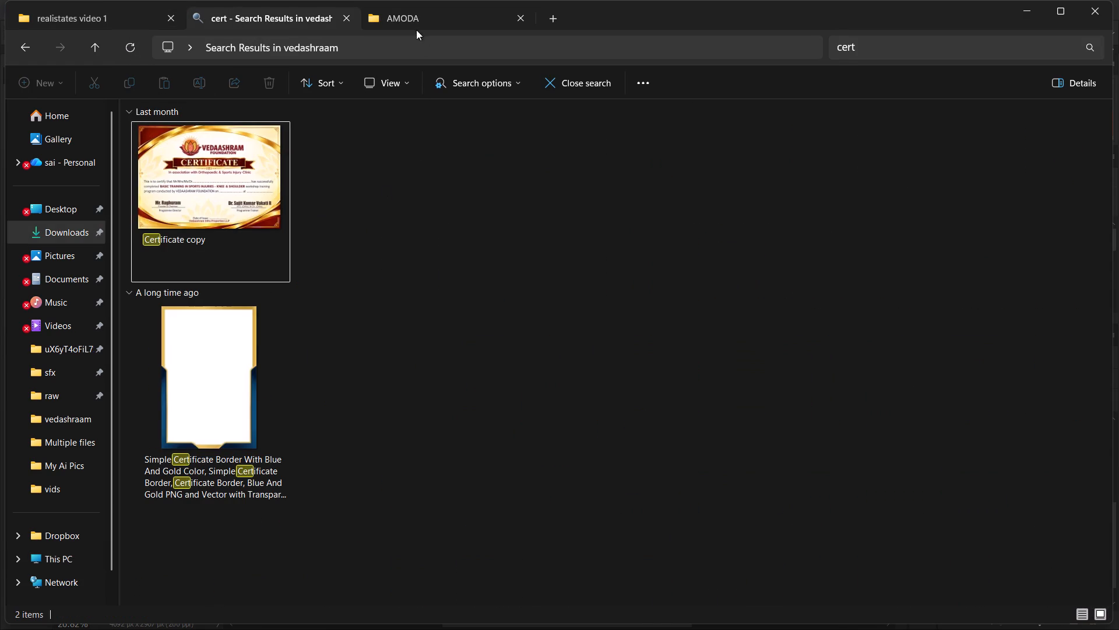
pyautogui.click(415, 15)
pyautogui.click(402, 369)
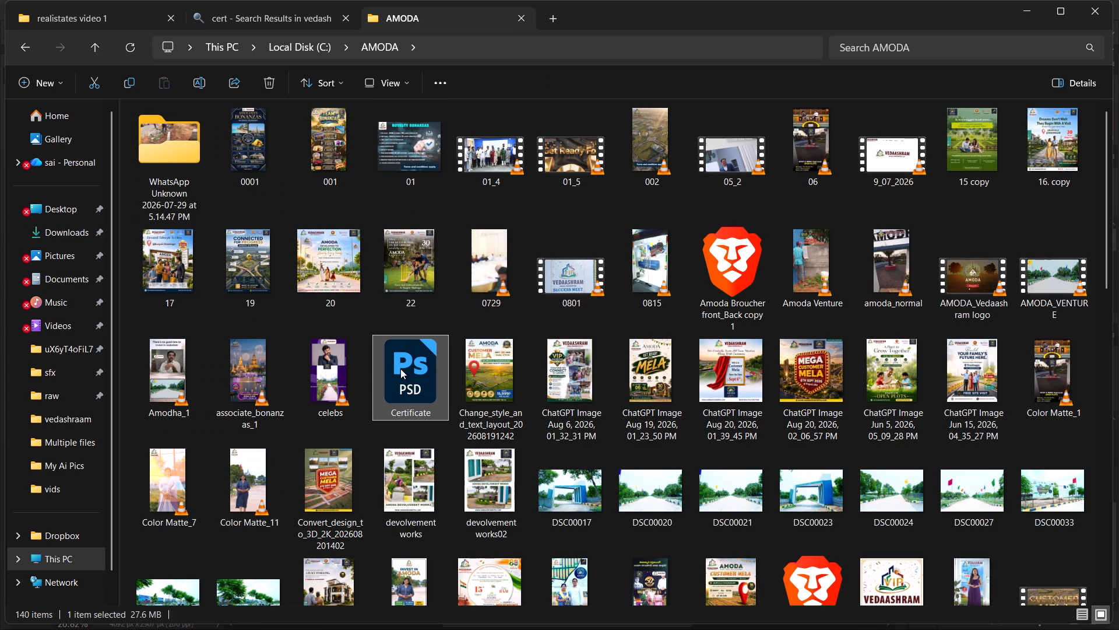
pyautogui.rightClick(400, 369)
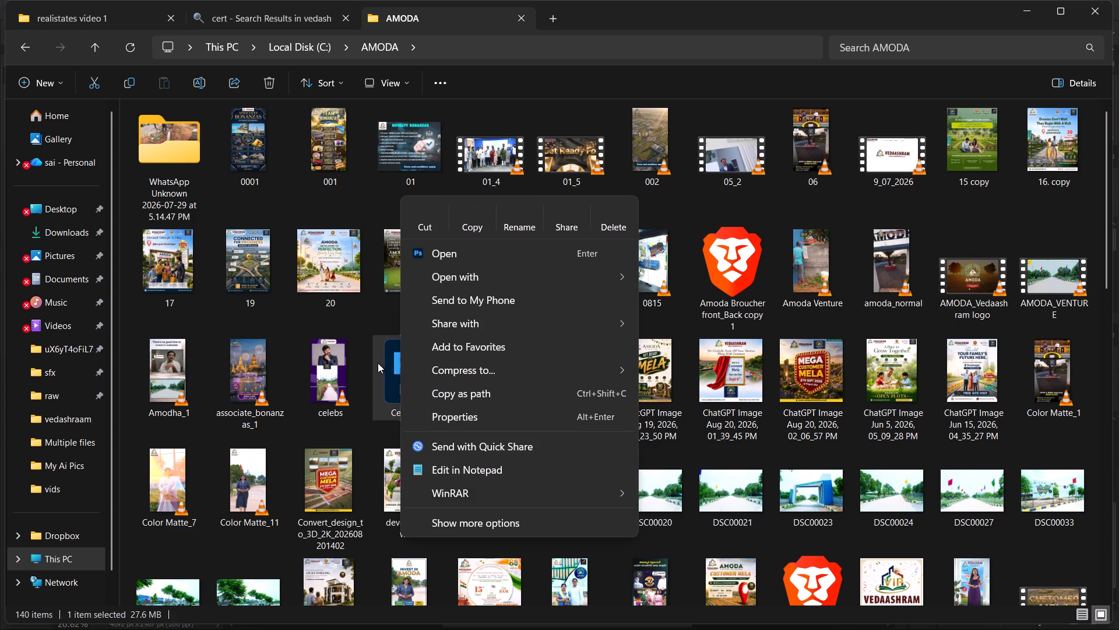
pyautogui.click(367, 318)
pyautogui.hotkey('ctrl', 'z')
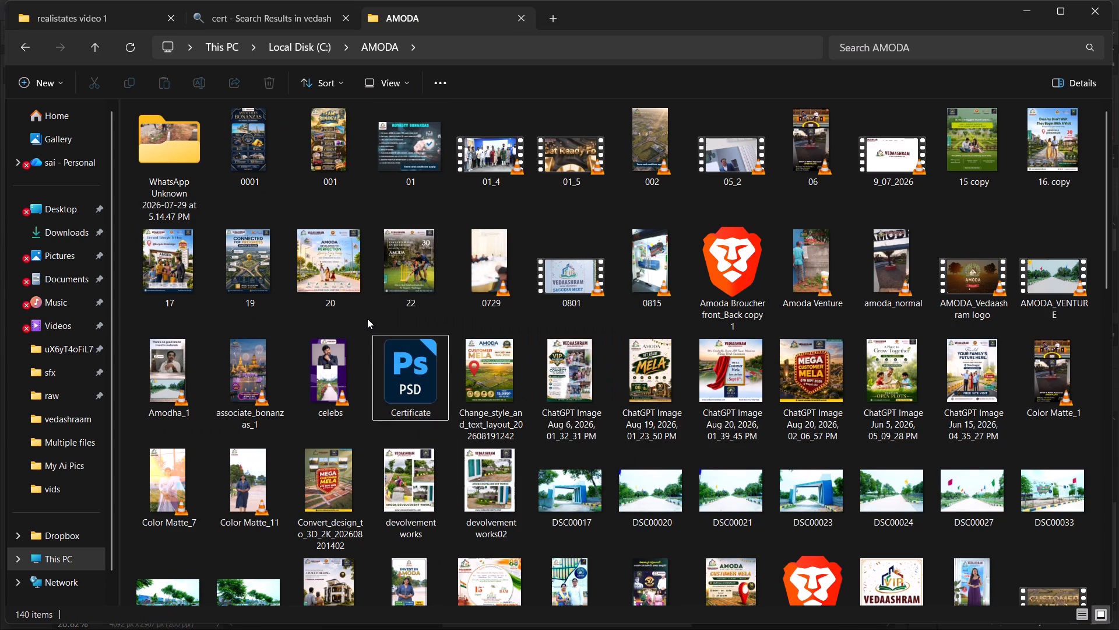
# Copy the Certificate PSD from the vedashraam search results and paste the copy into the AMODA folder.
pyautogui.click(217, 16)
pyautogui.scroll(5, 329, 253)
pyautogui.click(525, 191)
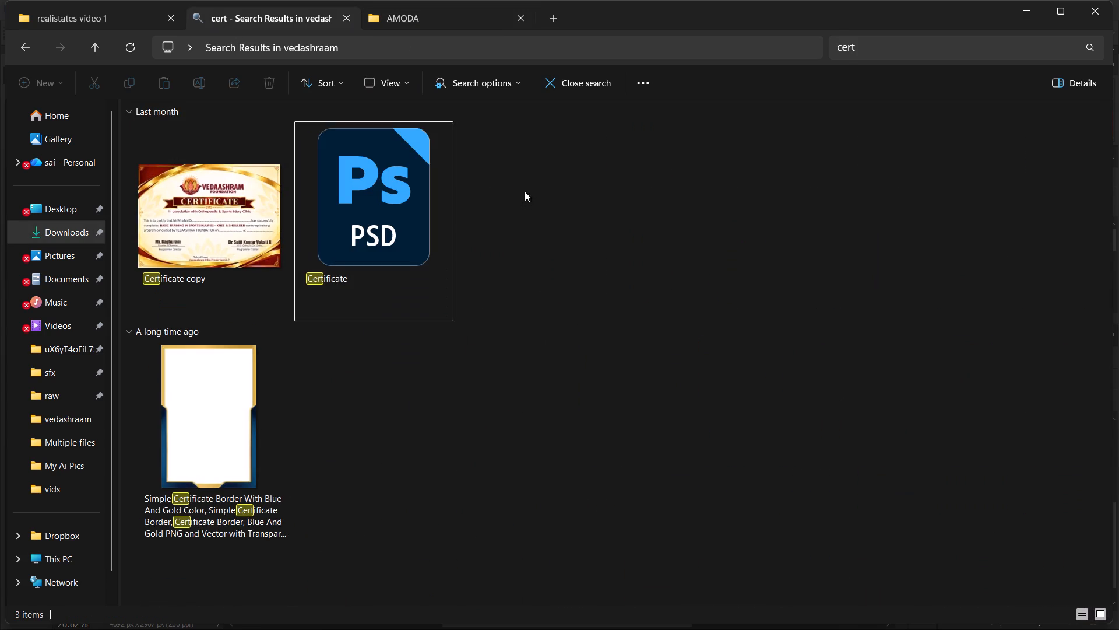
pyautogui.click(386, 201)
pyautogui.hotkey('ctrl', 'c')
pyautogui.hotkey('ctrl', 'c')
pyautogui.hotkey('ctrl', 'c')
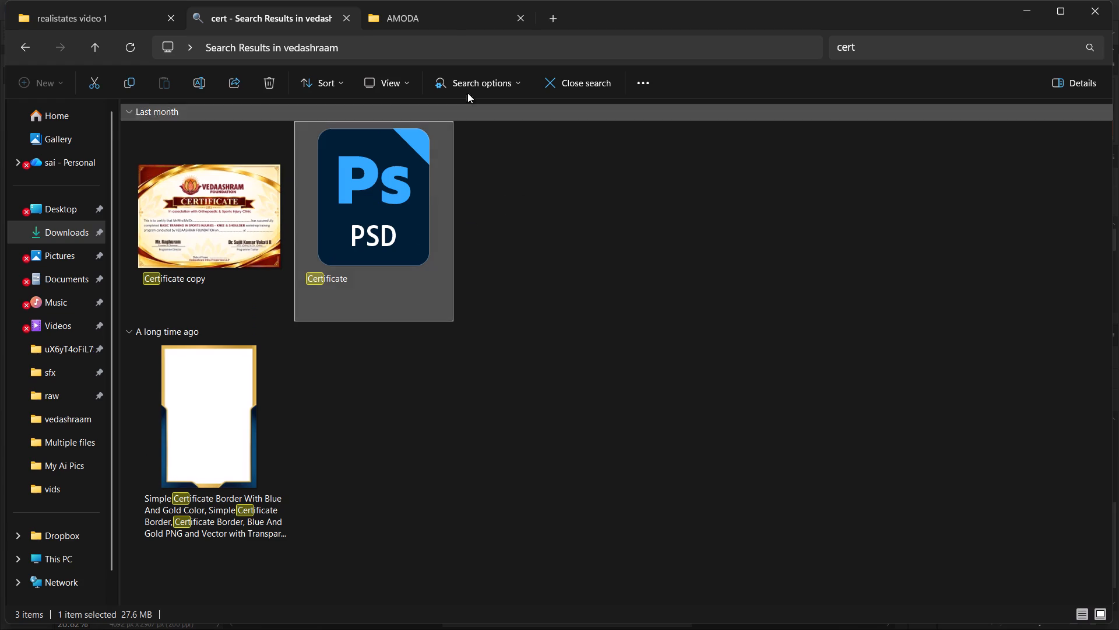
pyautogui.click(445, 22)
pyautogui.click(452, 195)
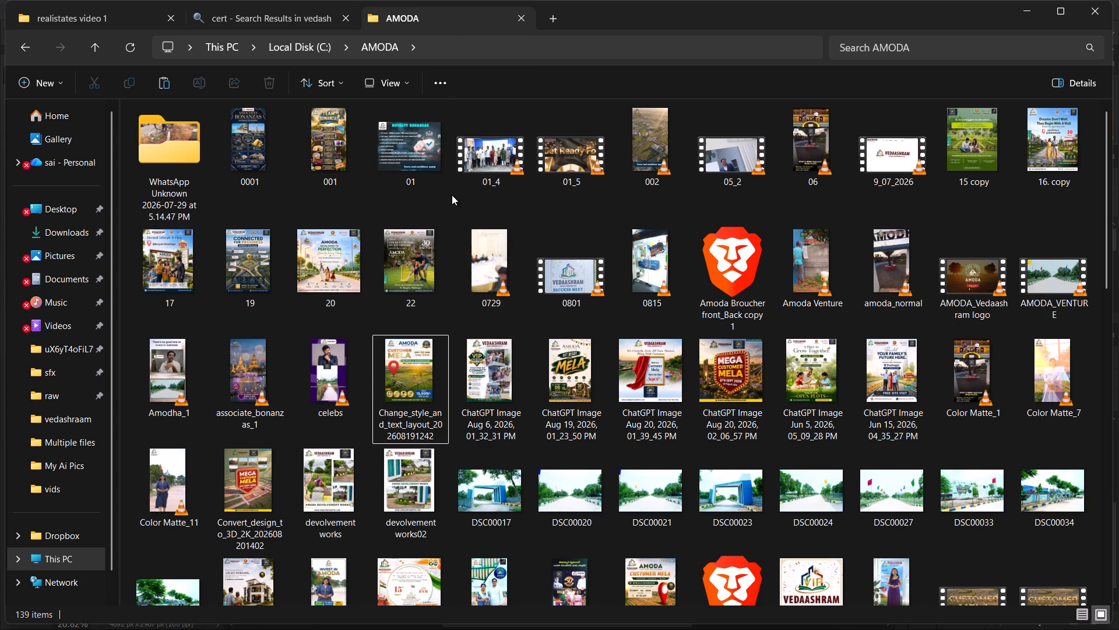
pyautogui.hotkey('ctrl', 'v')
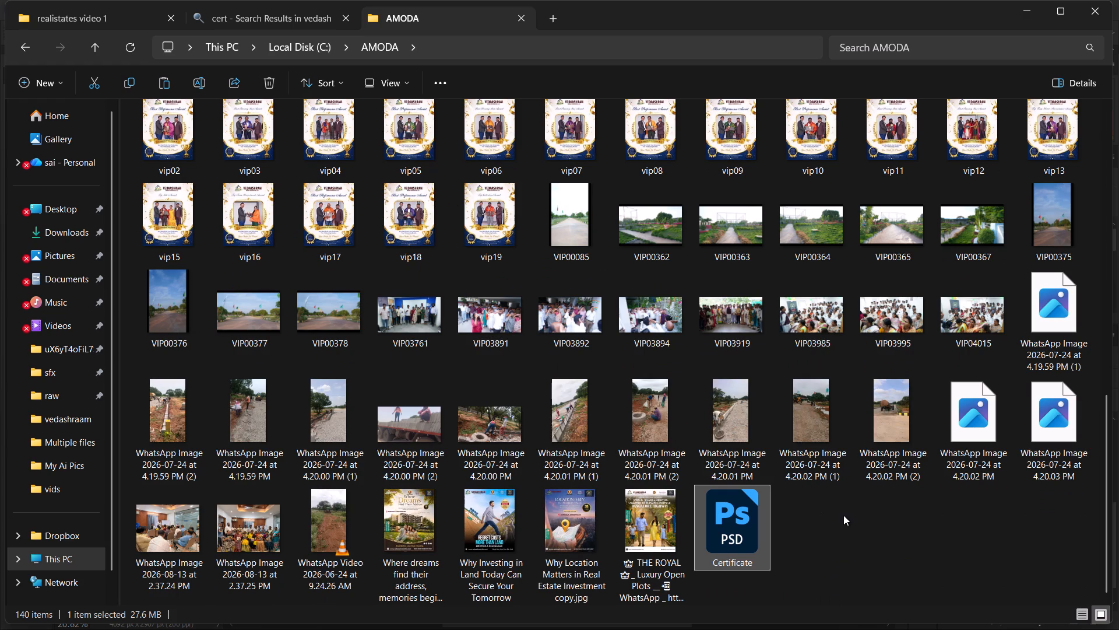
pyautogui.scroll(-3, 842, 520)
pyautogui.click(832, 523)
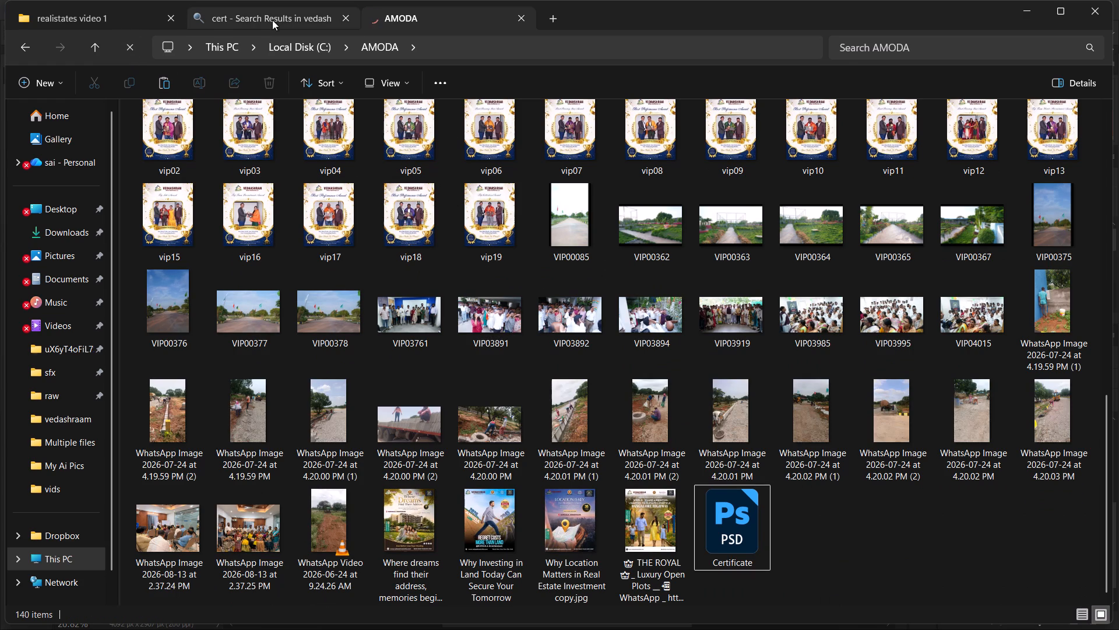
# Check that the Certificate PSD is in both the vedashraam search results and the AMODA folder, and close File Explorer.
pyautogui.click(272, 20)
pyautogui.click(454, 28)
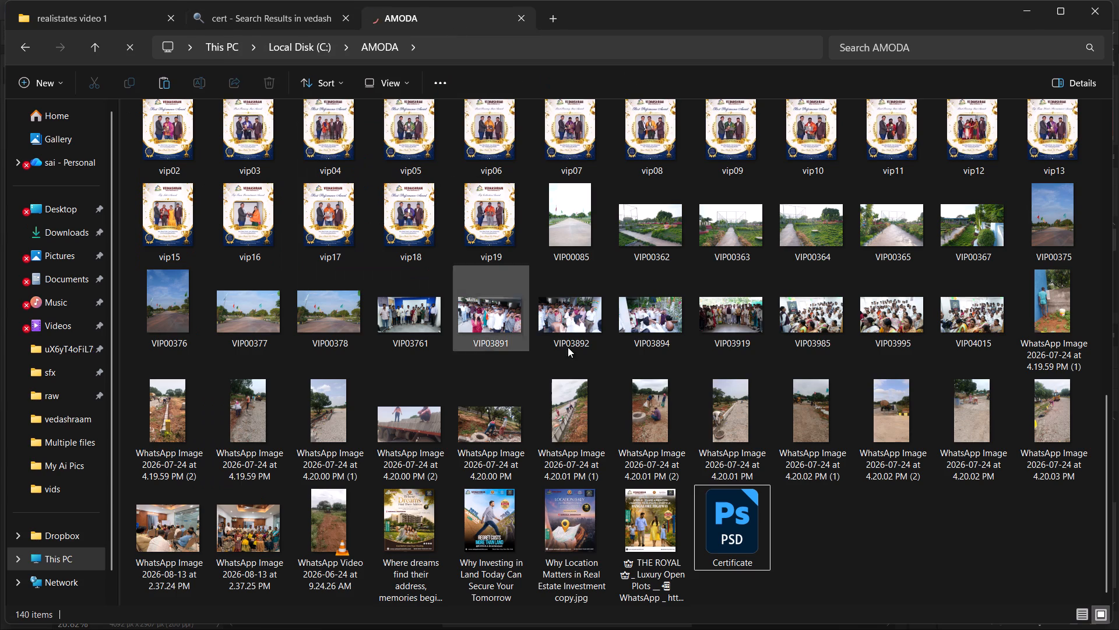
pyautogui.click(265, 27)
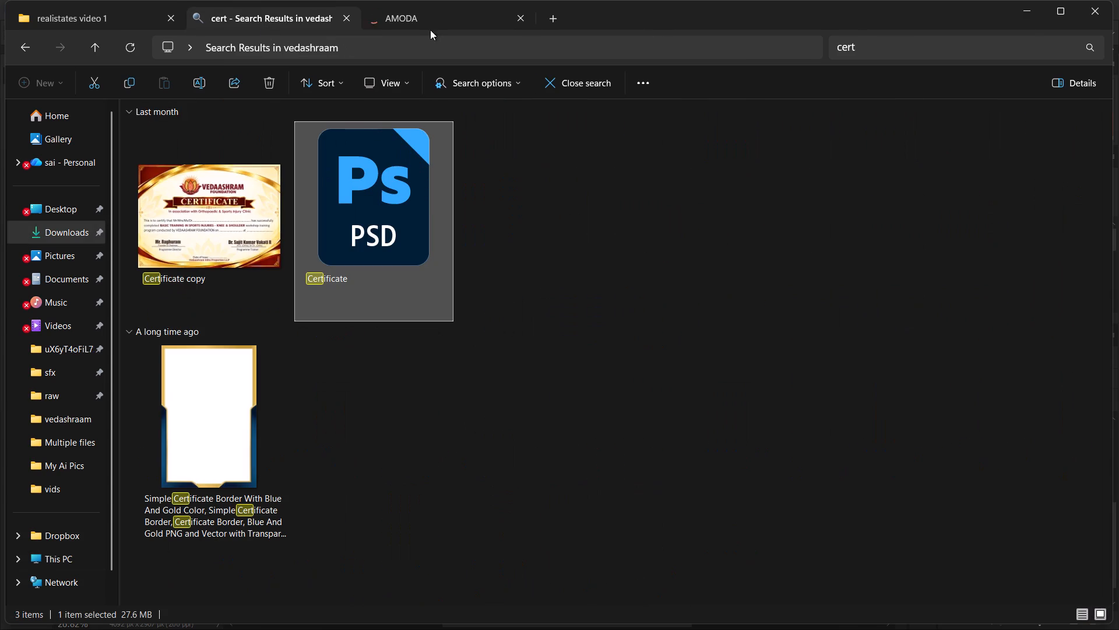
pyautogui.click(423, 26)
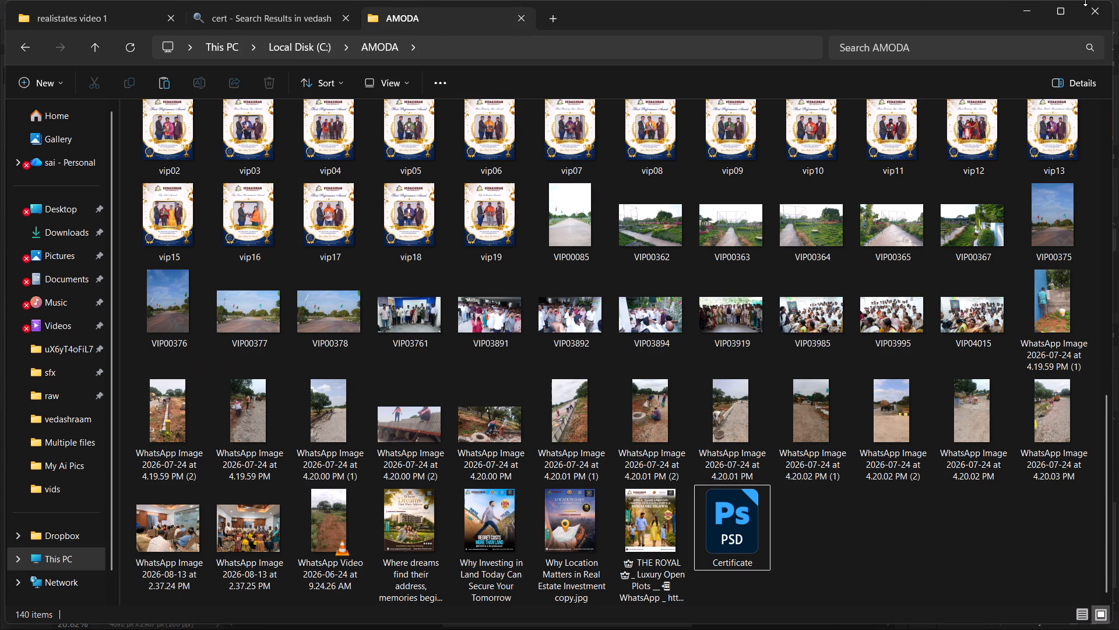
pyautogui.click(253, 10)
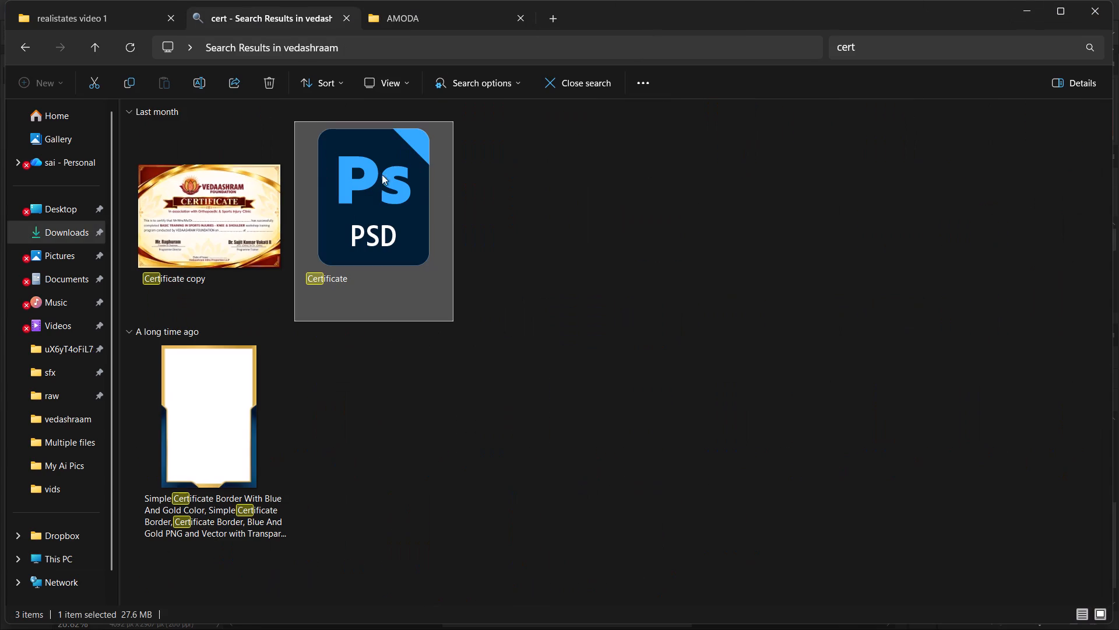
pyautogui.click(525, 173)
pyautogui.click(147, 48)
pyautogui.click(125, 43)
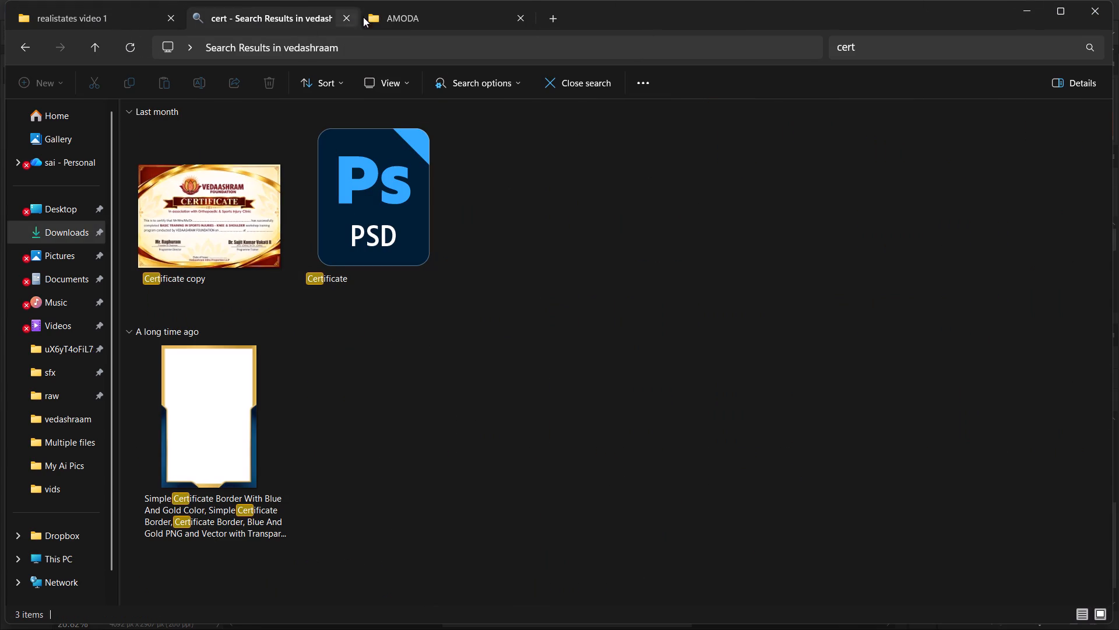
pyautogui.click(416, 10)
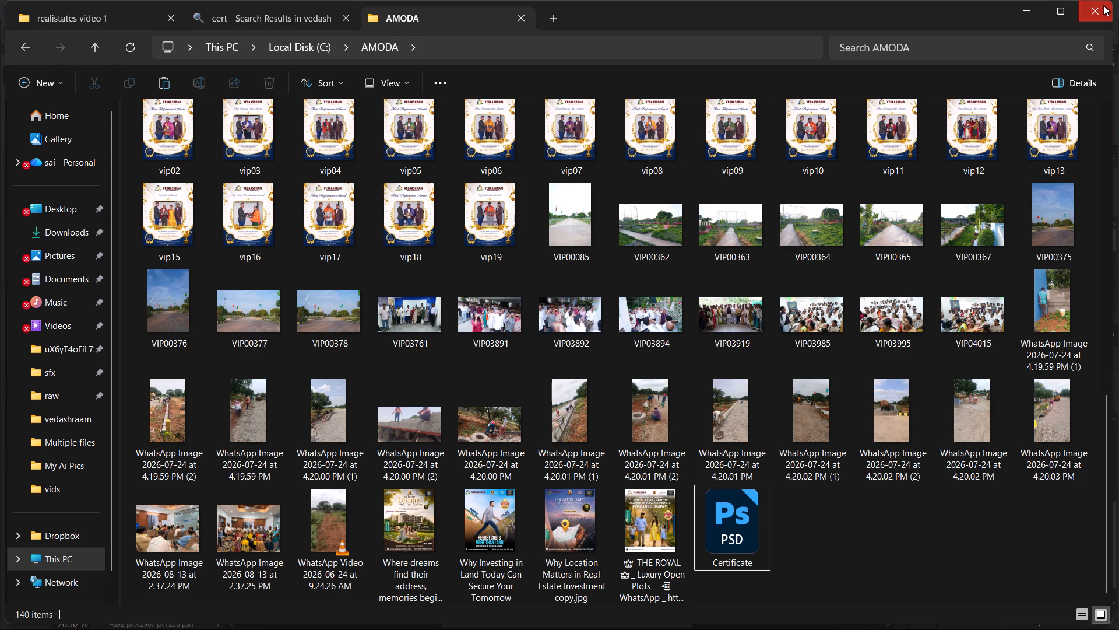
pyautogui.click(1103, 5)
# Review the whole certificate up close, checking the association line, workshop text, trainer and director signature blocks, and date of issue.
pyautogui.keyDown('alt'); pyautogui.scroll(1, 529, 429); pyautogui.keyUp('alt')
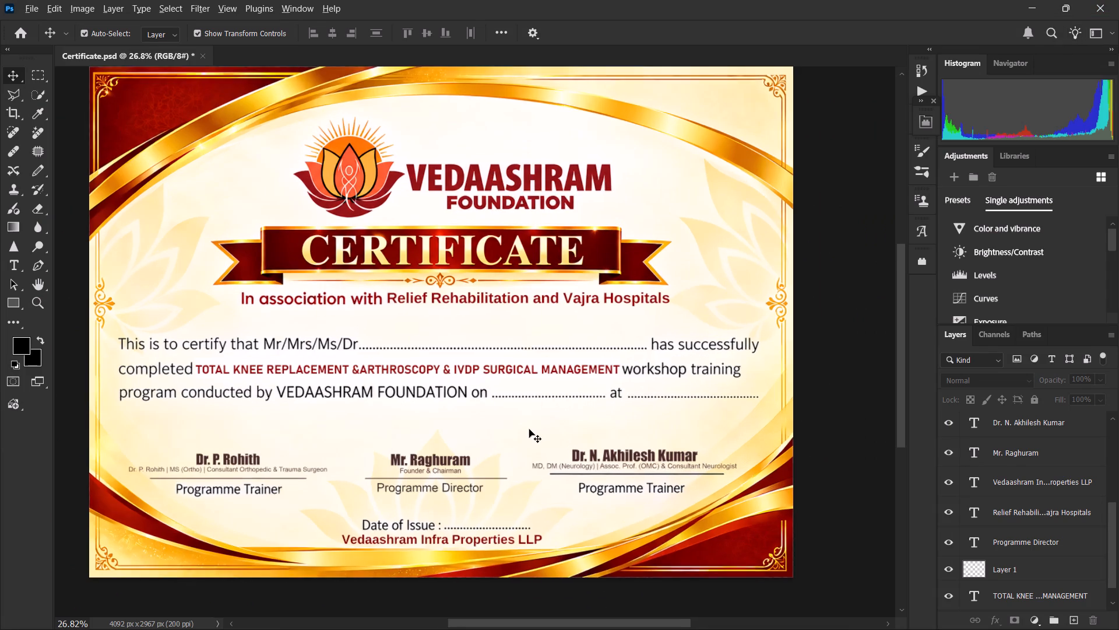
pyautogui.keyDown('alt'); pyautogui.scroll(3, 529, 429); pyautogui.keyUp('alt')
pyautogui.keyDown('alt'); pyautogui.scroll(6, 363, 404); pyautogui.keyUp('alt')
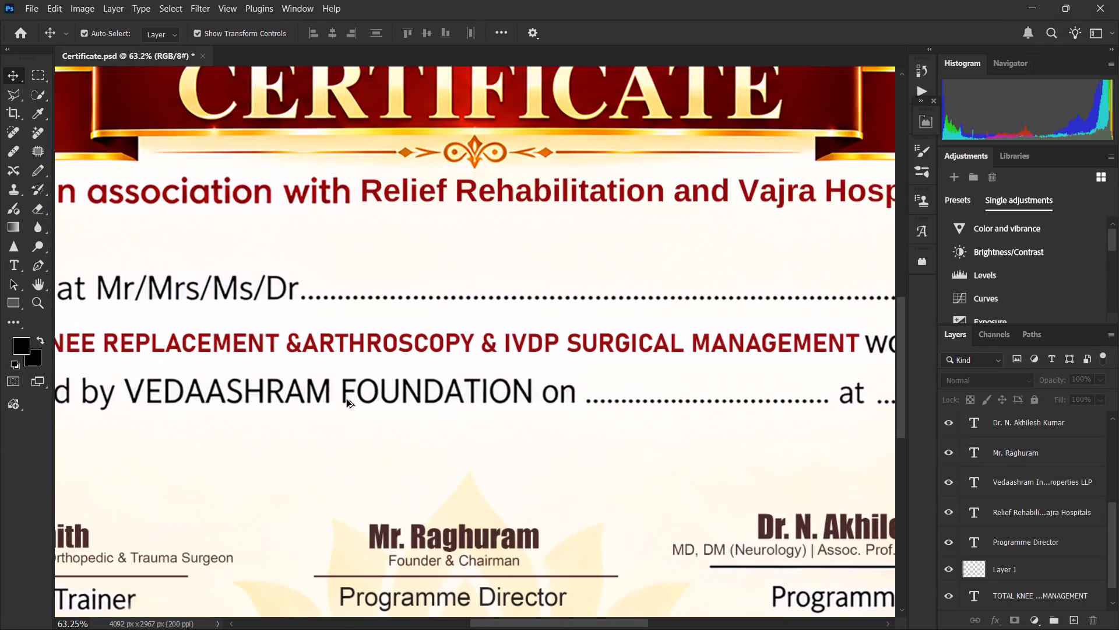
pyautogui.keyDown('alt'); pyautogui.scroll(-9, 578, 355); pyautogui.keyUp('alt')
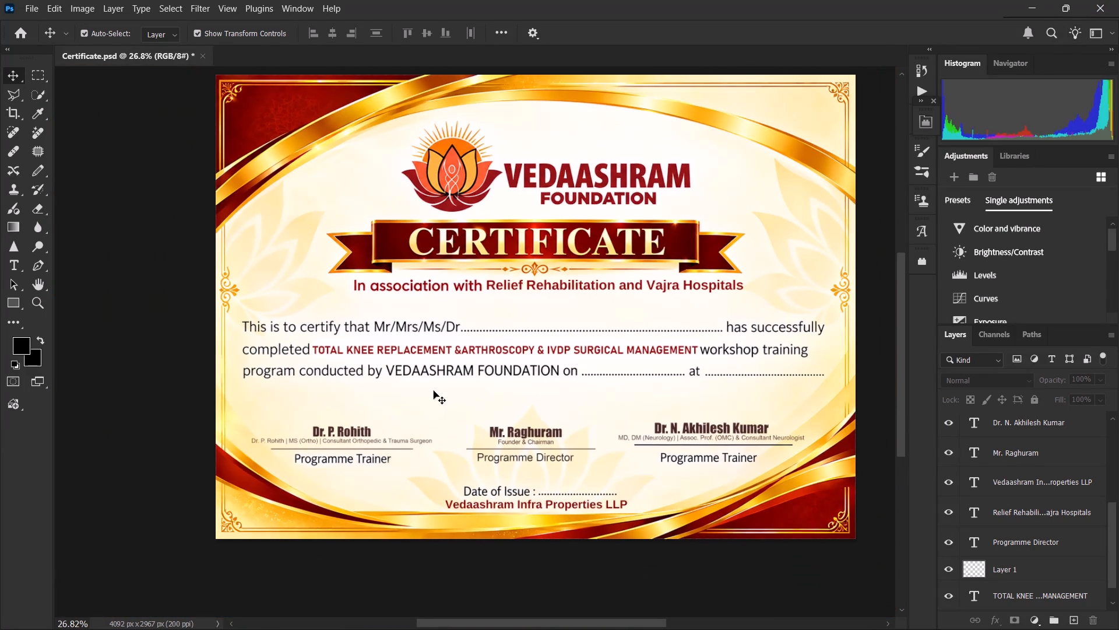
pyautogui.scroll(-8, 432, 391)
pyautogui.keyDown('ctrl'); pyautogui.scroll(1, 432, 391); pyautogui.keyUp('ctrl')
pyautogui.keyDown('ctrl'); pyautogui.scroll(-3, 432, 391); pyautogui.keyUp('ctrl')
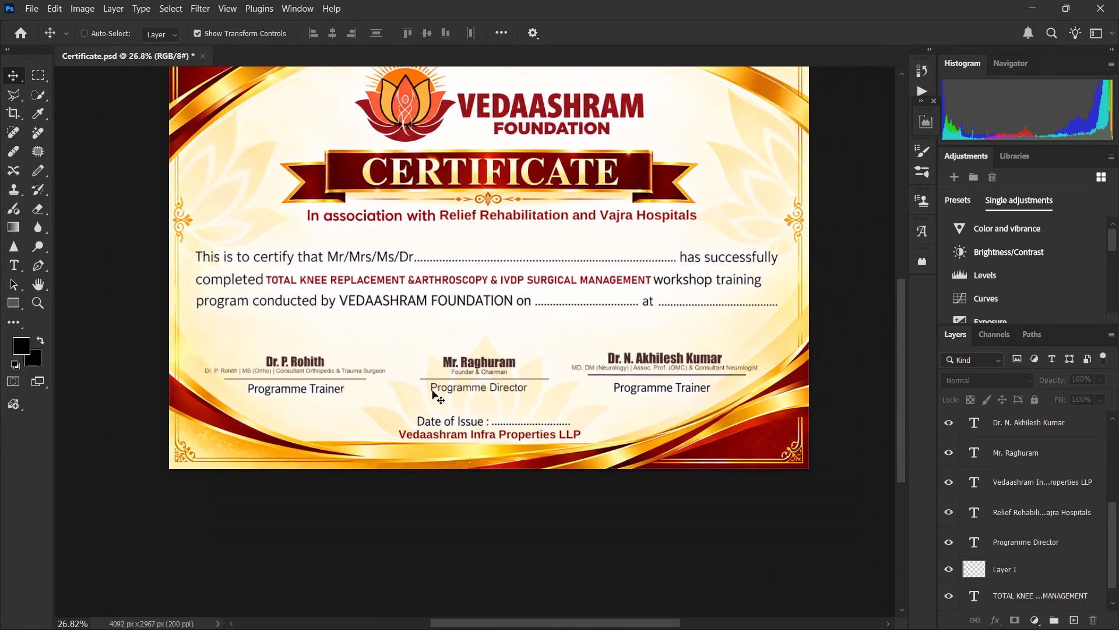
pyautogui.keyDown('ctrl'); pyautogui.scroll(-3, 432, 391); pyautogui.keyUp('ctrl')
pyautogui.keyDown('alt'); pyautogui.scroll(4, 452, 370); pyautogui.keyUp('alt')
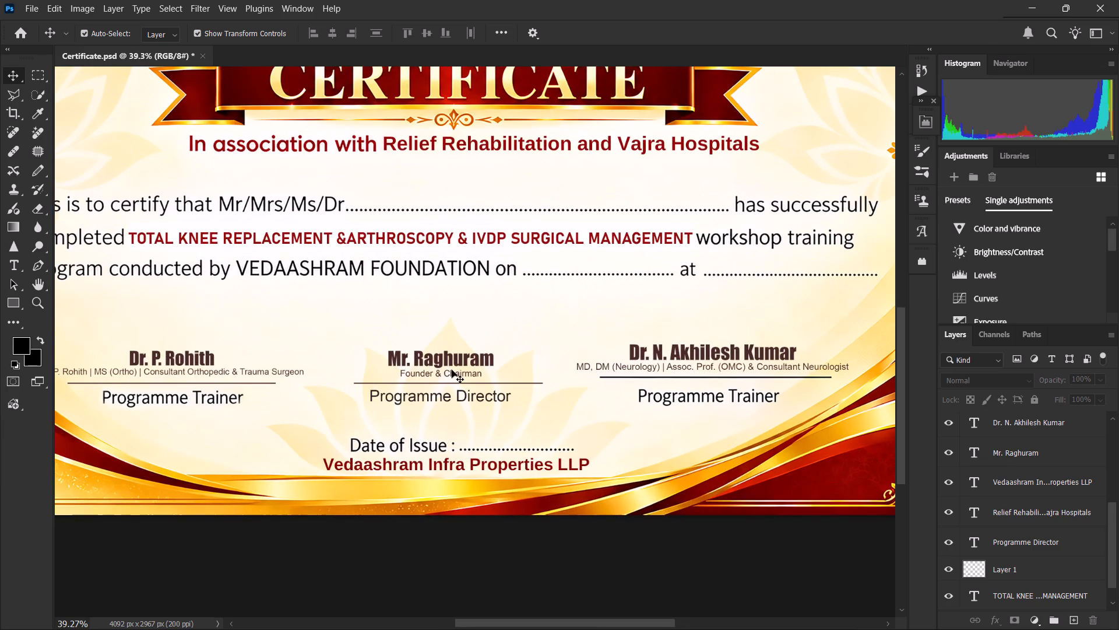
pyautogui.keyDown('alt'); pyautogui.scroll(-4, 452, 370); pyautogui.keyUp('alt')
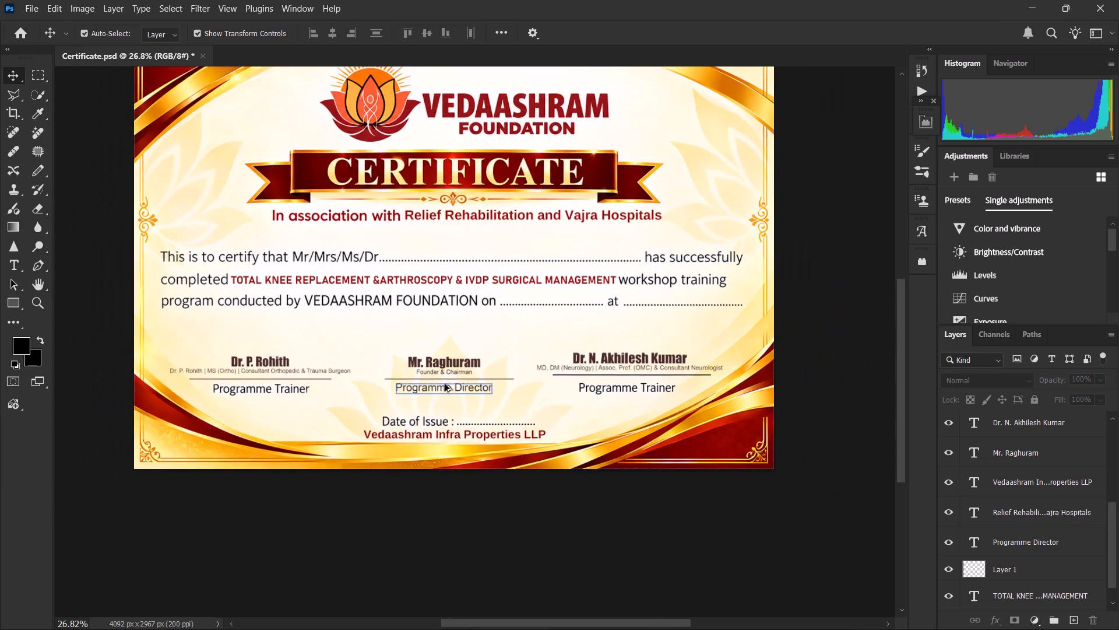
pyautogui.scroll(8, 813, 359)
pyautogui.scroll(-1, 811, 359)
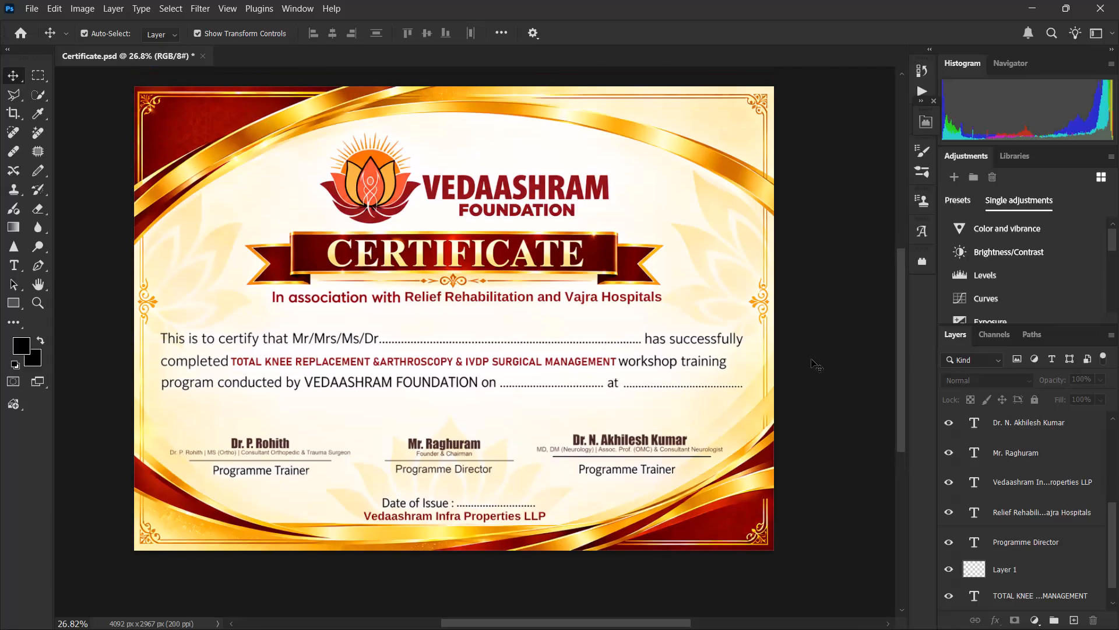
# Save the edited certificate document.
pyautogui.hotkey('ctrl', 's')
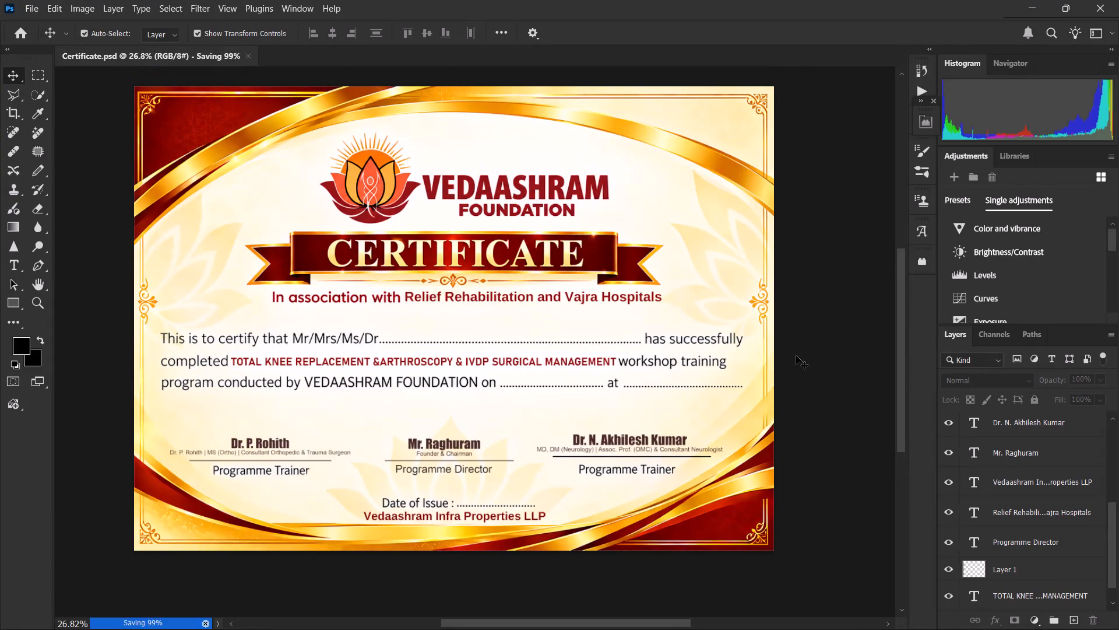
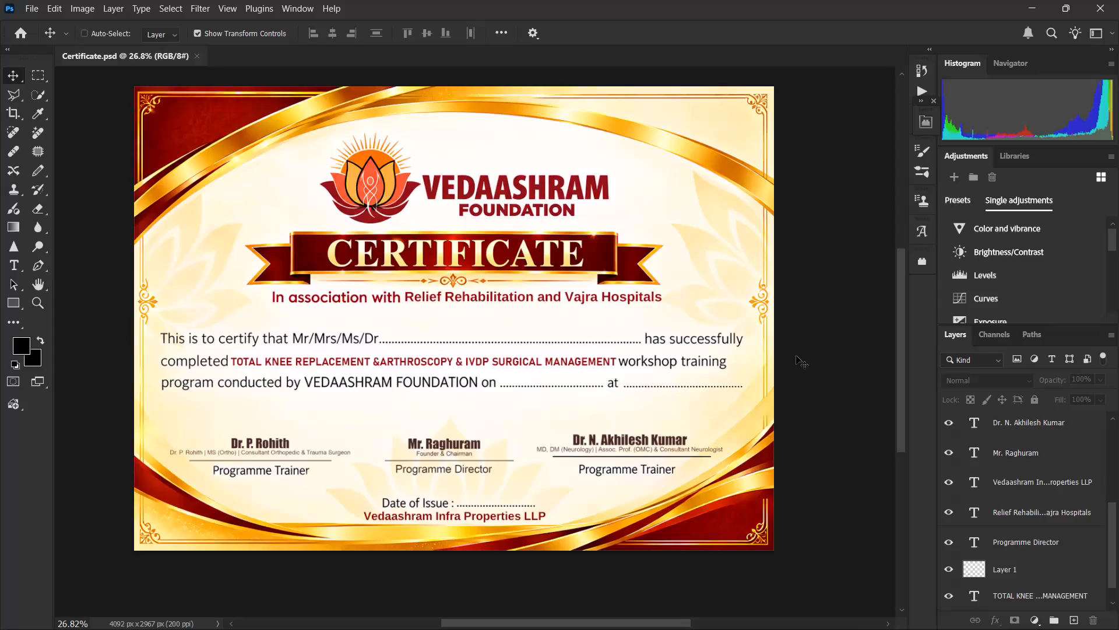
# Save the certificate document again.
pyautogui.hotkey('ctrl', 's')
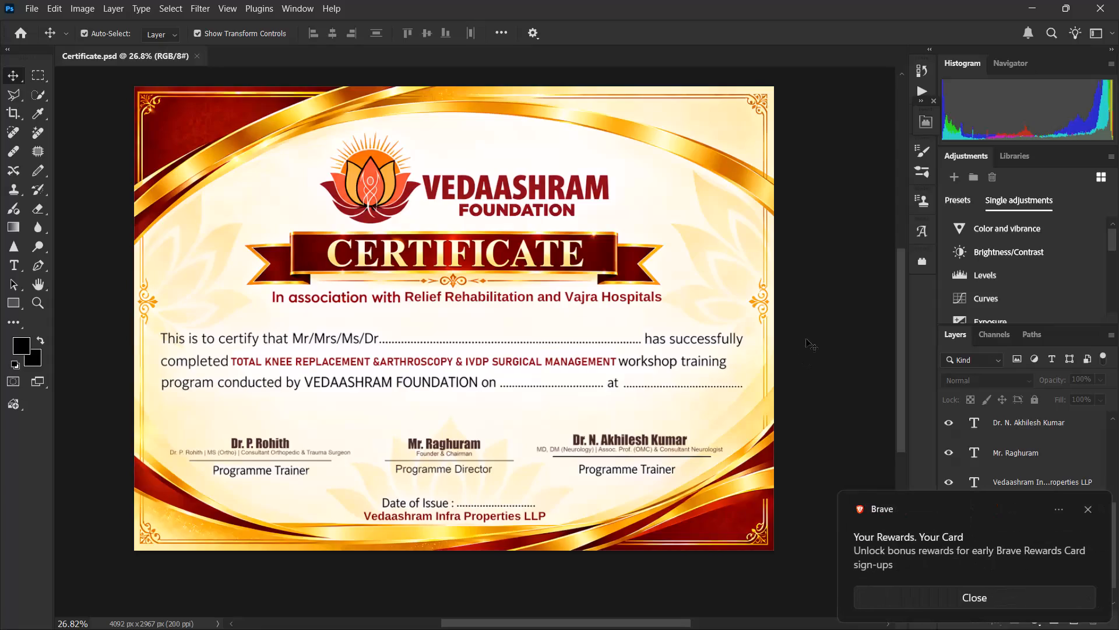
# Save a JPEG copy of the certificate named Certificate copy in the vedashraam folder in Downloads.
pyautogui.click(814, 326)
pyautogui.hotkey('ctrl', 'alt', 's')
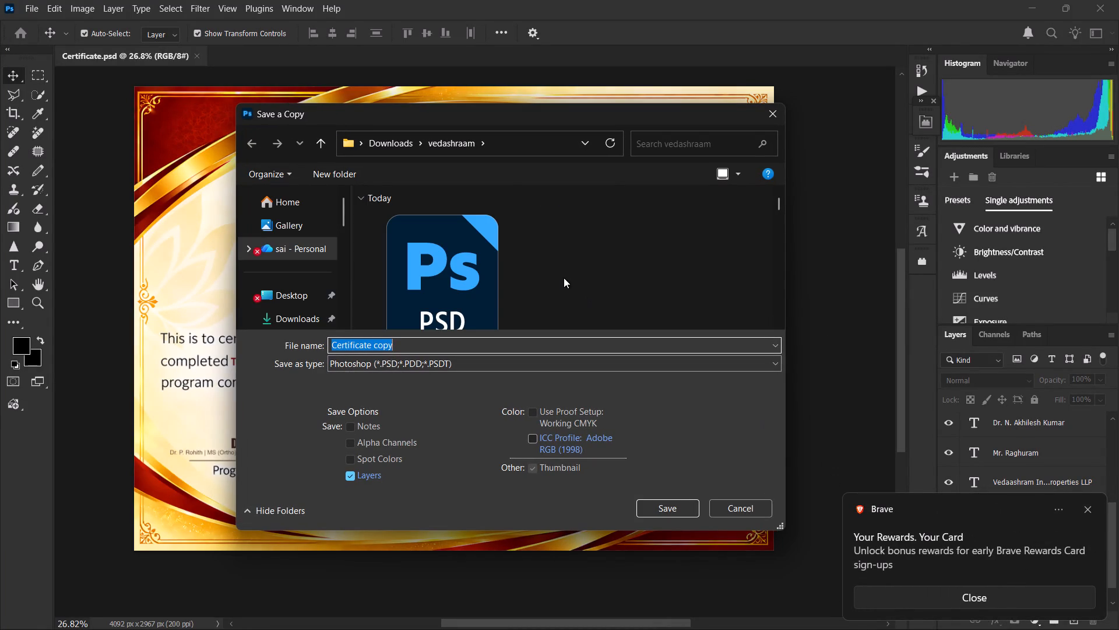
pyautogui.click(487, 364)
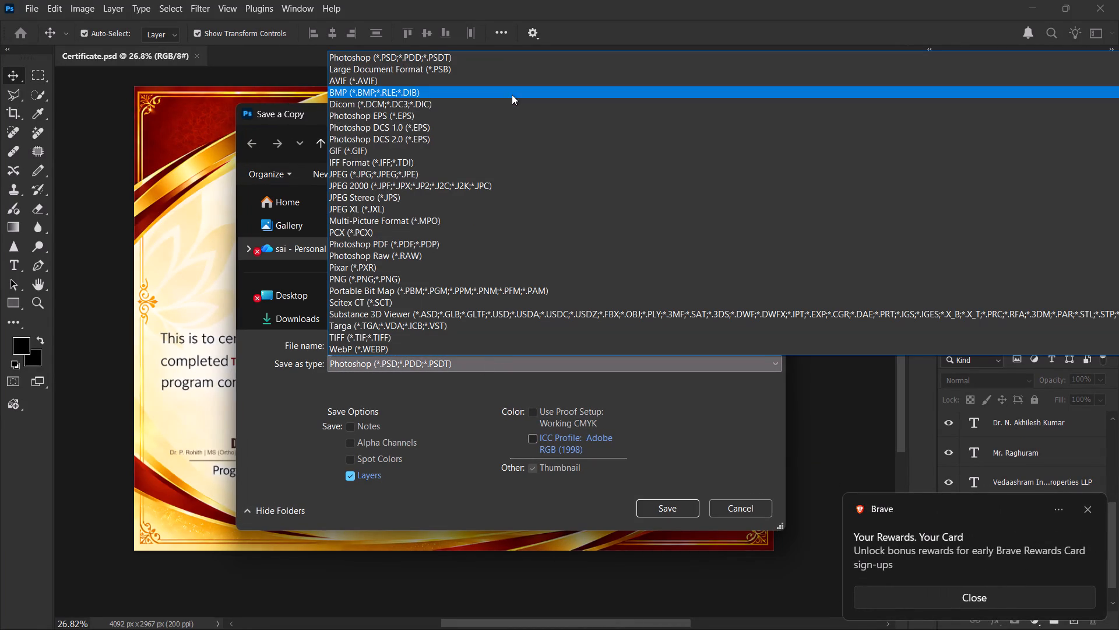
pyautogui.click(480, 170)
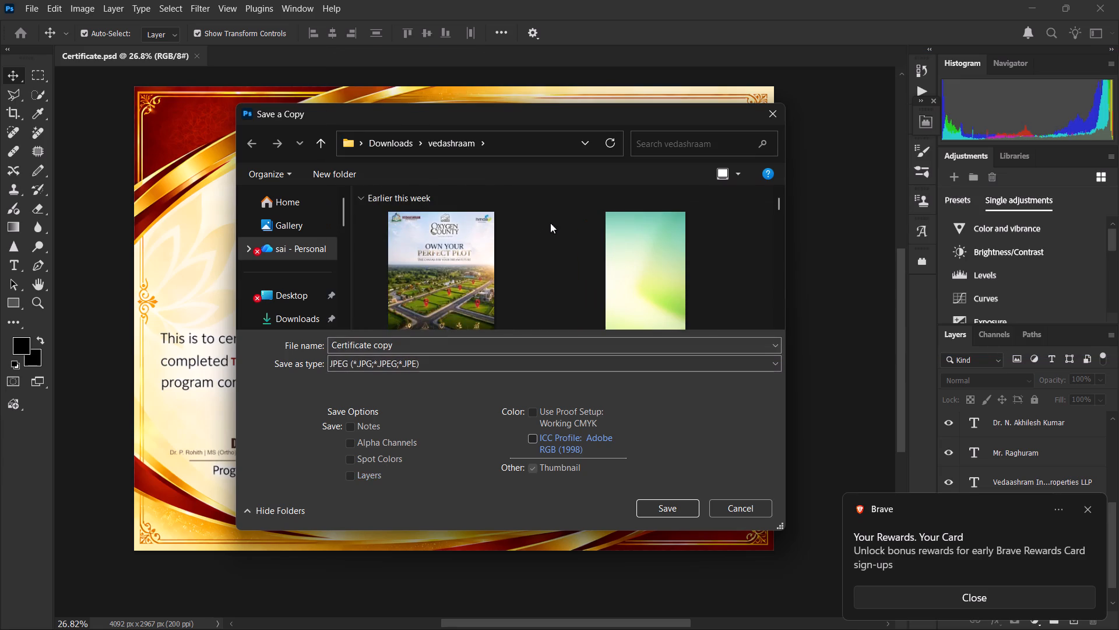
pyautogui.scroll(7, 556, 225)
pyautogui.click(652, 509)
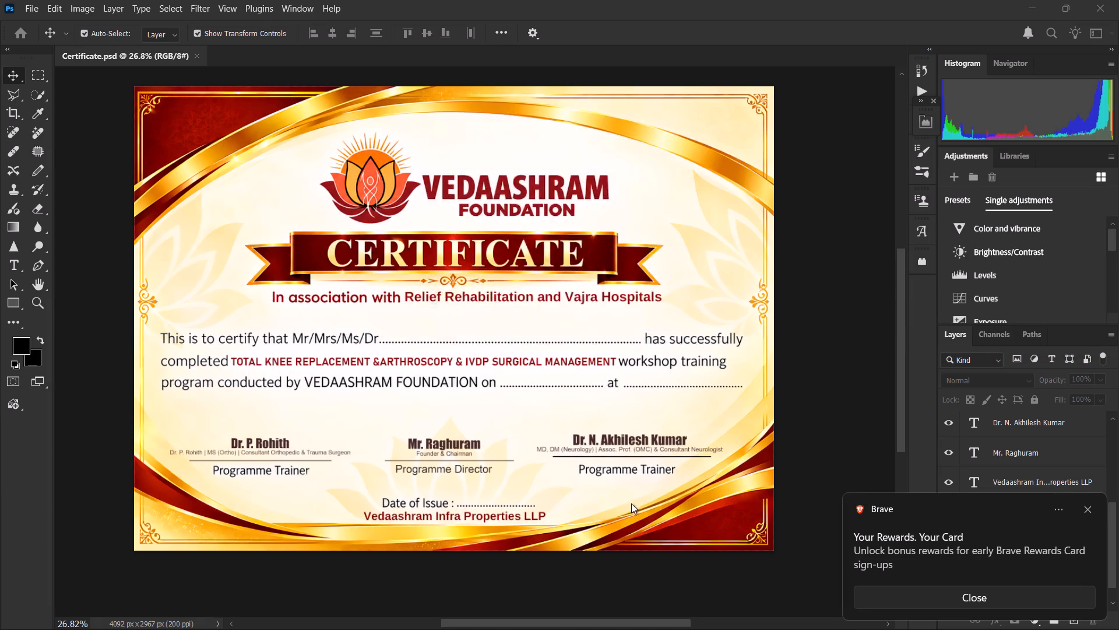
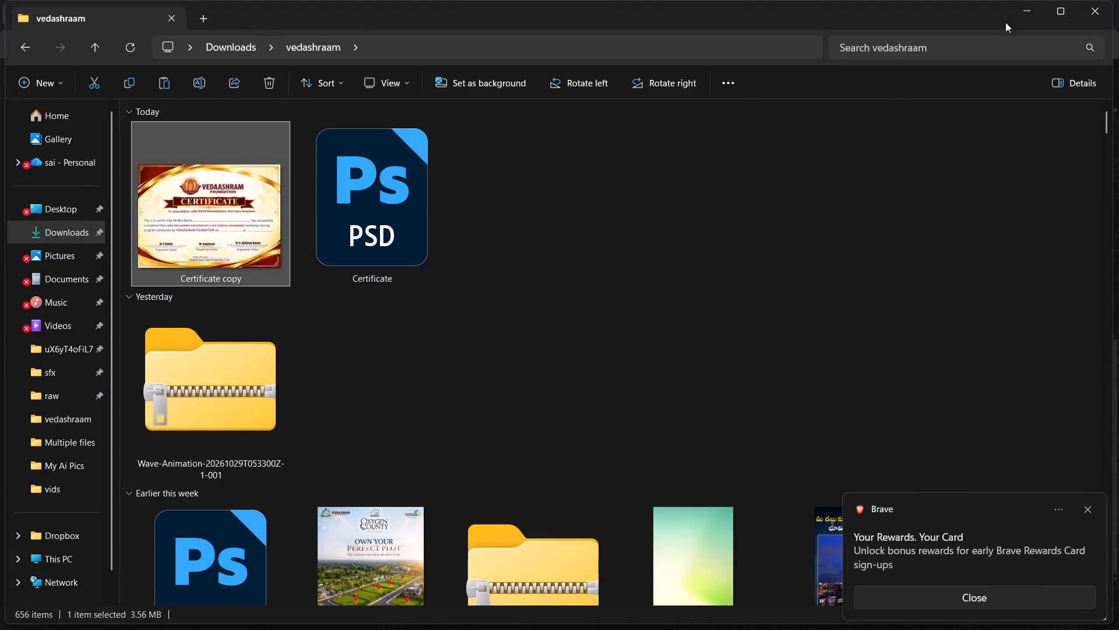
# Minimise the vedashraam folder window to return to the WhatsApp chat containing the certificate drafts.
pyautogui.click(1022, 15)
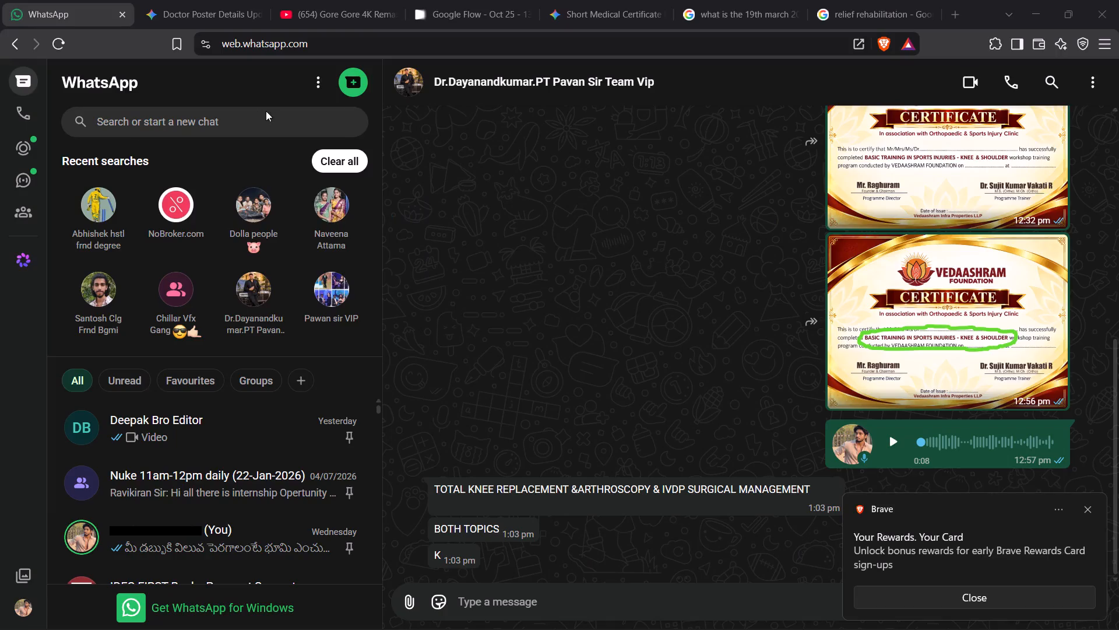